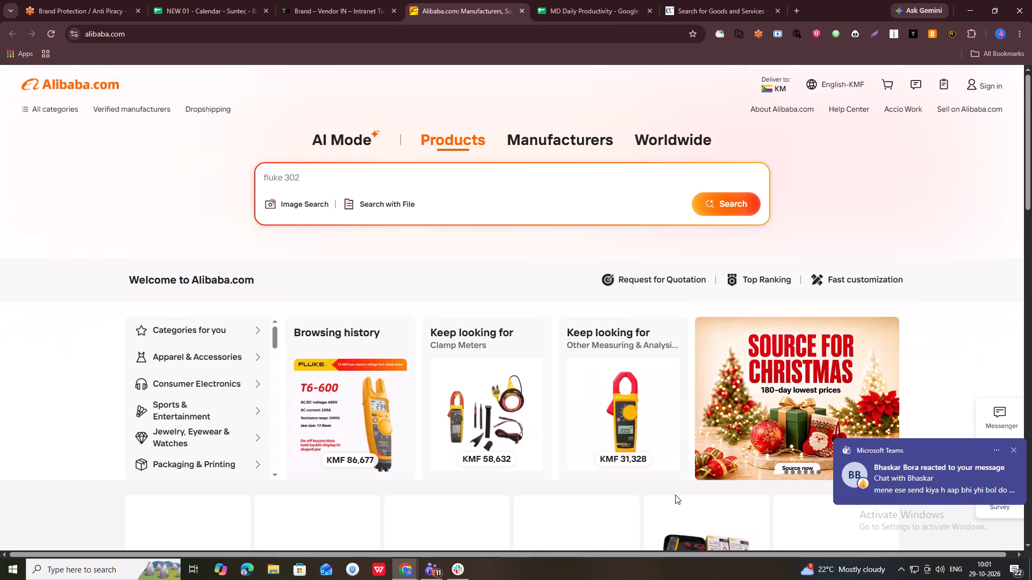
# Dismiss the Microsoft Teams message notification covering the Alibaba home page.
pyautogui.click(1015, 450)
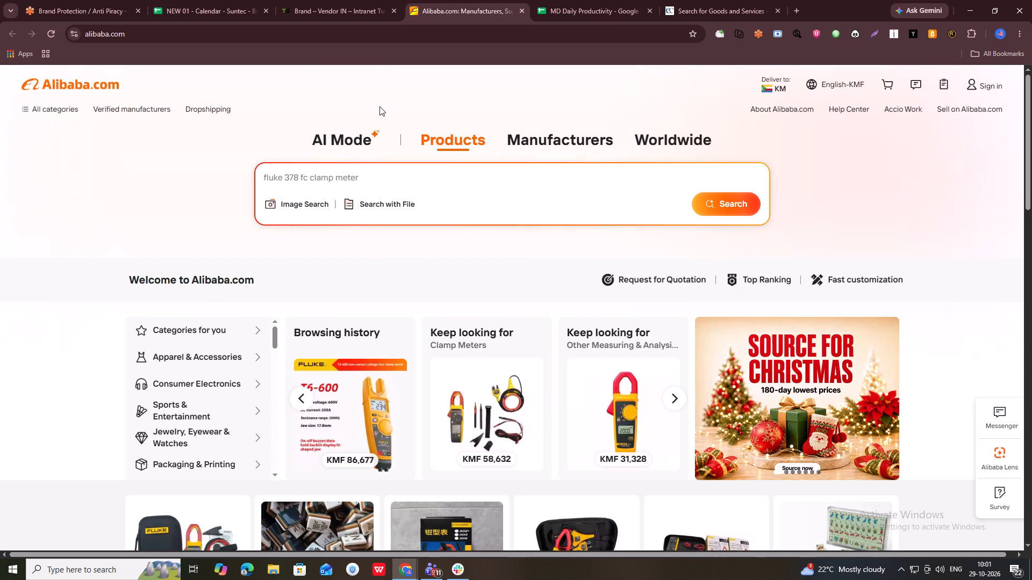
# Switch to the Red Points New Incident page and move the floating Copy Link Status box away from beneath the account name.
pyautogui.click(95, 0)
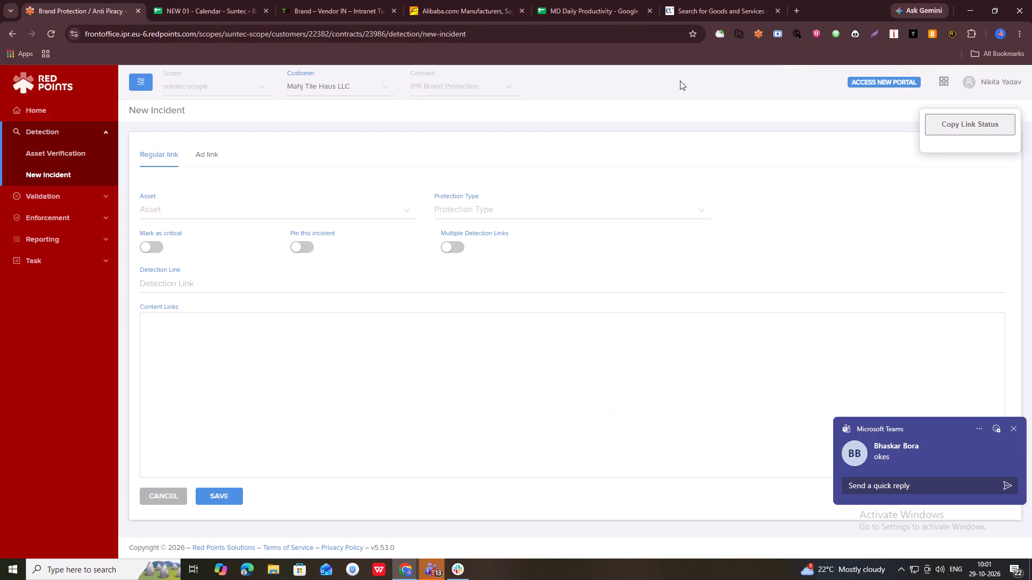
pyautogui.moveTo(970, 145); pyautogui.dragTo(789, 128)
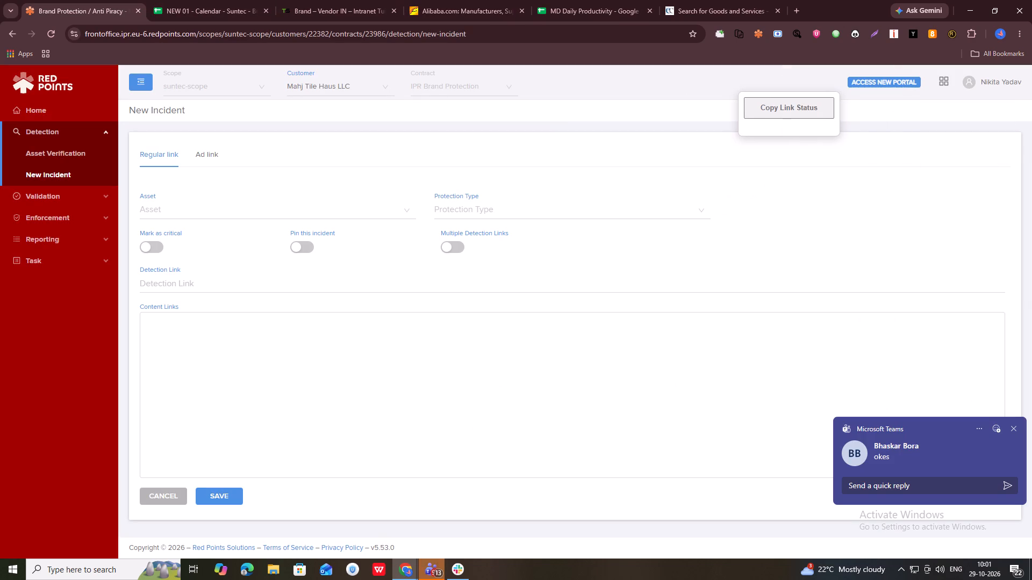
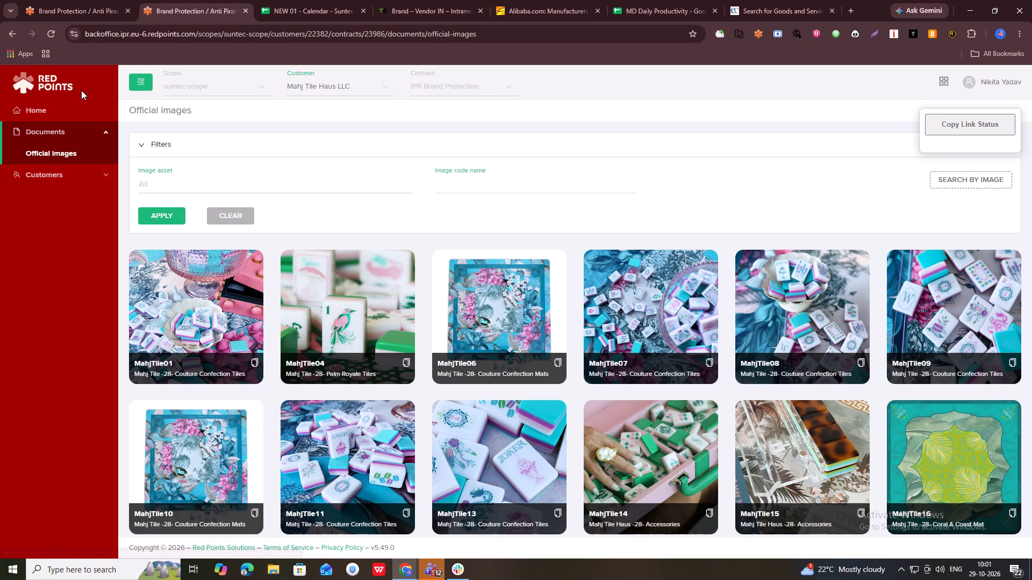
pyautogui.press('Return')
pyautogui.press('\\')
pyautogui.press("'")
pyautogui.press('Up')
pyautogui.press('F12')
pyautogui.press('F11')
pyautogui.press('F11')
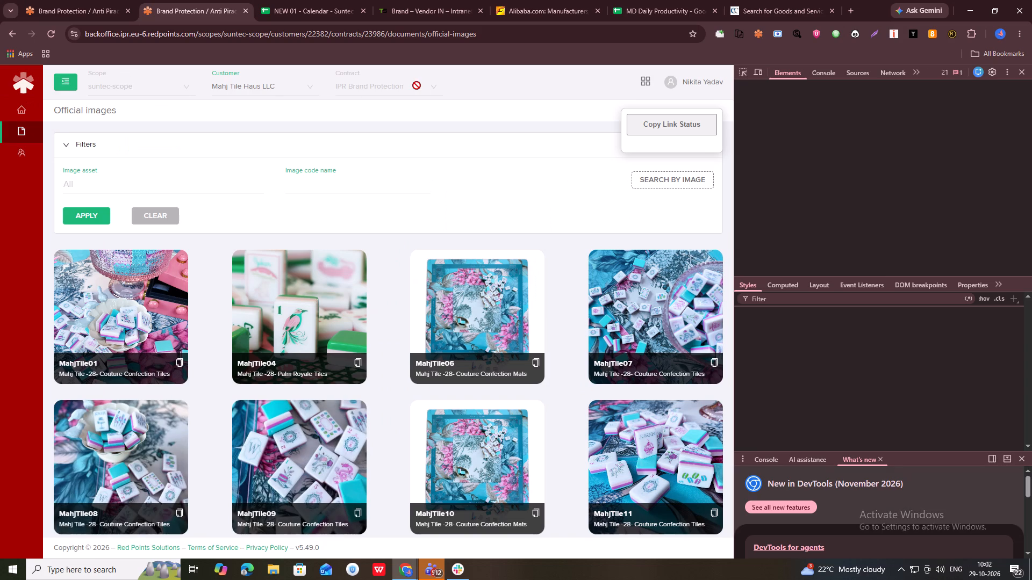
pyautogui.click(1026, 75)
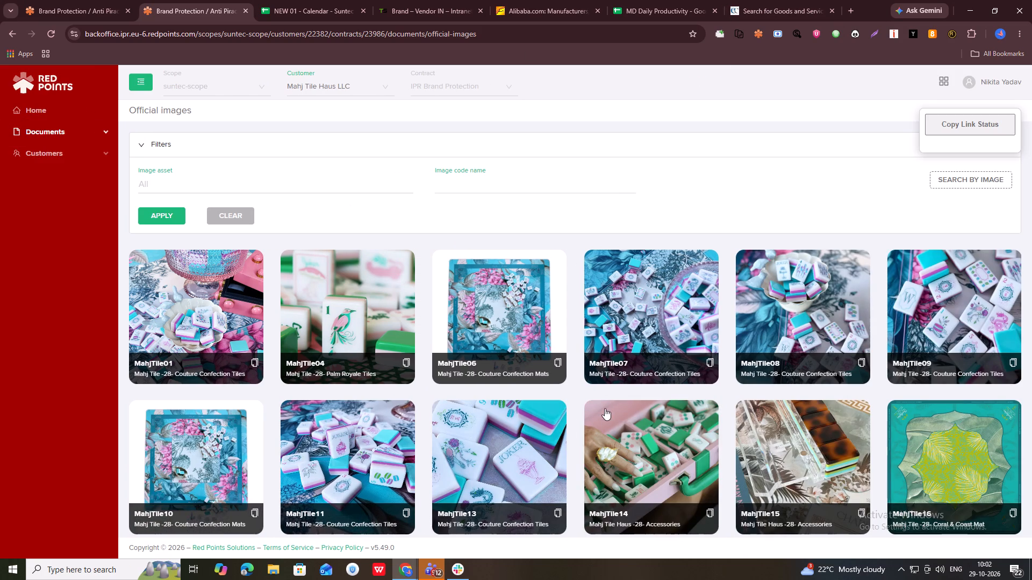
# Look through the Mahj Tile Haus LLC official images gallery, examining the tile, mat and accessory designs.
pyautogui.scroll(-9, 606, 405)
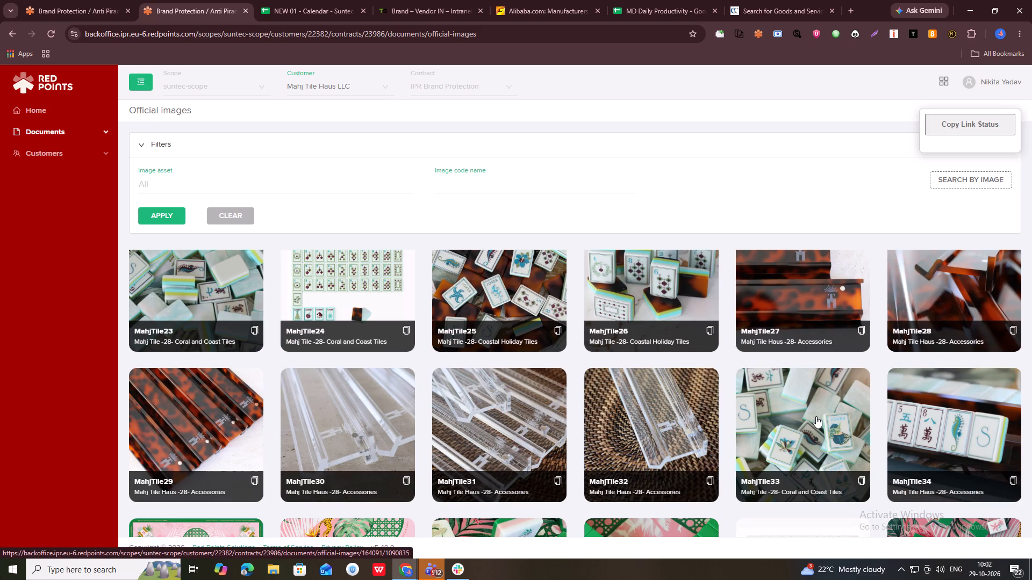
pyautogui.scroll(-6, 816, 416)
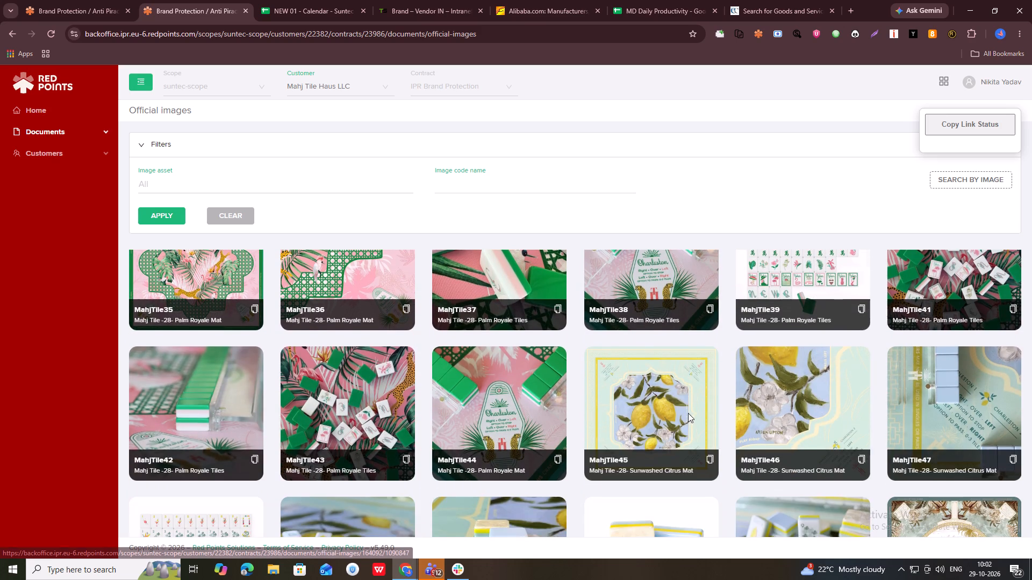
pyautogui.scroll(-4, 815, 401)
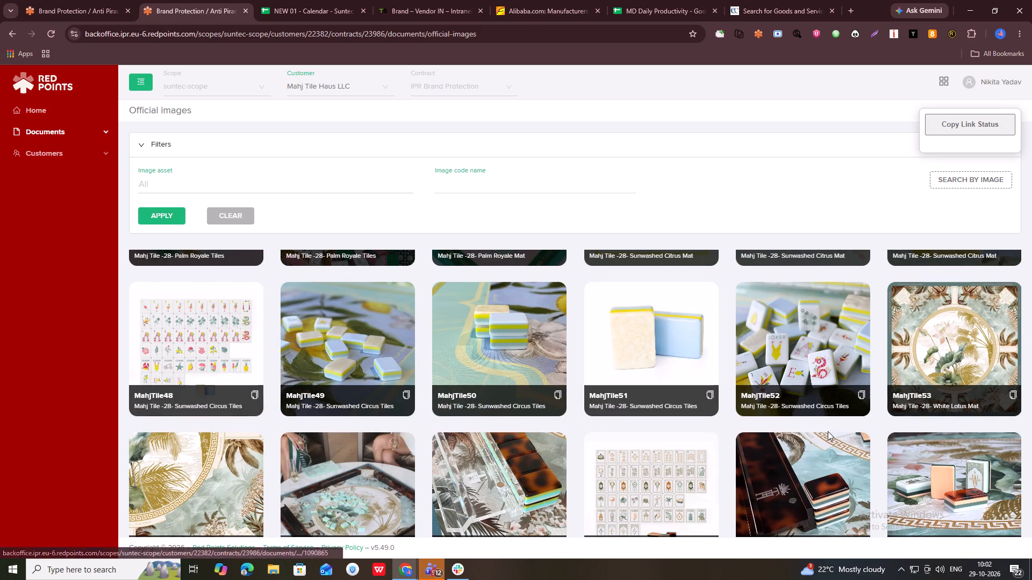
pyautogui.scroll(-5, 828, 431)
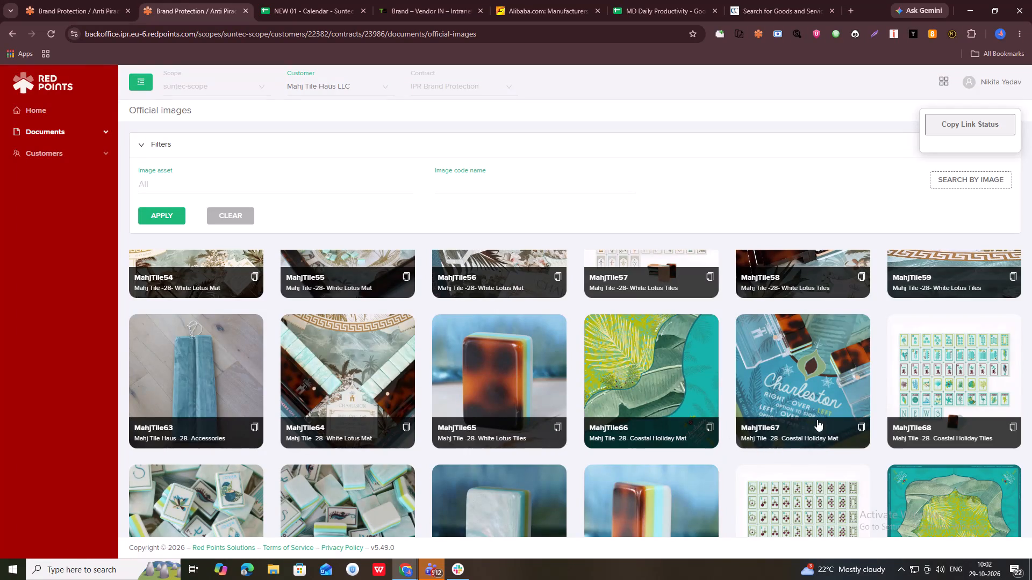
pyautogui.scroll(-1, 767, 396)
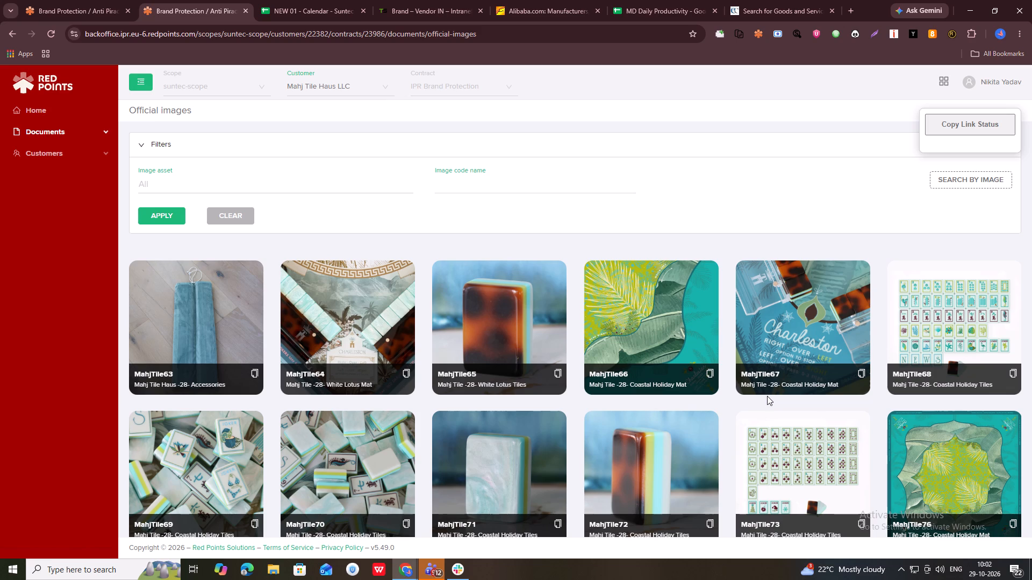
pyautogui.scroll(-3, 687, 401)
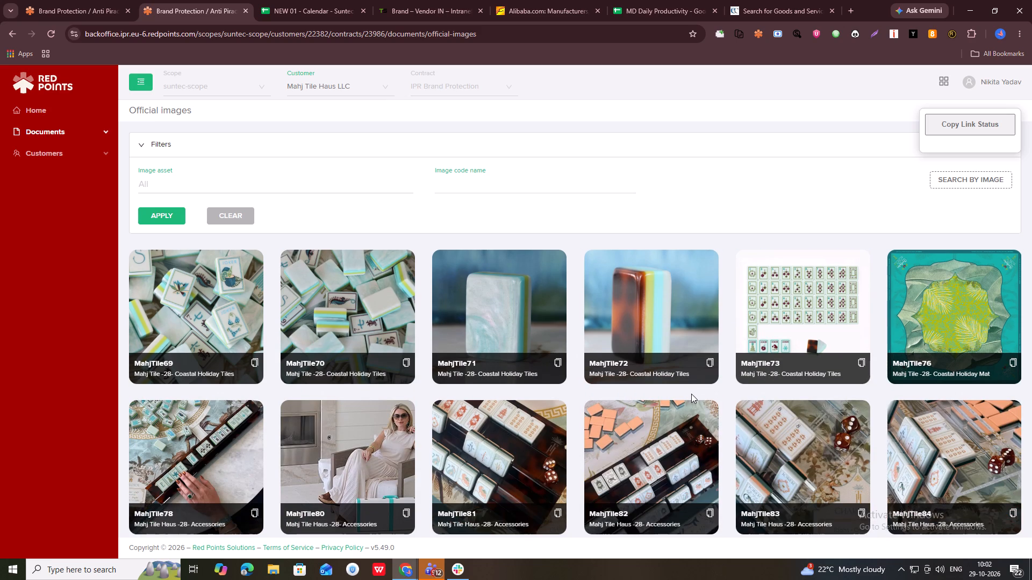
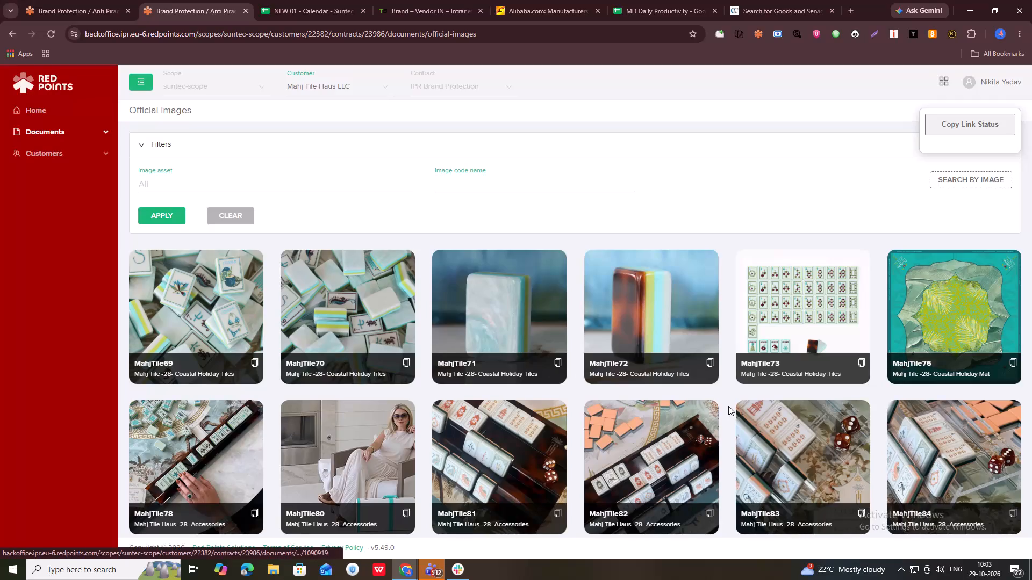
# Look through the remaining Mahj Tile Haus LLC official images and locate the Palm Royale designs.
pyautogui.scroll(-4, 725, 403)
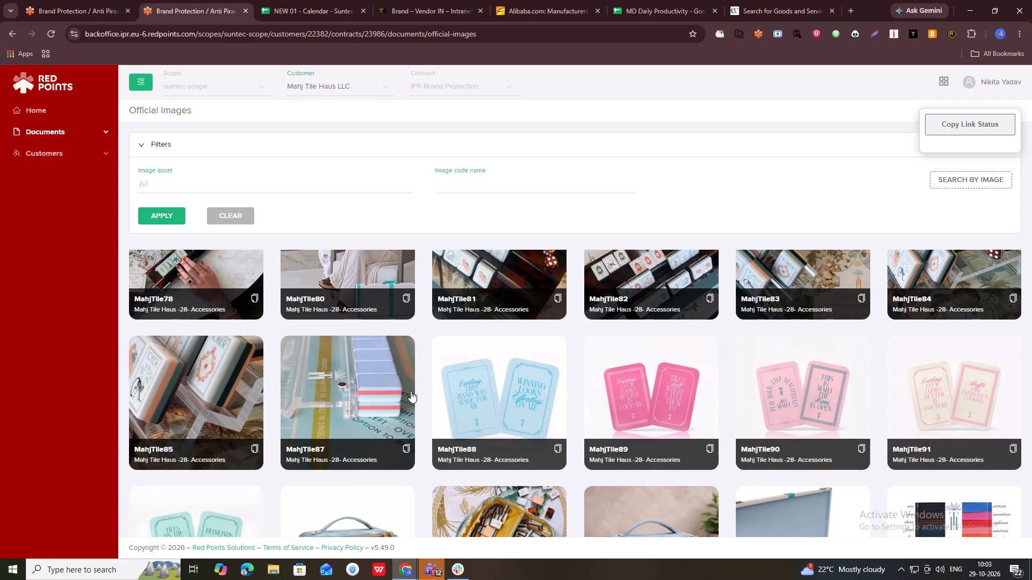
pyautogui.scroll(-4, 714, 426)
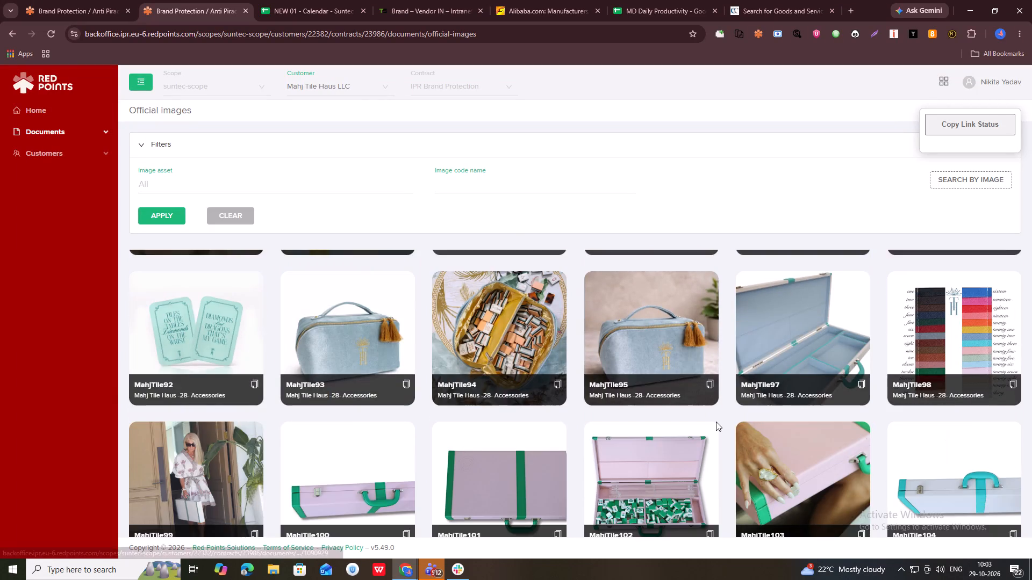
pyautogui.scroll(-9, 716, 422)
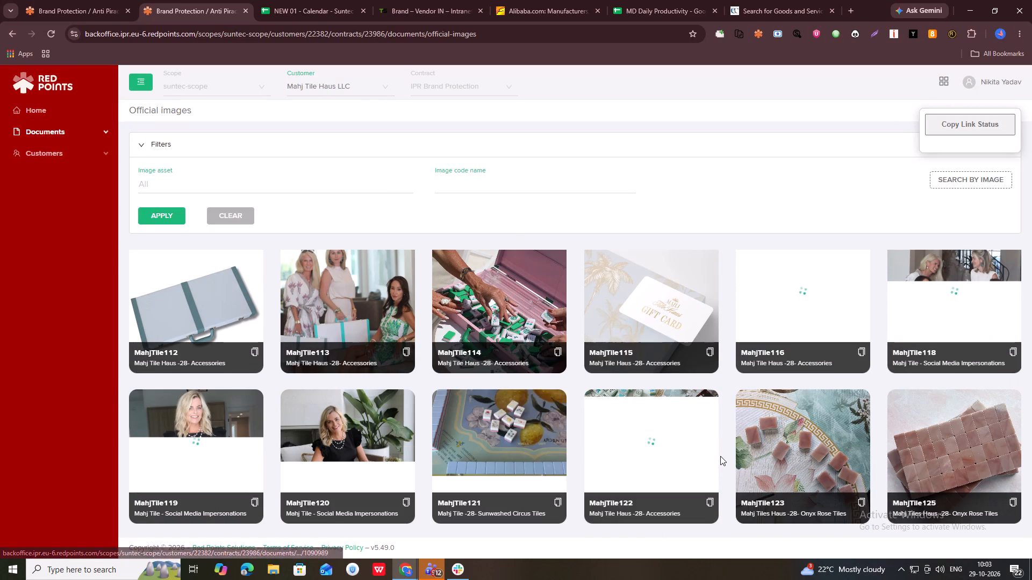
pyautogui.scroll(-4, 720, 456)
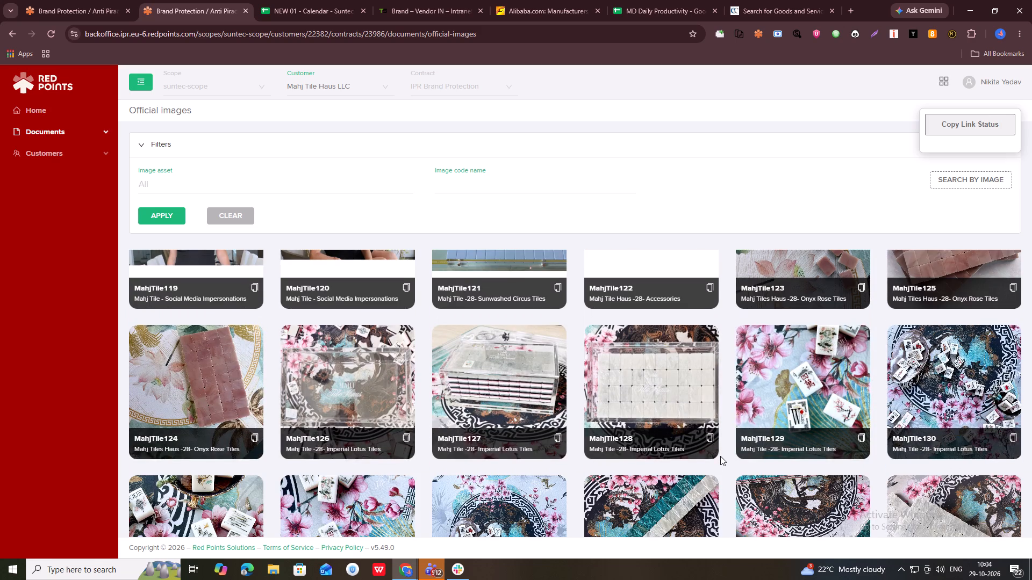
pyautogui.scroll(-4, 720, 456)
pyautogui.scroll(15, 720, 456)
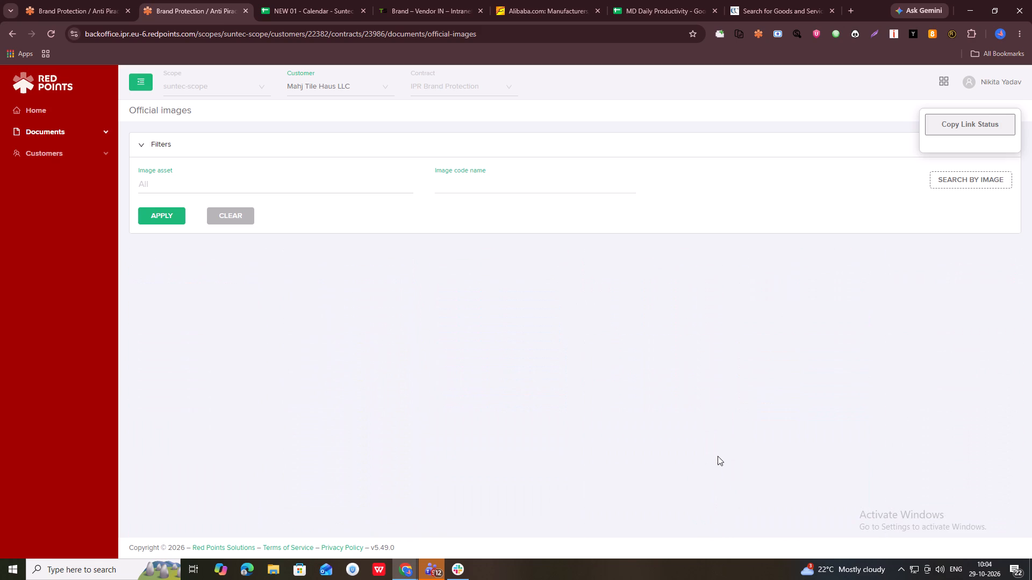
pyautogui.scroll(18, 718, 456)
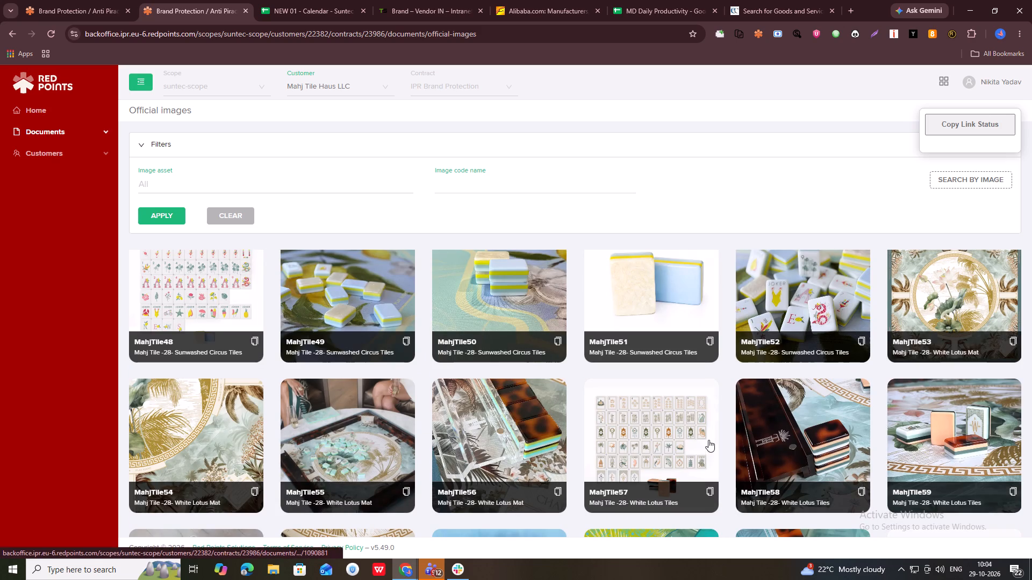
pyautogui.scroll(5, 779, 468)
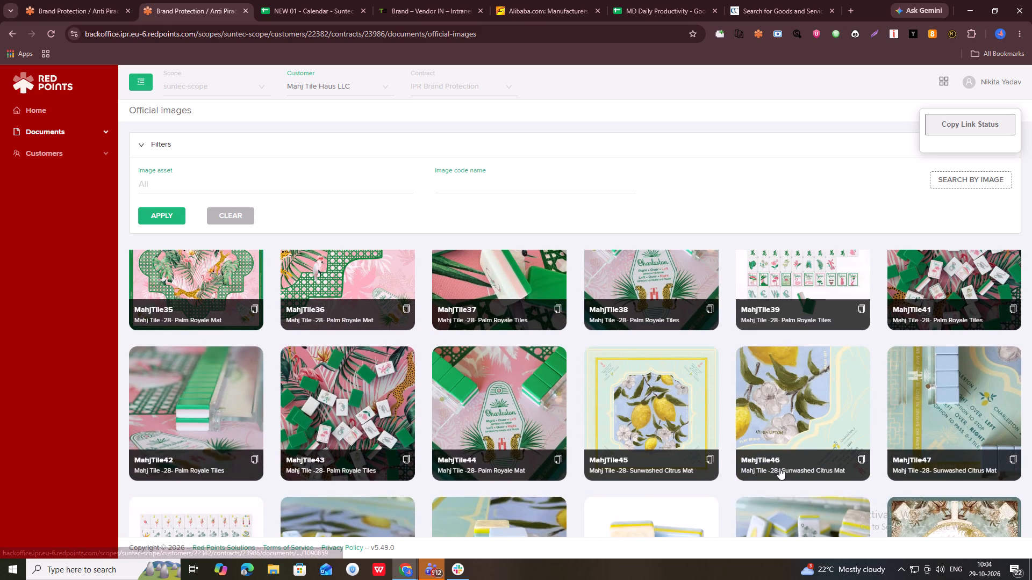
pyautogui.scroll(2, 779, 468)
# Run an Alibaba image search with the MahjTile35 Palm Royale Mat official image.
pyautogui.moveTo(211, 357); pyautogui.dragTo(497, 227)
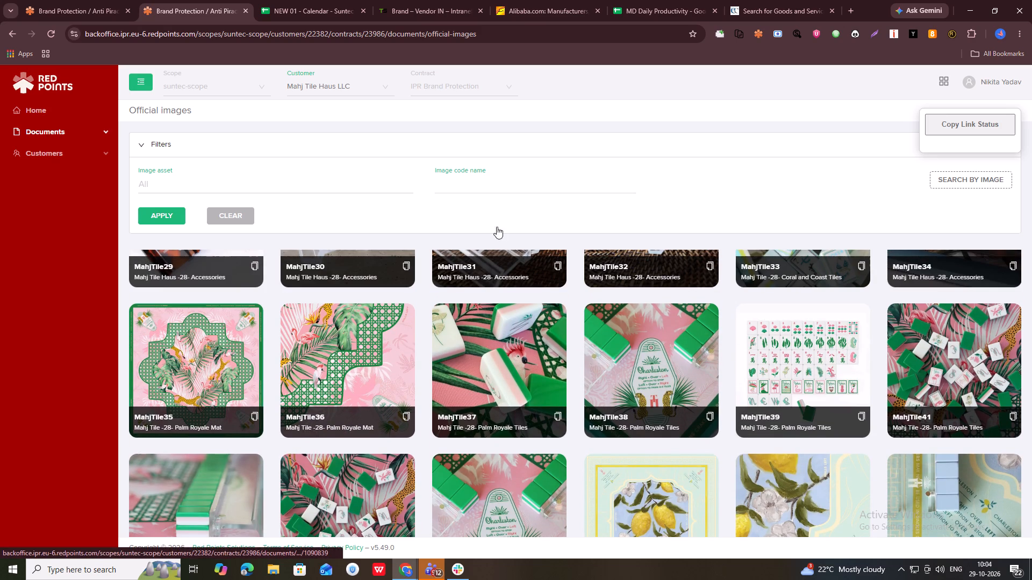
pyautogui.moveTo(497, 227); pyautogui.dragTo(459, 184)
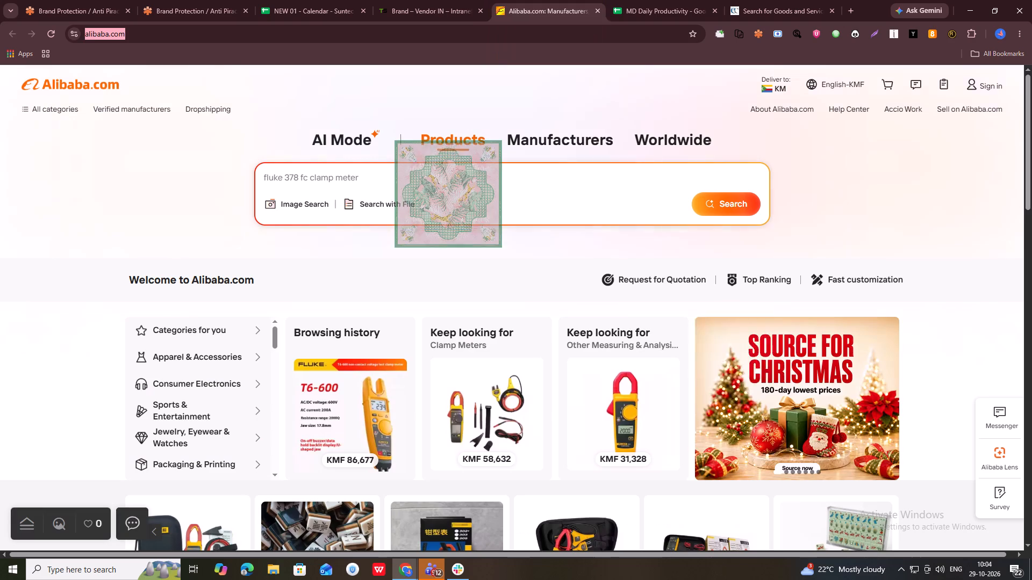
pyautogui.moveTo(459, 184); pyautogui.dragTo(518, 297)
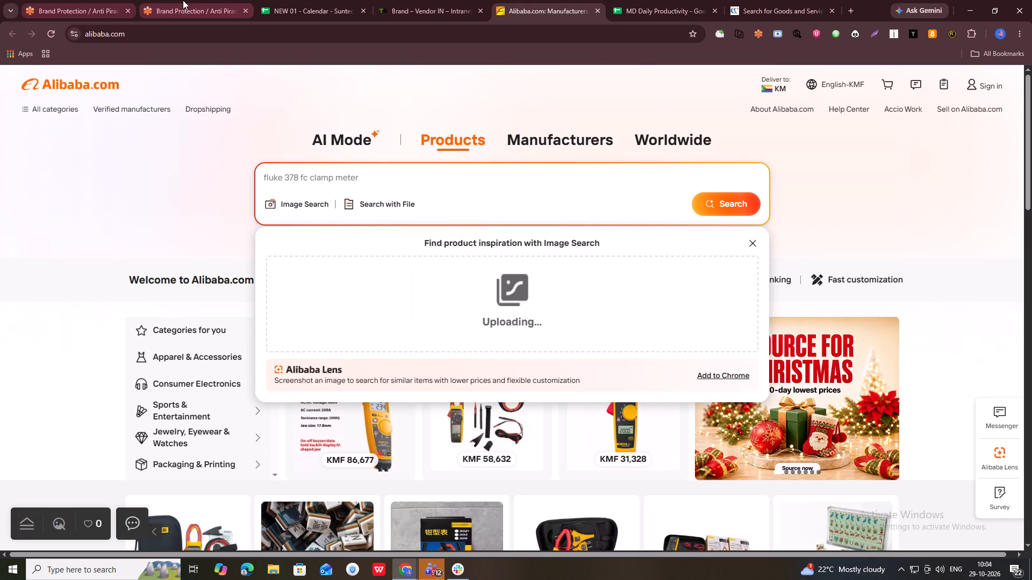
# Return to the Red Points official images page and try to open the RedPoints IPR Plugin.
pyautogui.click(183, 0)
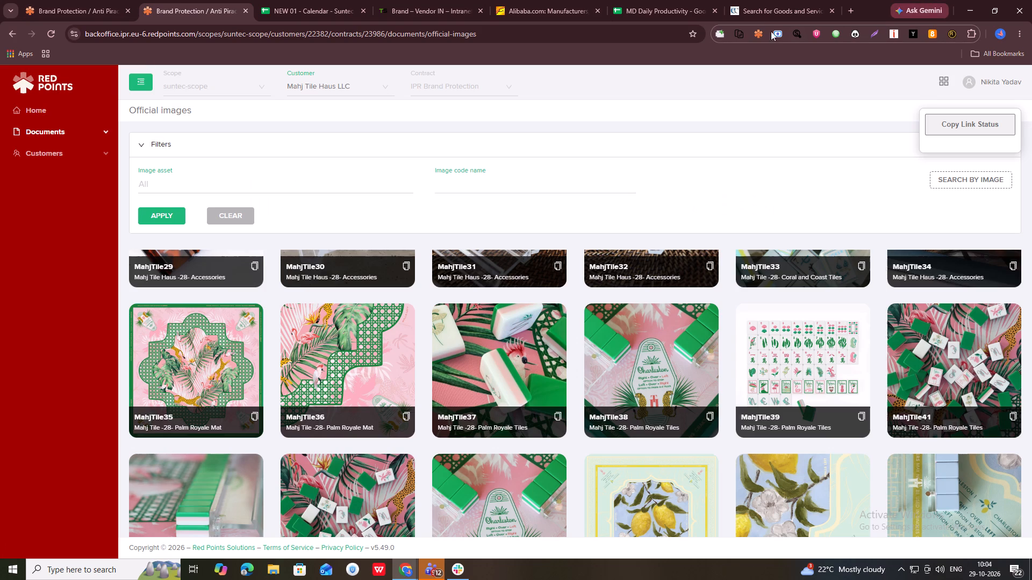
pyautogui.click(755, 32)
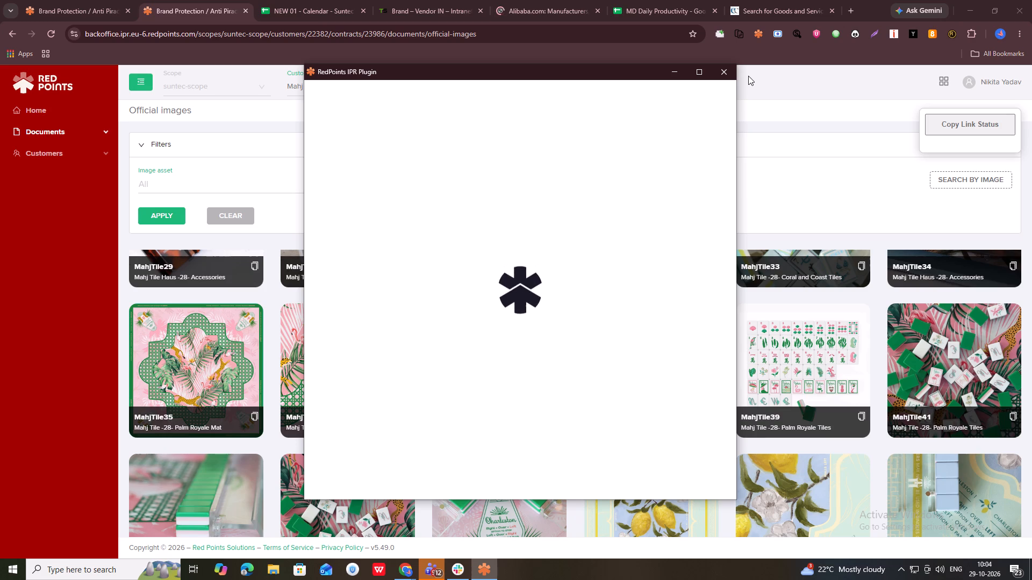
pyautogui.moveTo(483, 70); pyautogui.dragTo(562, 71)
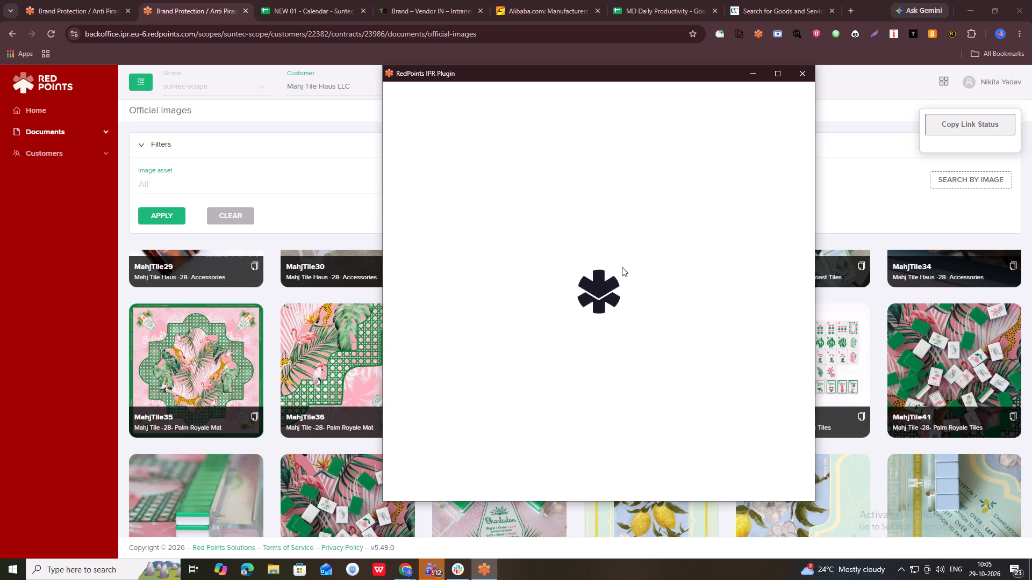
# Reload the RedPoints IPR Plugin 2.19.0 on the browser's extension management page.
pyautogui.click(972, 29)
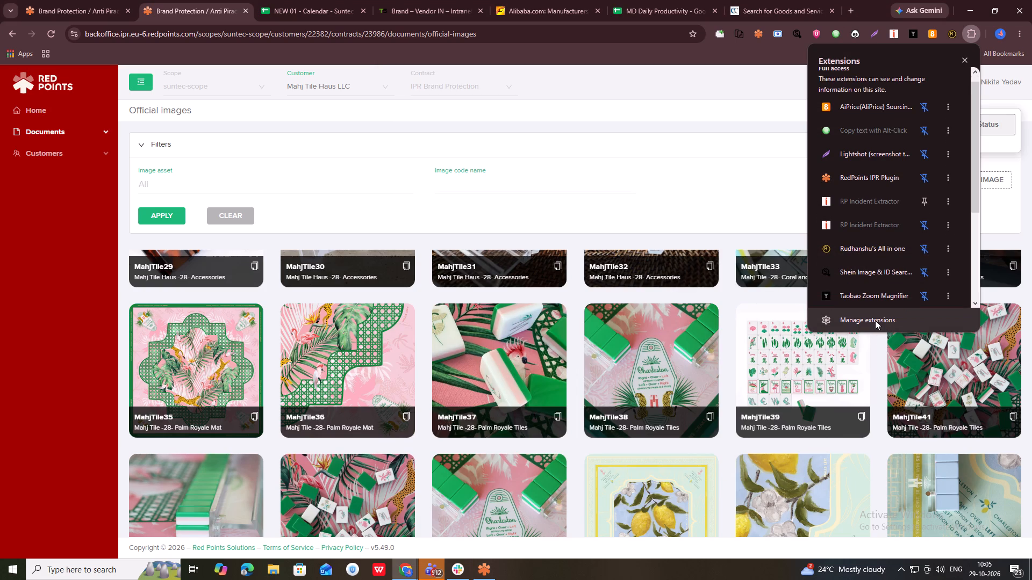
pyautogui.click(875, 320)
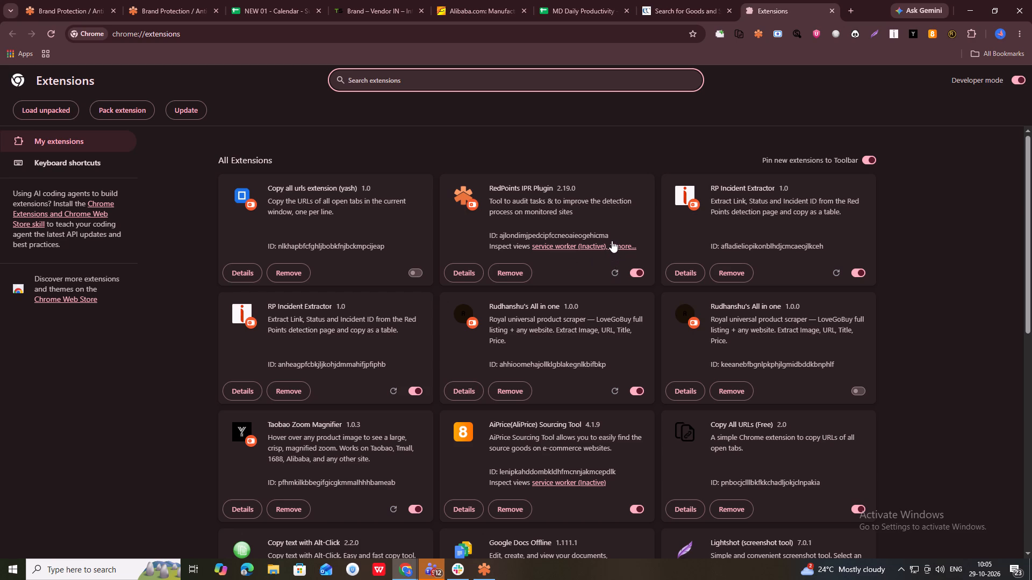
pyautogui.click(614, 277)
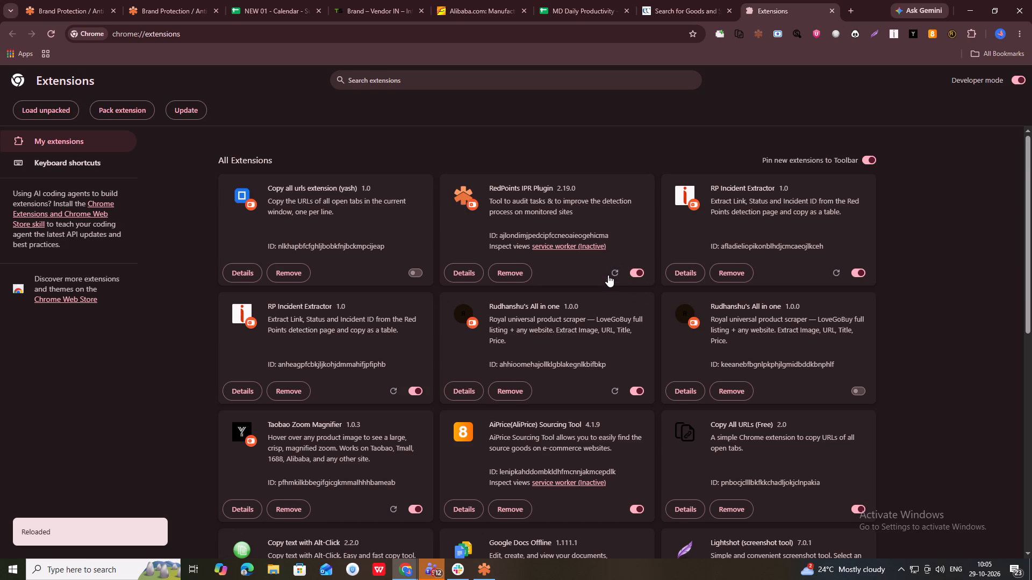
pyautogui.tripleClick(618, 271)
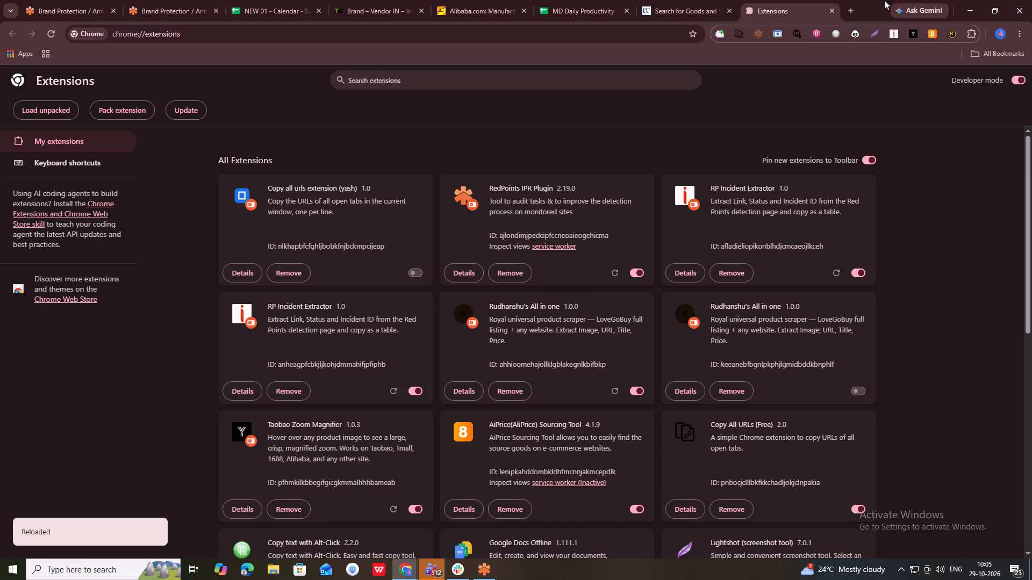
# Apply the RedPoints IPR Plugin configuration with the IPR suite and the production environment.
pyautogui.click(761, 33)
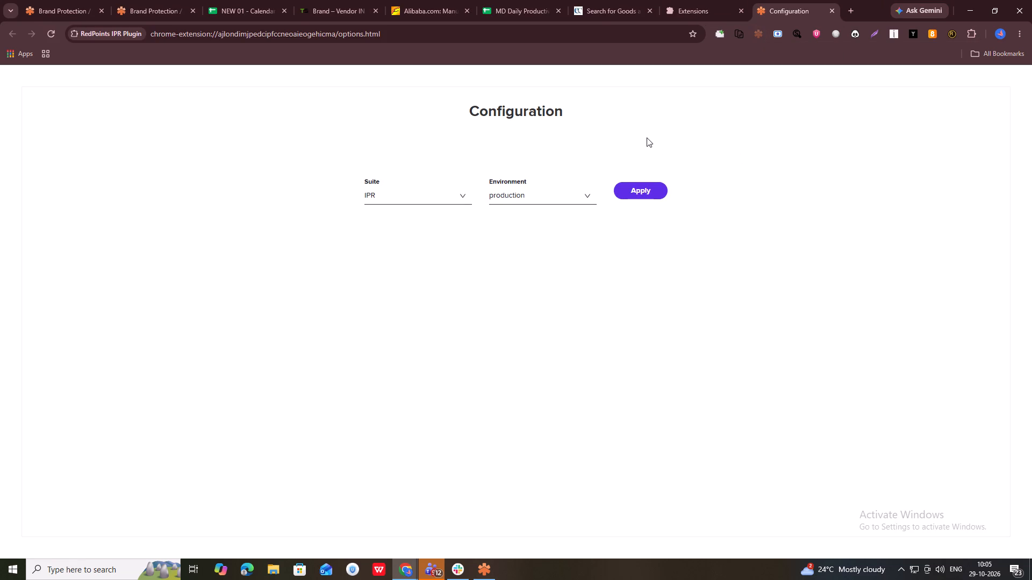
pyautogui.click(649, 189)
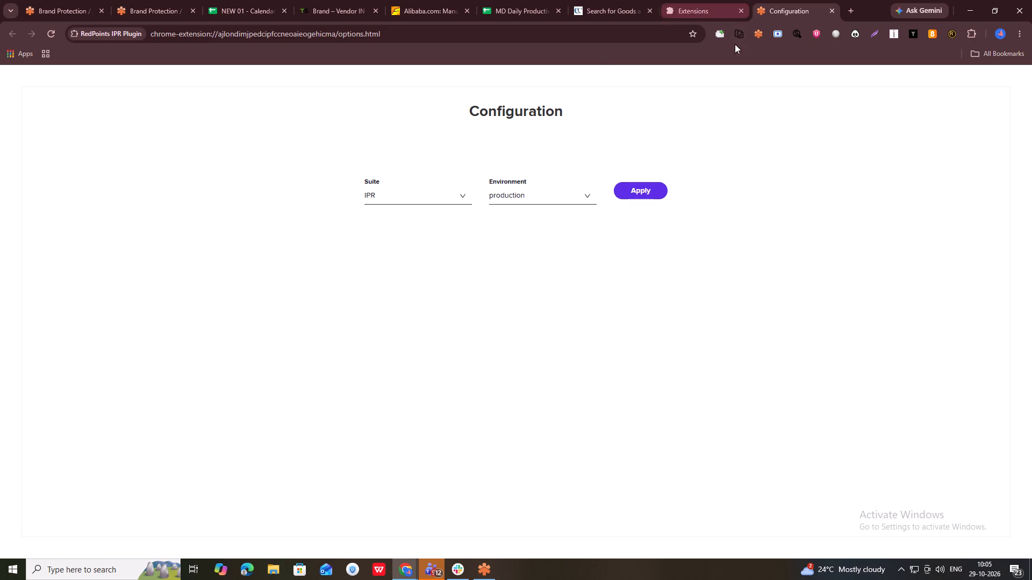
# In the RedPoints IPR Plugin, set the customer to Mahj Tile Haus LLC, the task to Detection and the contract to IPR Brand Protection.
pyautogui.click(754, 33)
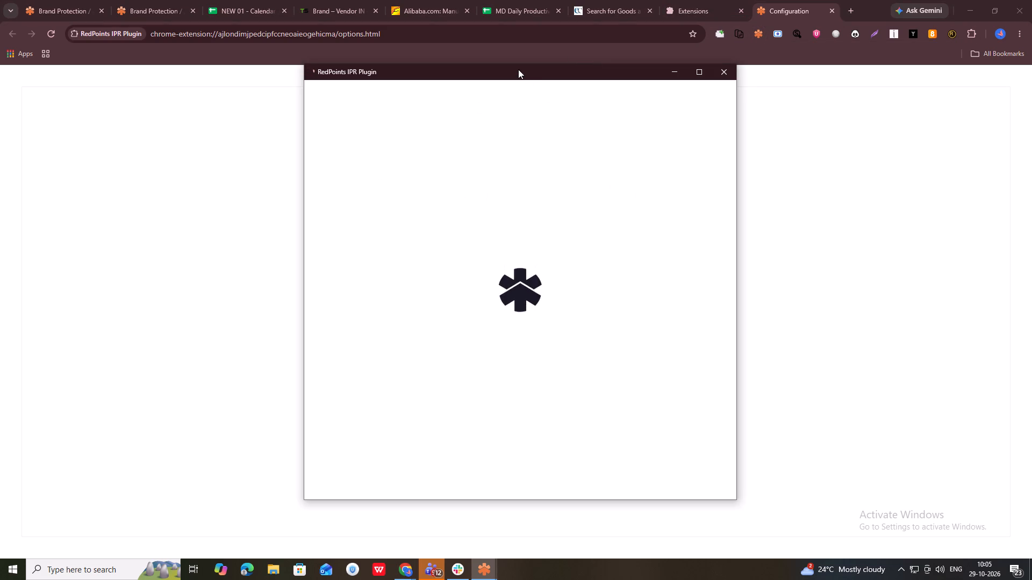
pyautogui.moveTo(518, 69); pyautogui.dragTo(590, 76)
pyautogui.click(646, 202)
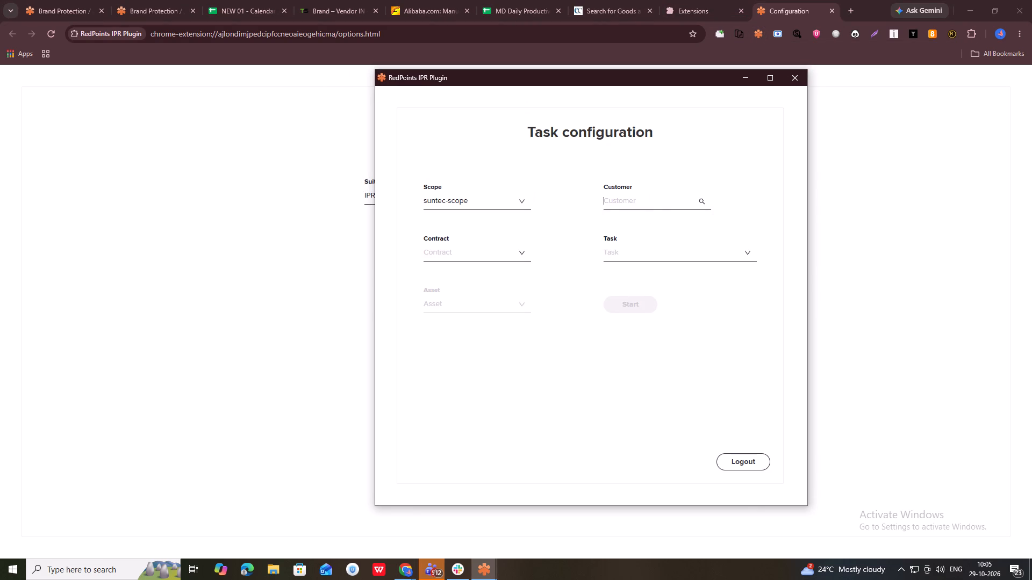
pyautogui.write('mahj')
pyautogui.press('space')
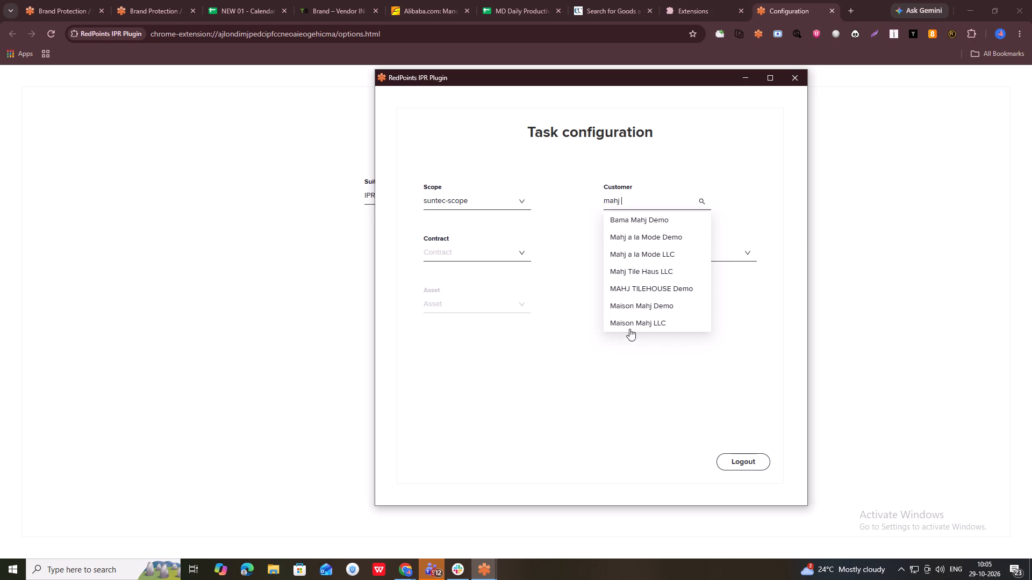
pyautogui.click(644, 272)
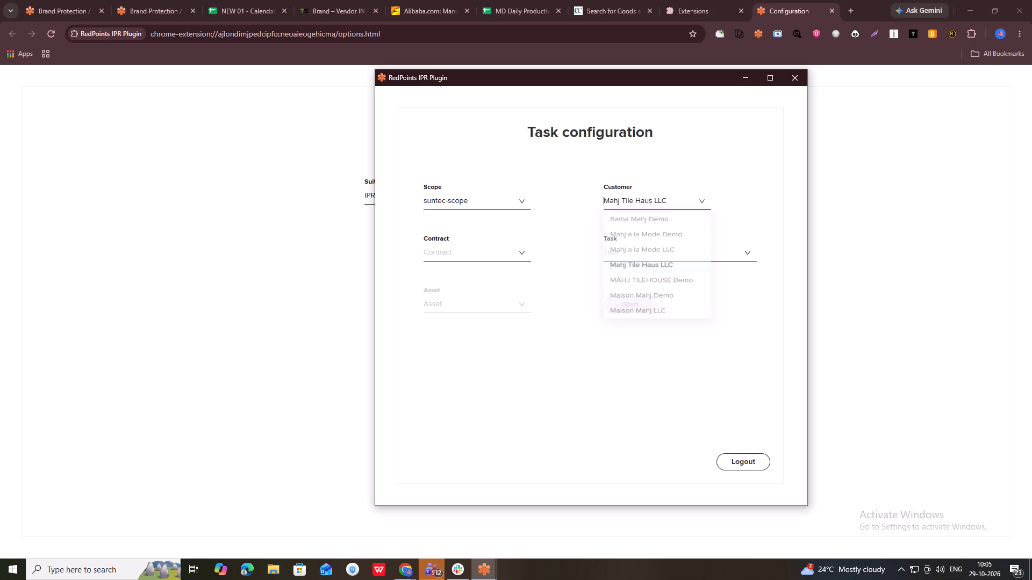
pyautogui.click(614, 247)
pyautogui.click(630, 282)
pyautogui.click(491, 254)
pyautogui.click(479, 273)
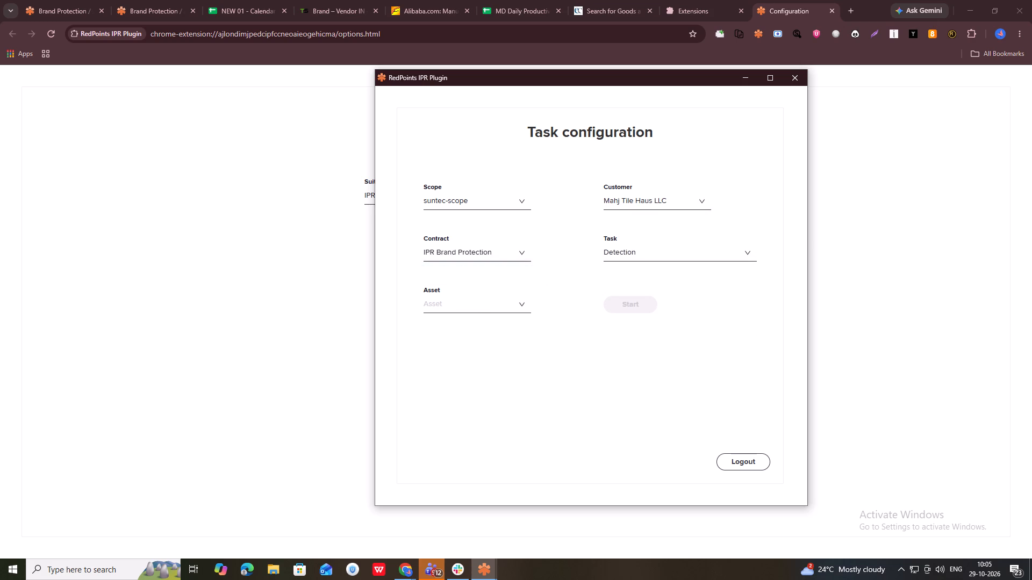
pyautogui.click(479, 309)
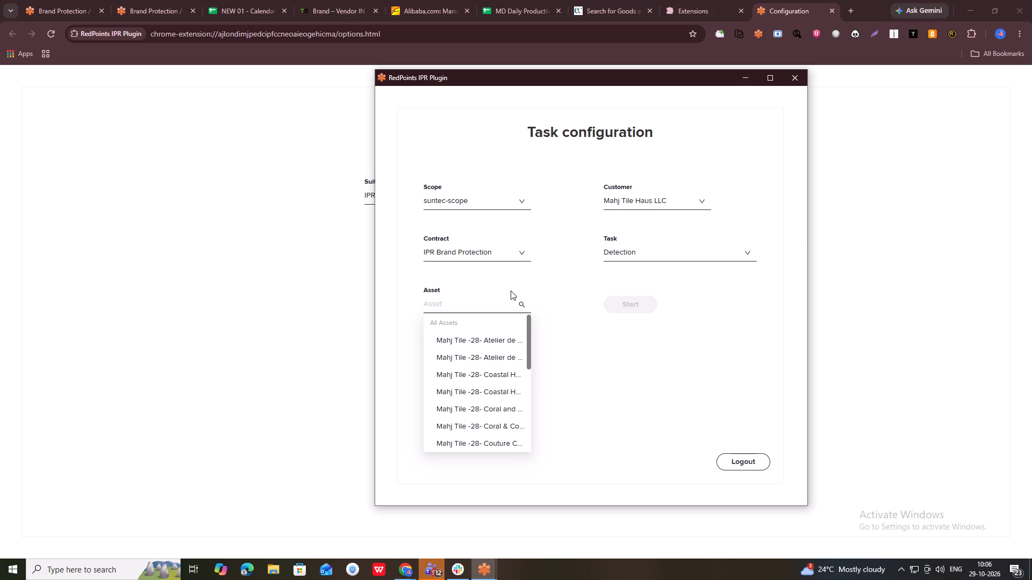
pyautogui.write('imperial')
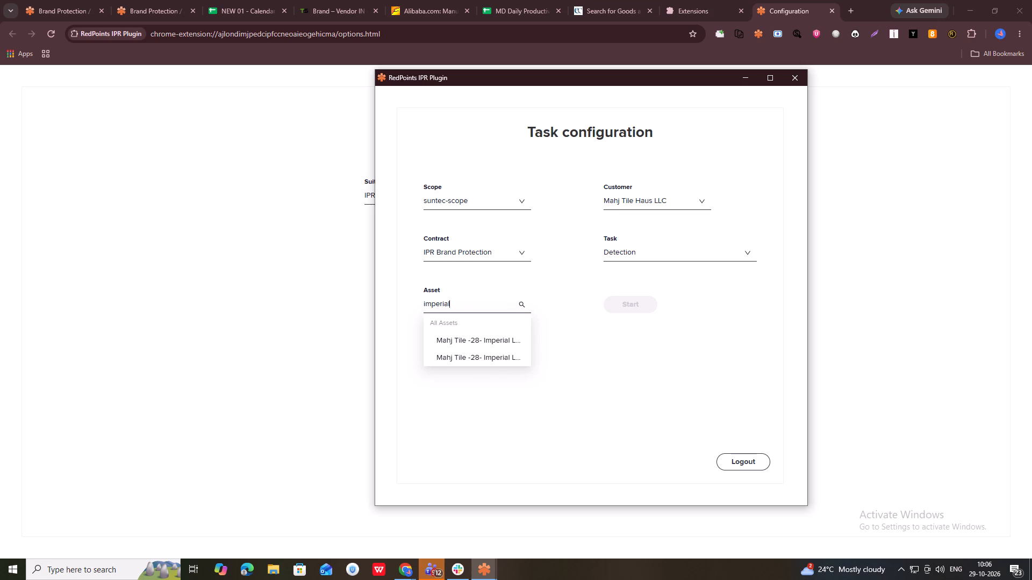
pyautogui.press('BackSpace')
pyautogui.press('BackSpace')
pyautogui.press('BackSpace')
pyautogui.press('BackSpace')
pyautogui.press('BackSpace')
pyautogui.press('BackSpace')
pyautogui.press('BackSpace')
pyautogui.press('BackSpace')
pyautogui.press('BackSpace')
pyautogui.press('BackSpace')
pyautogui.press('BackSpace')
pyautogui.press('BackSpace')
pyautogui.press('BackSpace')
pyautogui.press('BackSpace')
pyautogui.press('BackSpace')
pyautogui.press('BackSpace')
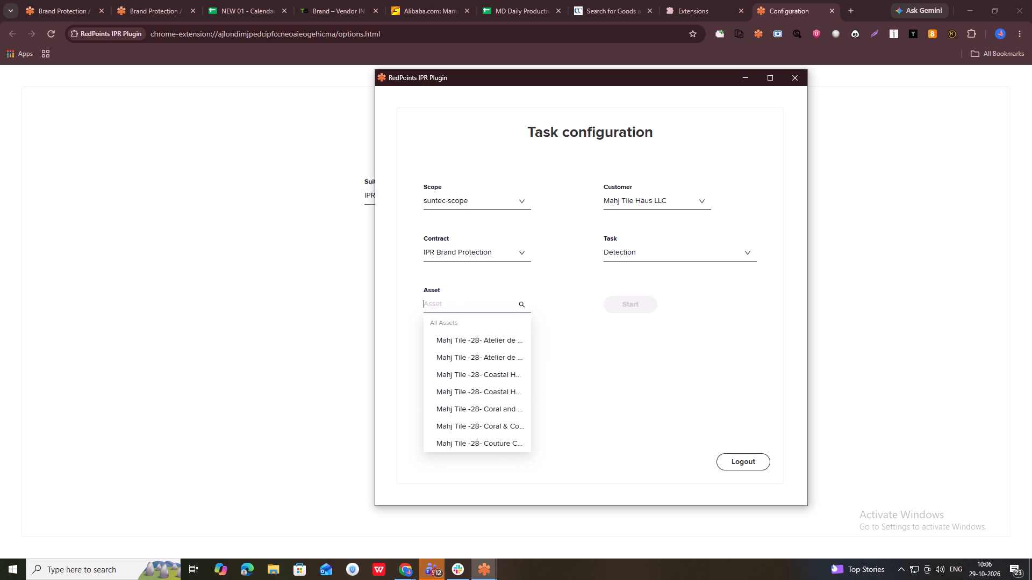
# Find the asset with "royal", choose Mahj Tile -28- Palm Royale Mat, and start the detection task.
pyautogui.write('royal')
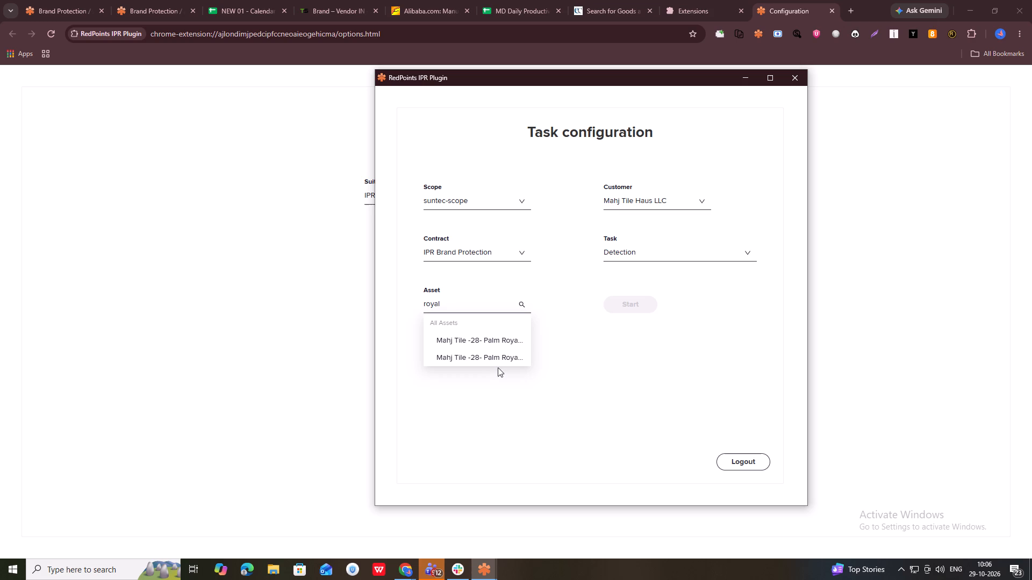
pyautogui.click(499, 339)
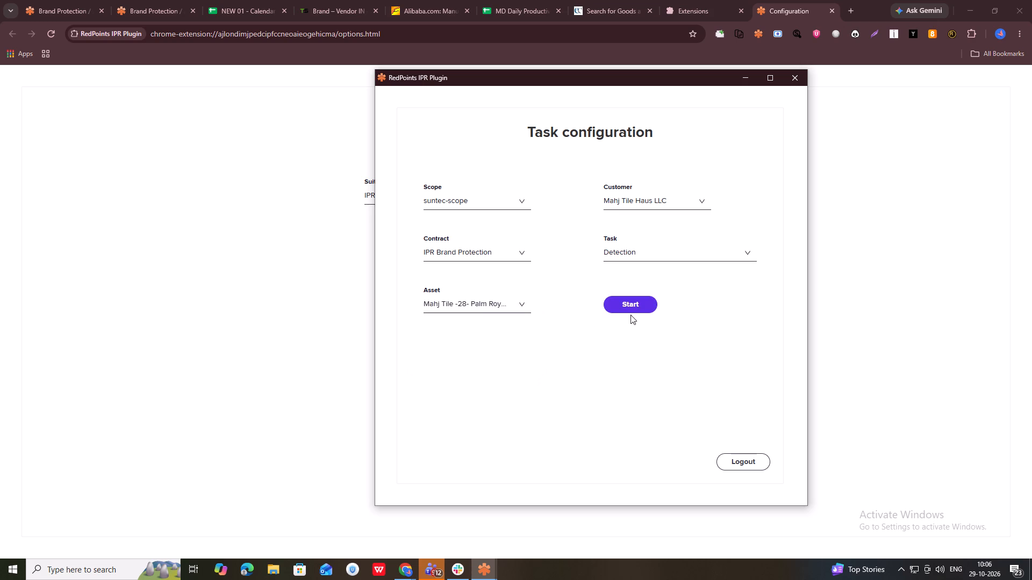
pyautogui.click(632, 309)
# Switch to Alibaba and examine the image search results for listings that copy the Palm Royale mat design.
pyautogui.click(444, 0)
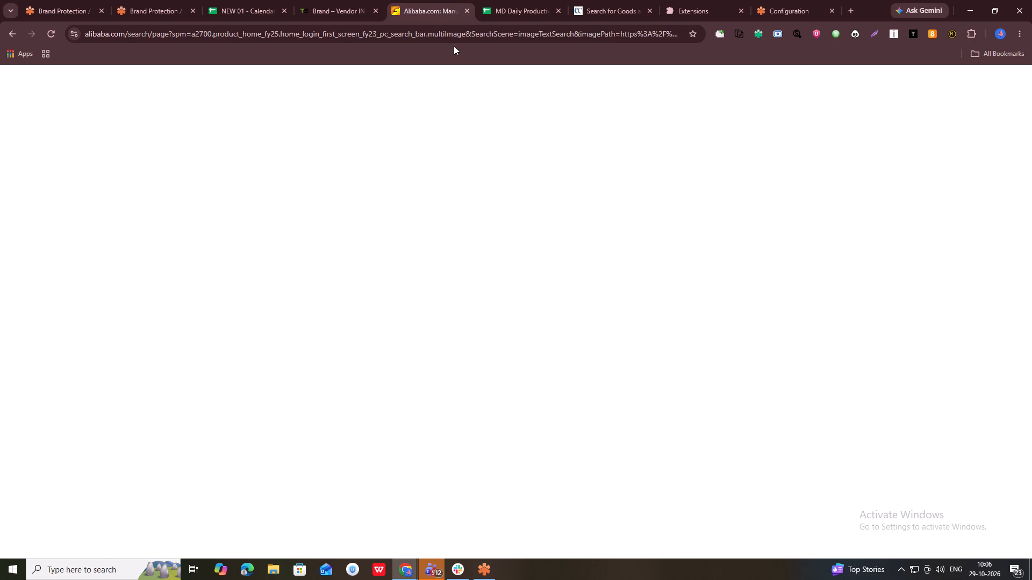
pyautogui.click(180, 0)
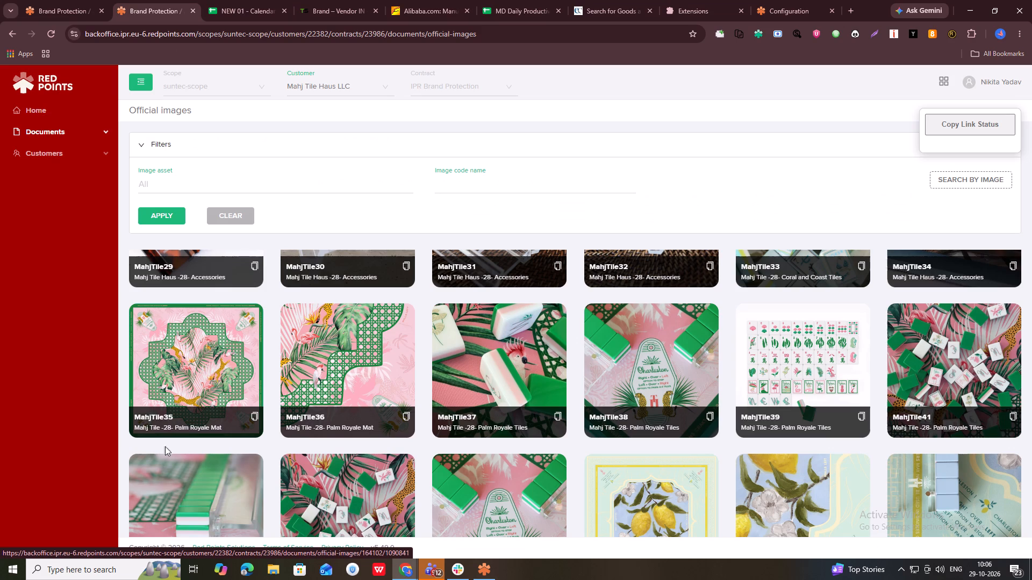
pyautogui.click(434, 0)
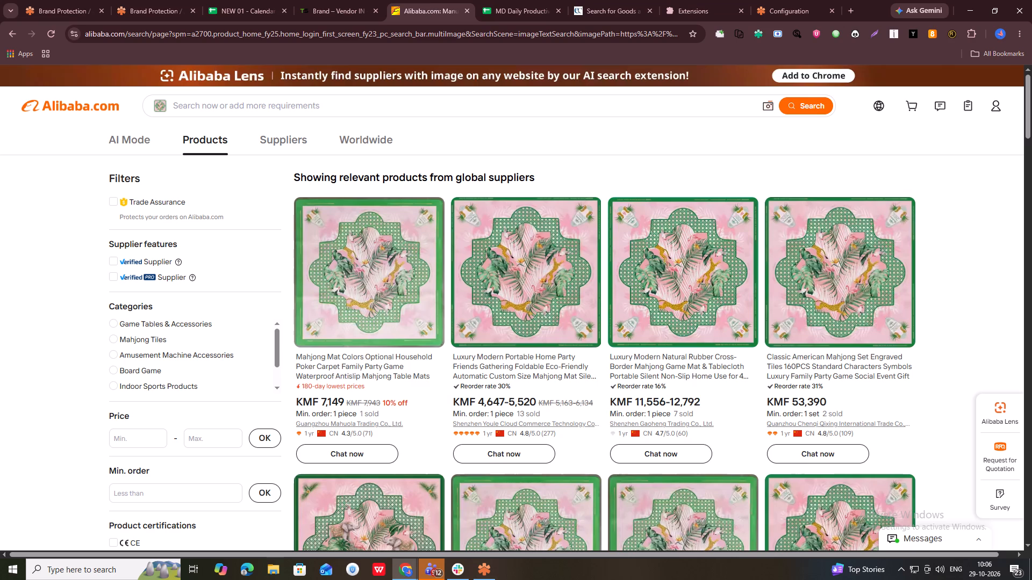
pyautogui.scroll(-15, 663, 322)
pyautogui.scroll(-6, 665, 325)
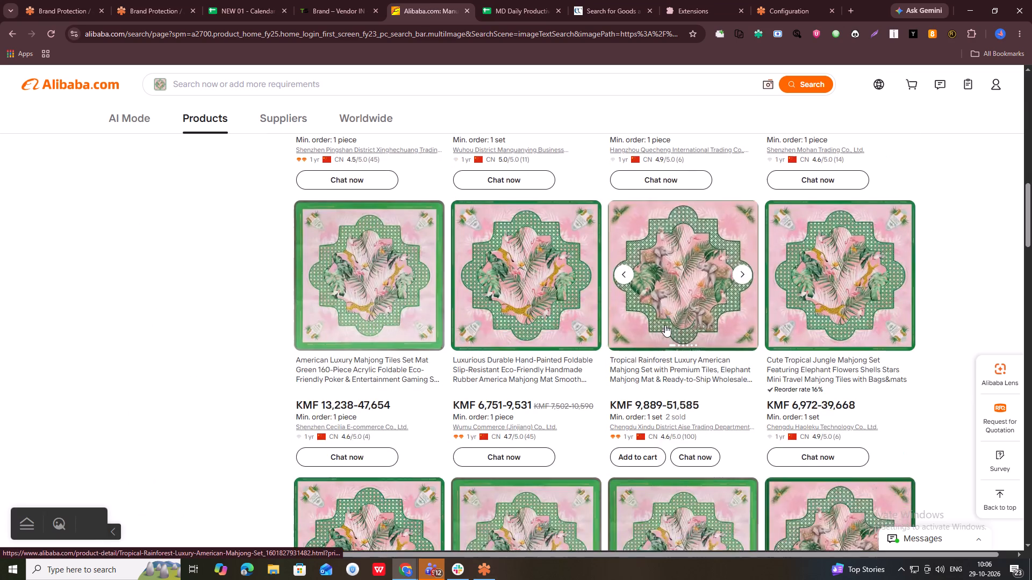
pyautogui.scroll(-20, 665, 325)
pyautogui.scroll(-20, 665, 325)
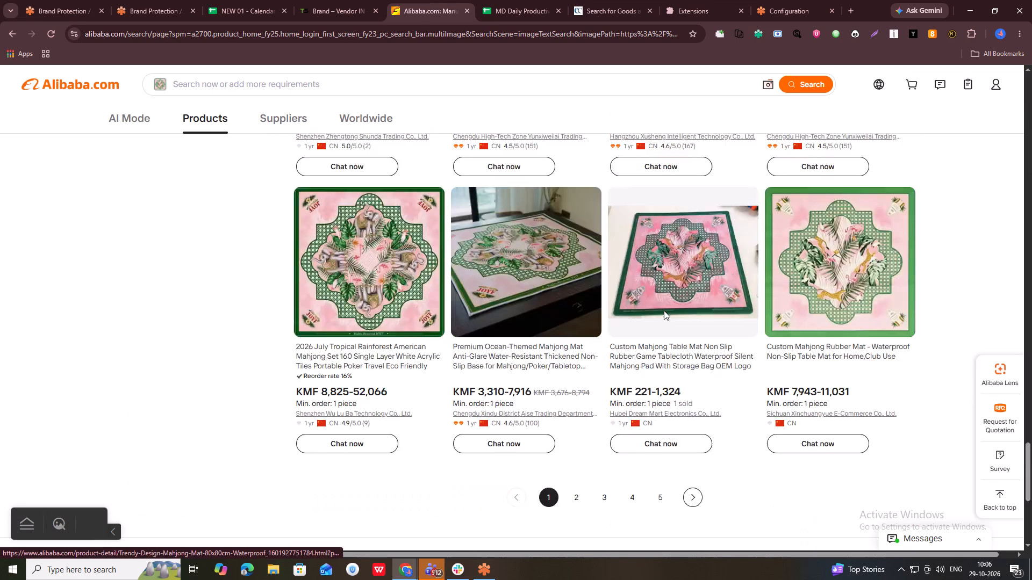
pyautogui.scroll(-7, 664, 310)
pyautogui.scroll(5, 664, 311)
pyautogui.scroll(20, 664, 311)
pyautogui.scroll(5, 664, 311)
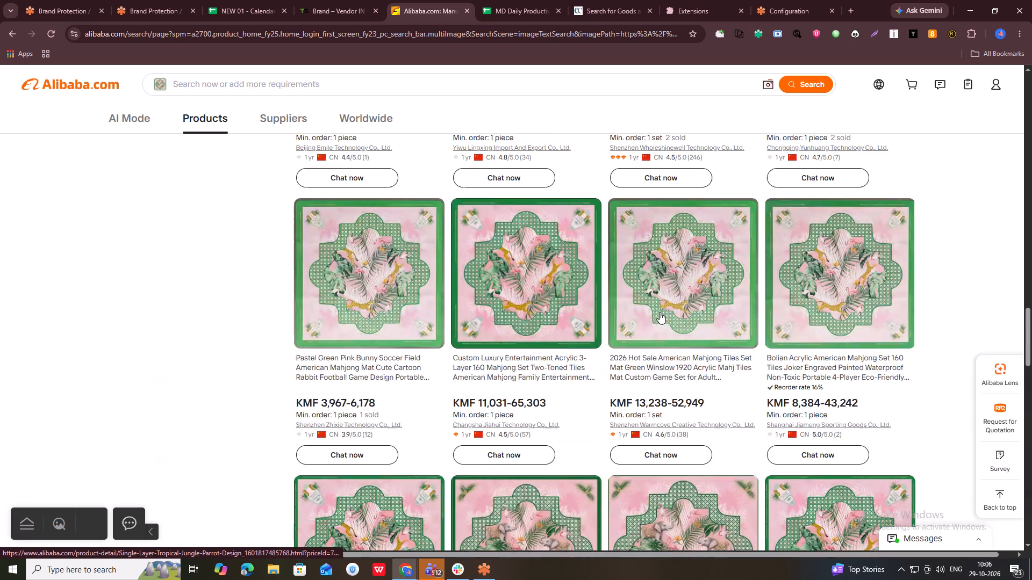
# Bring up the RedPoints IPR Plugin window over the Alibaba results, reload its task configuration page and minimise it.
pyautogui.scroll(20, 660, 312)
pyautogui.scroll(20, 660, 312)
pyautogui.scroll(15, 660, 312)
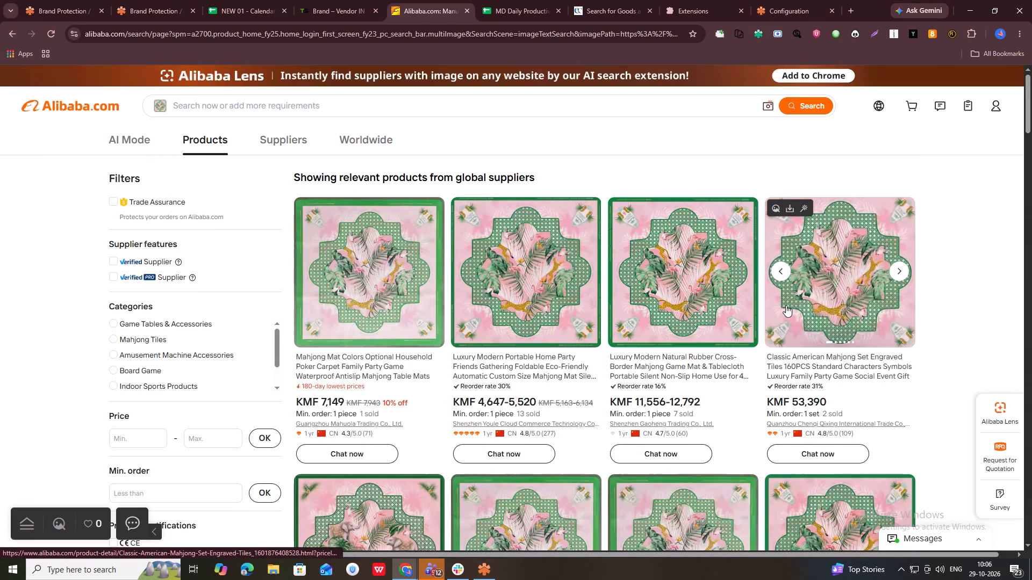
pyautogui.click(759, 38)
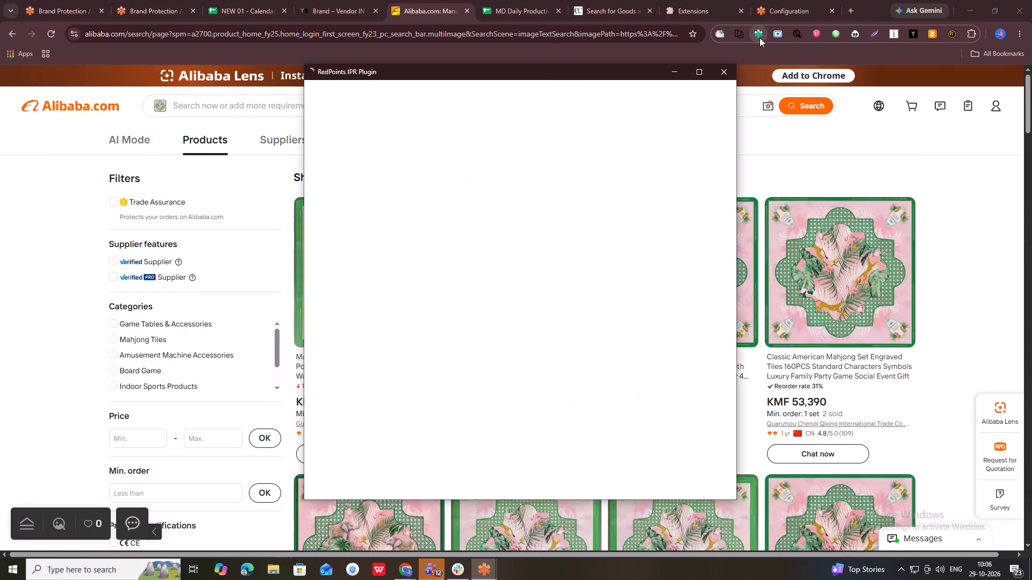
pyautogui.moveTo(546, 75); pyautogui.dragTo(677, 77)
pyautogui.rightClick(636, 247)
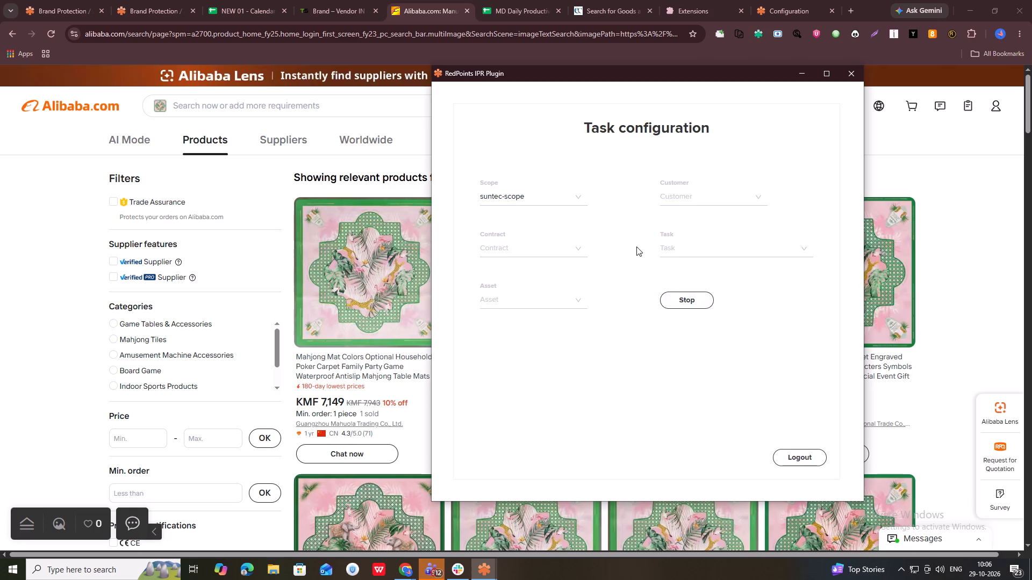
pyautogui.click(654, 287)
pyautogui.rightClick(612, 235)
pyautogui.click(632, 281)
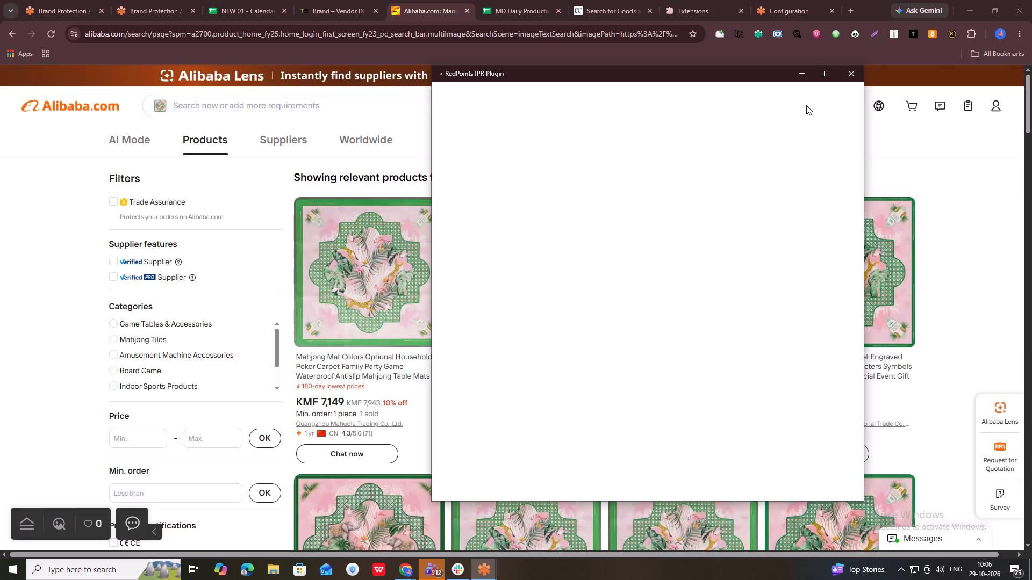
pyautogui.click(802, 76)
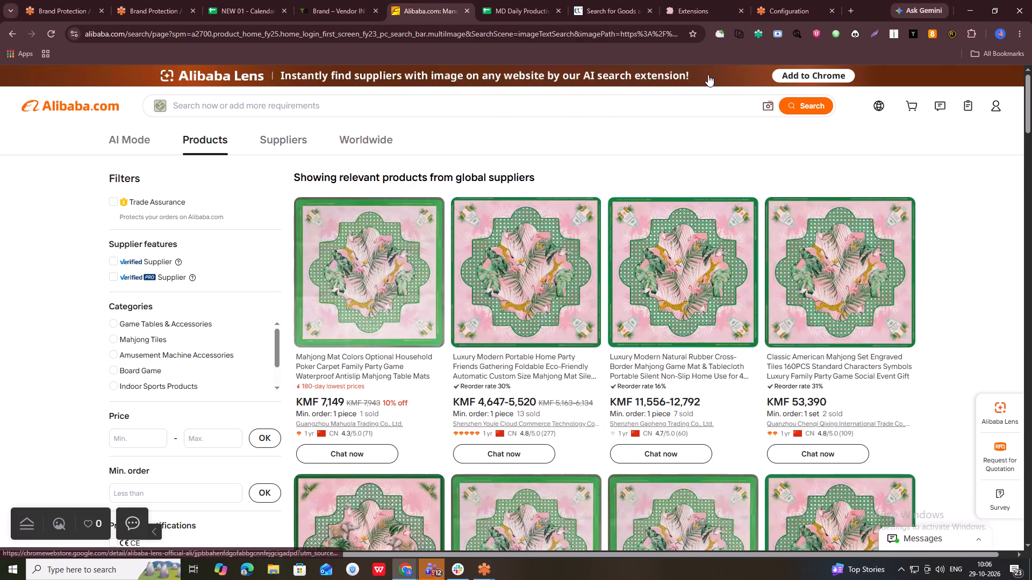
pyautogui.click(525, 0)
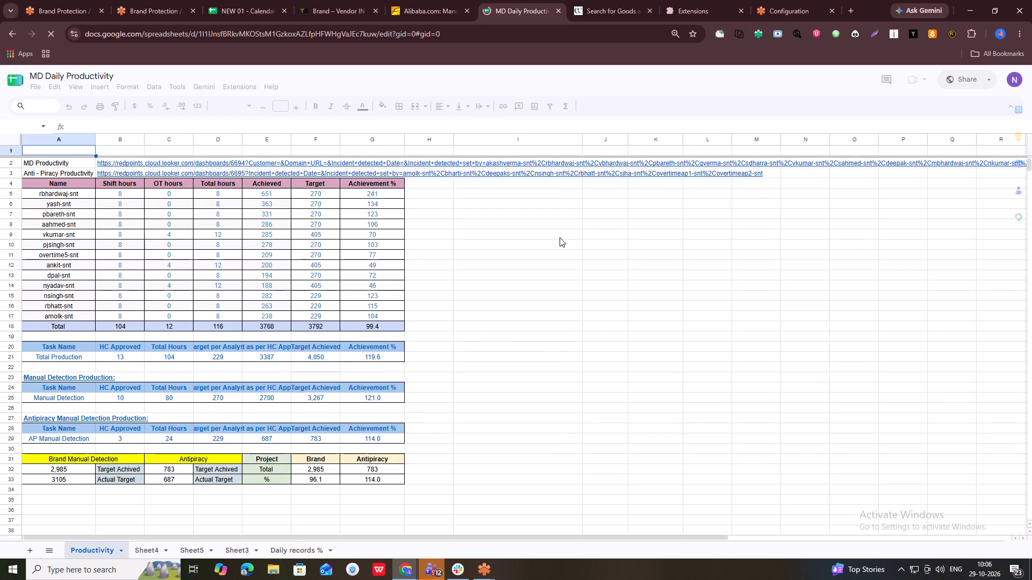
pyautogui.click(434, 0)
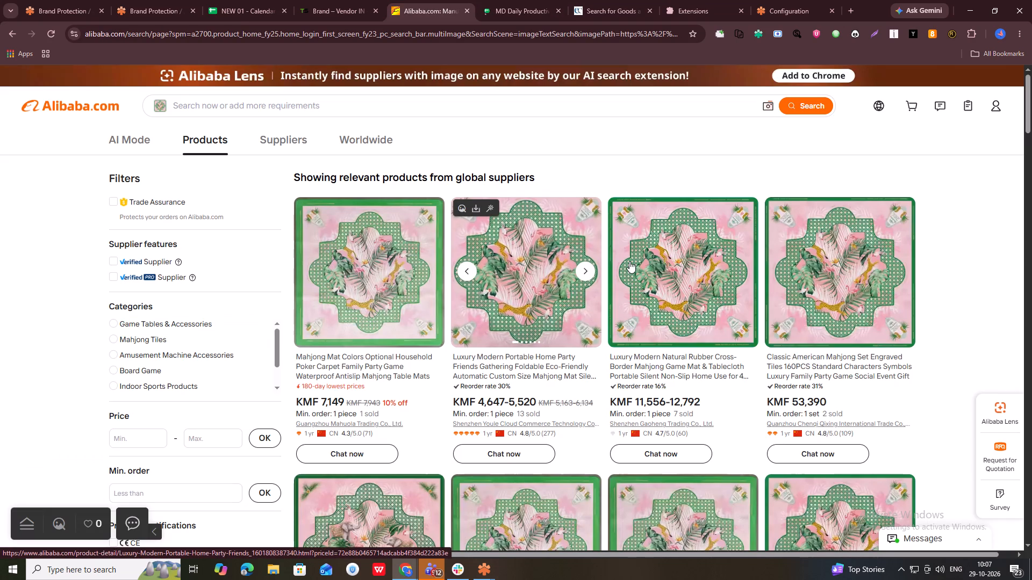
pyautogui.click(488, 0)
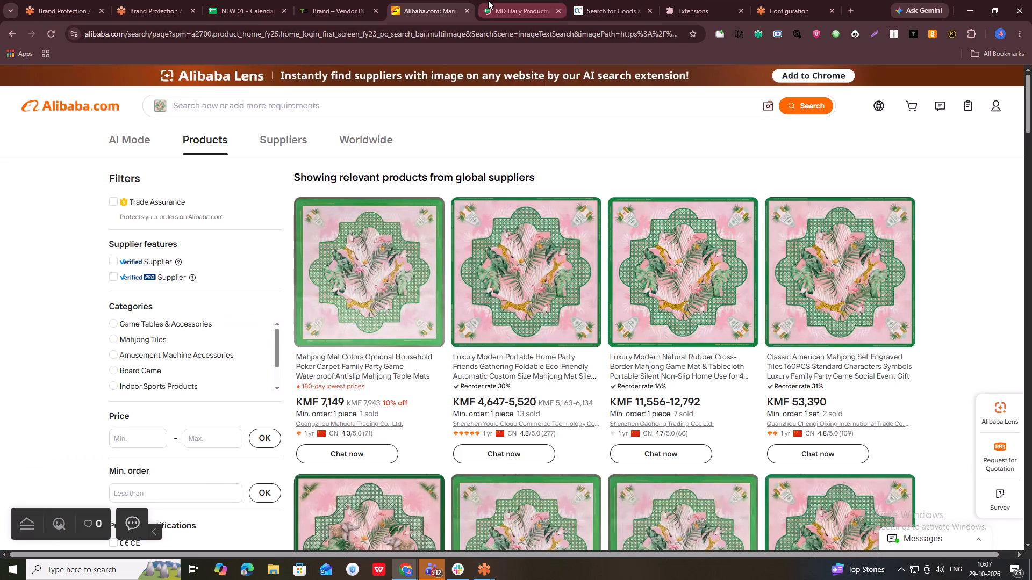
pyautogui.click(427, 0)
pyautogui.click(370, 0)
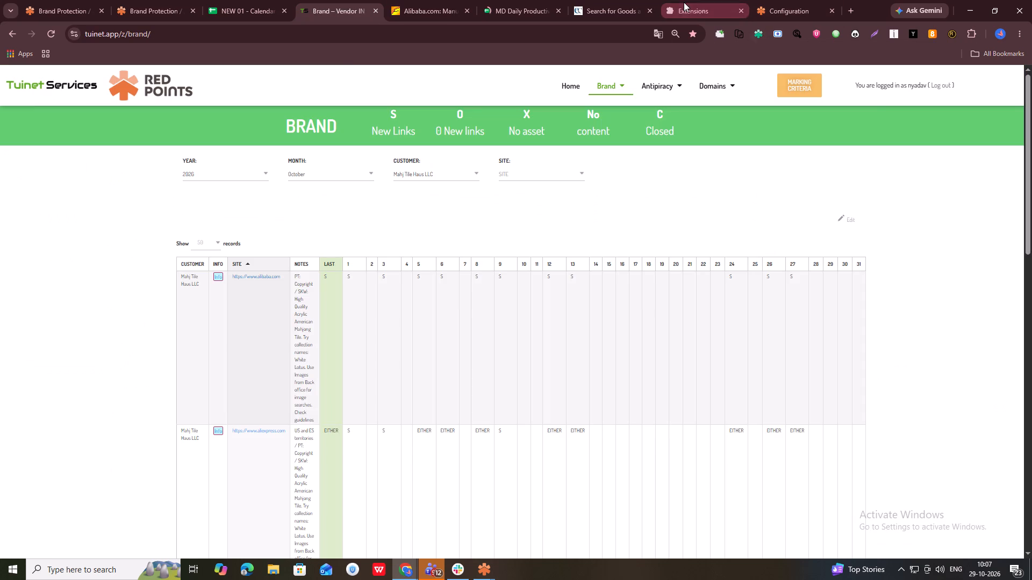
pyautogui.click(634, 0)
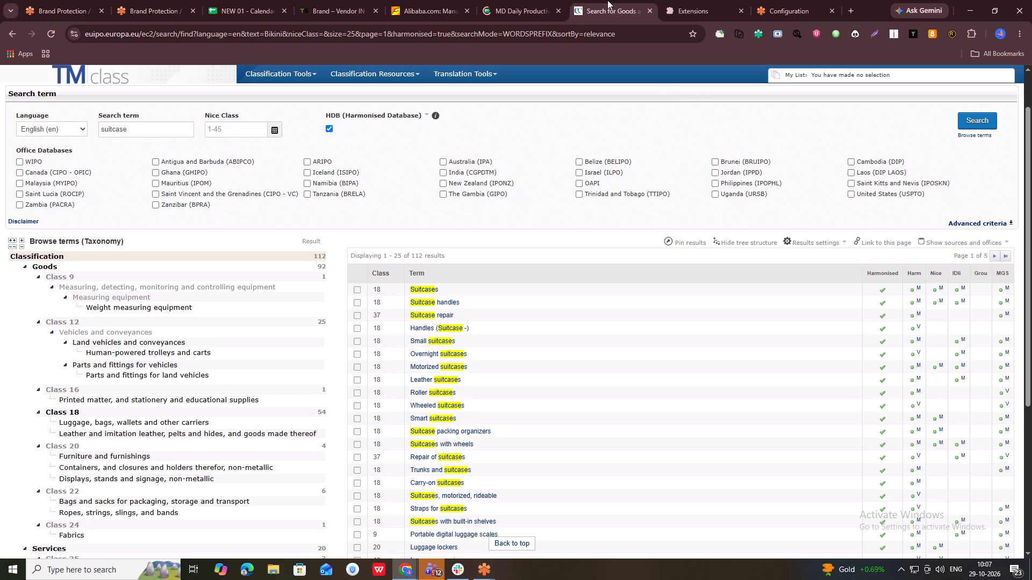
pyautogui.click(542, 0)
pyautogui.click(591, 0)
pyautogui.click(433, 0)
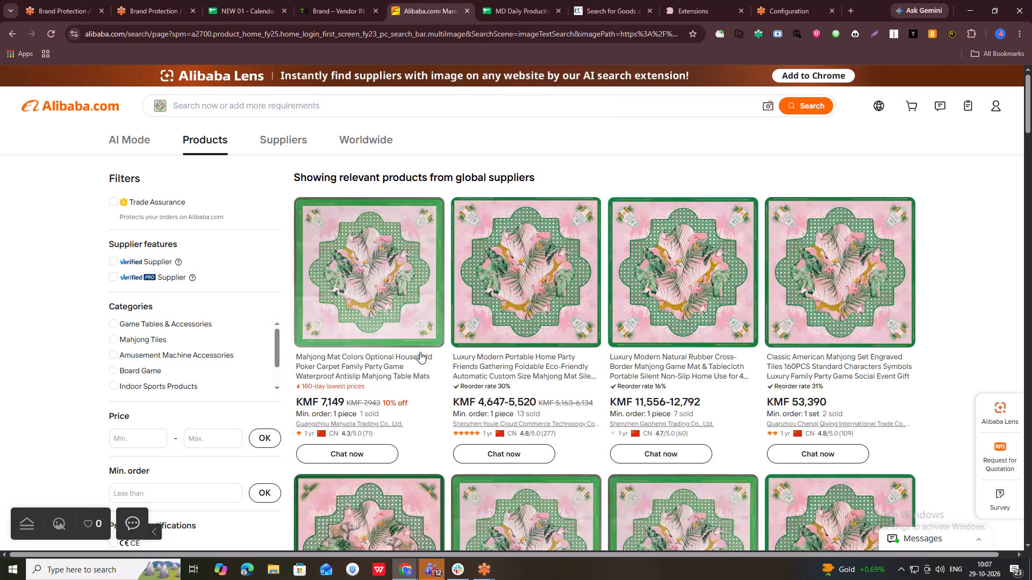
# In the Red Points New Incident form, choose asset Mahj Tile -28- Palm Royale Mat and protection type Copyright, and enable Multiple Detection Links.
pyautogui.click(73, 0)
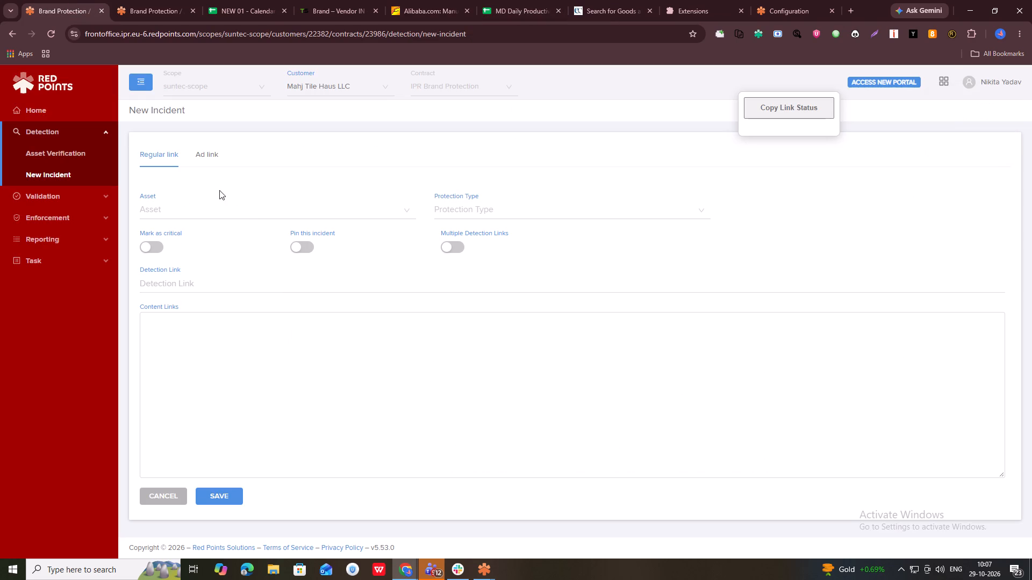
pyautogui.click(228, 216)
pyautogui.write('palm')
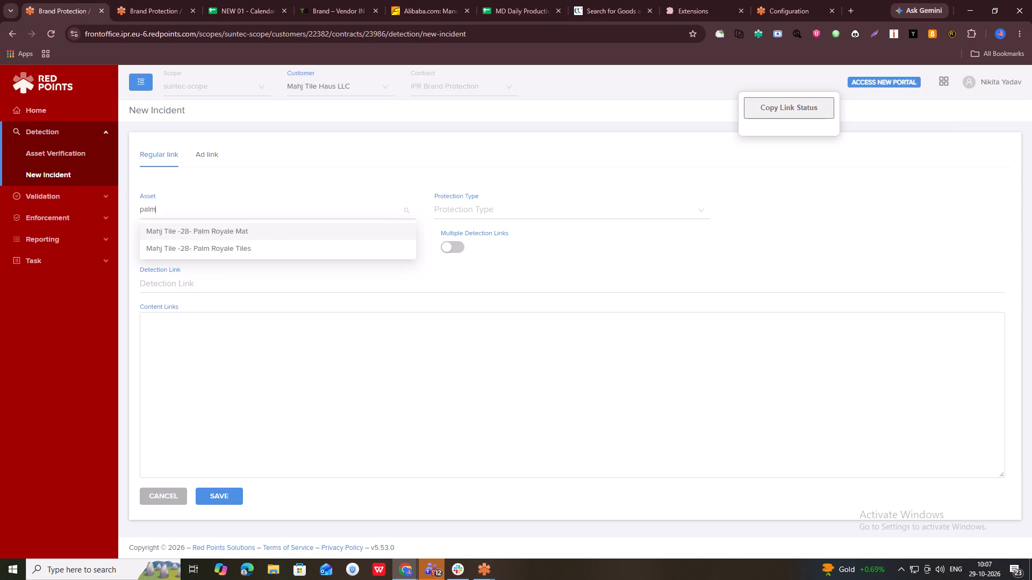
pyautogui.press('space')
pyautogui.click(204, 230)
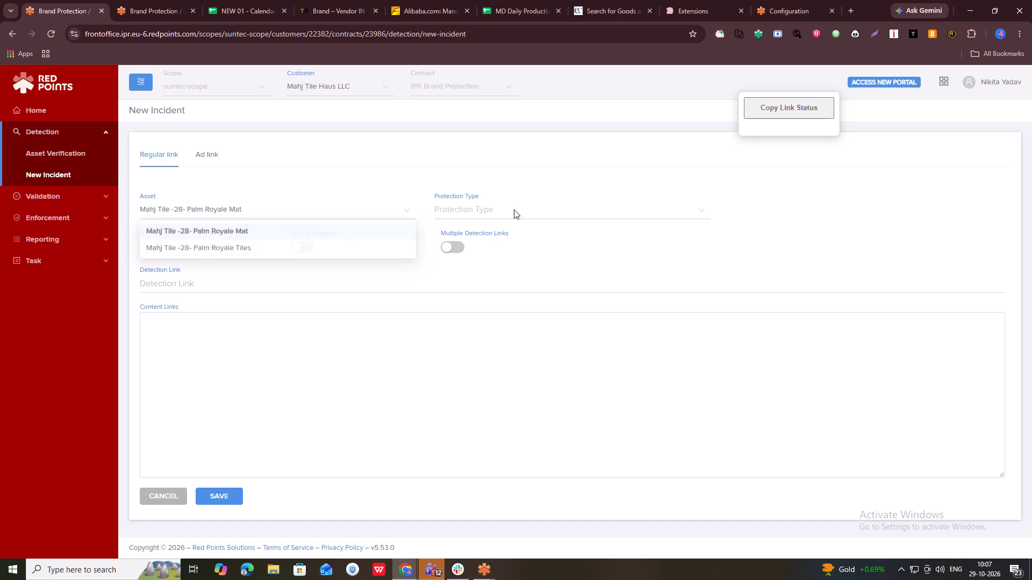
pyautogui.click(494, 211)
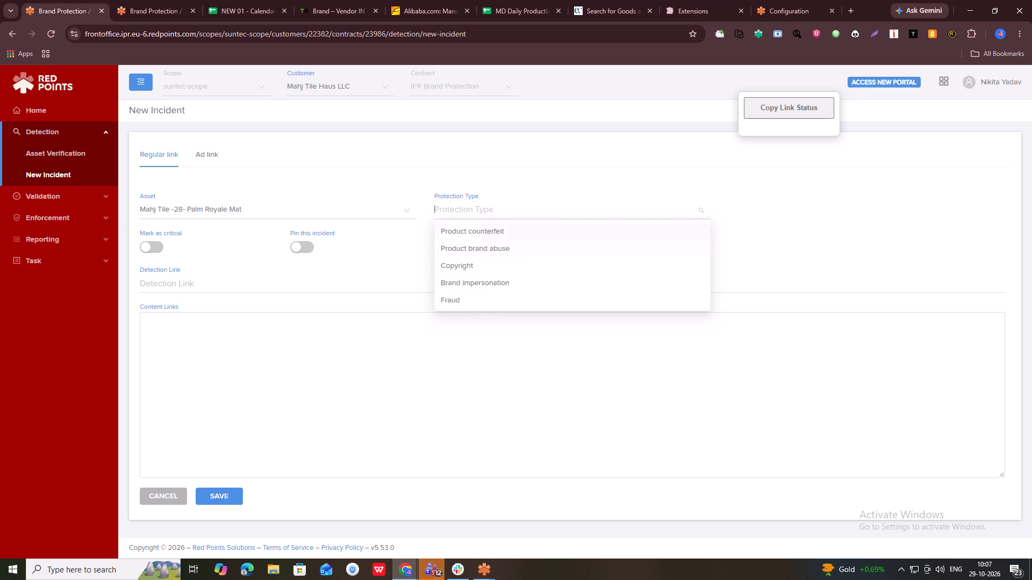
pyautogui.click(474, 270)
pyautogui.click(452, 246)
pyautogui.click(420, 351)
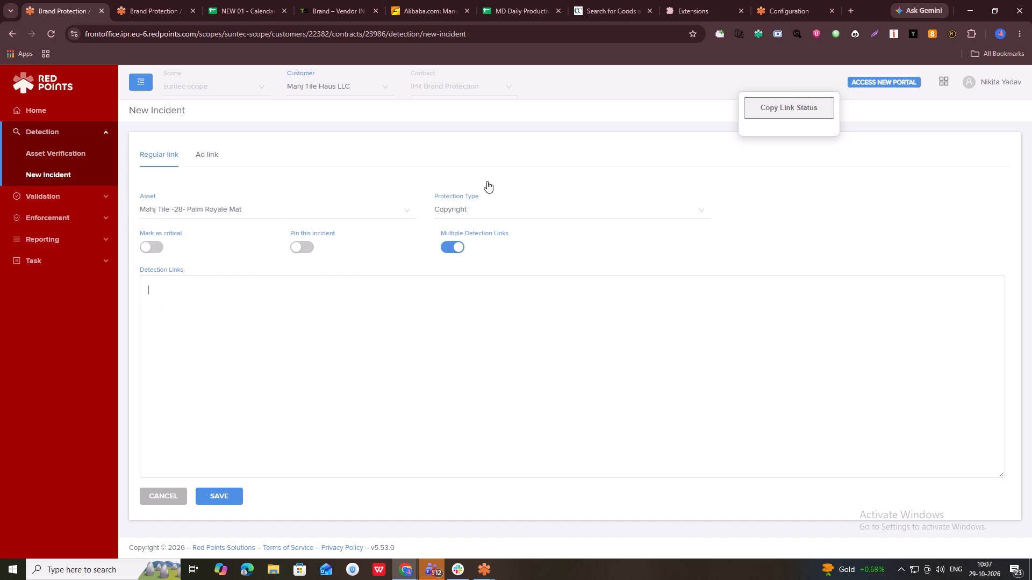
# Submit the link of Alibaba's first listing, Mahjong Mat Colors Optional Household Poker Carpet, as a detection link, and clear the list for editing.
pyautogui.click(405, 0)
pyautogui.rightClick(335, 357)
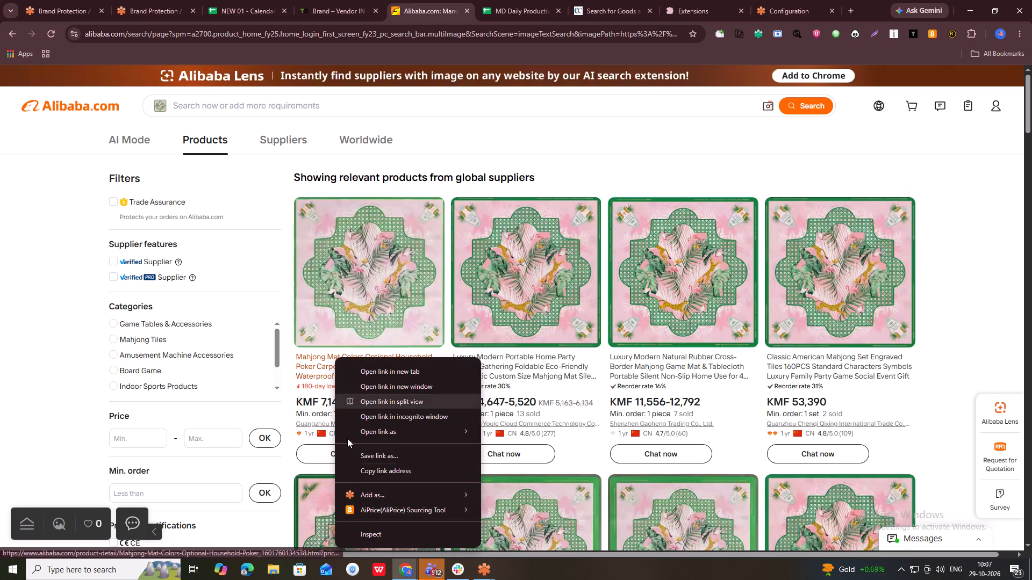
pyautogui.click(361, 468)
pyautogui.click(68, 1)
pyautogui.click(220, 357)
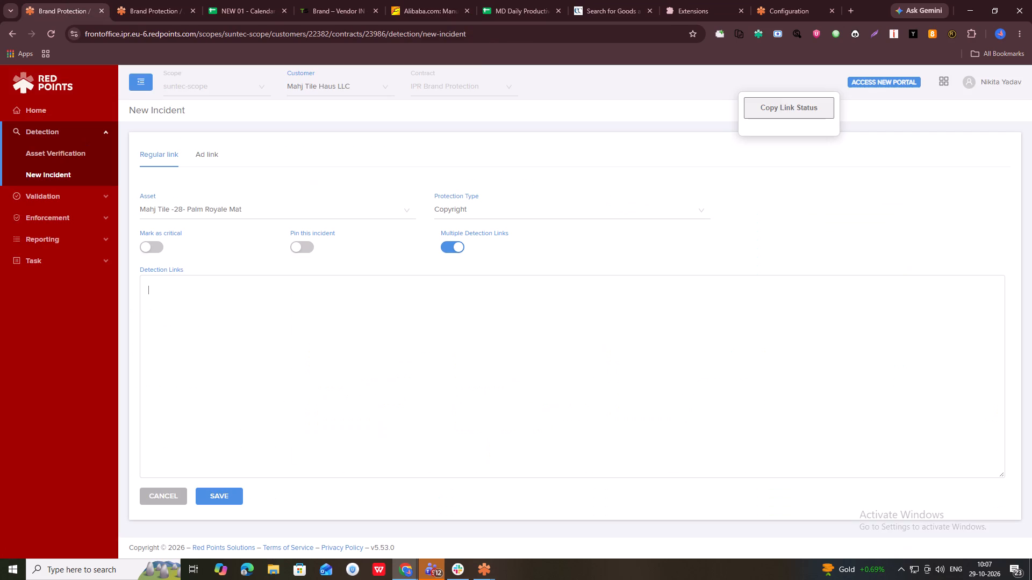
pyautogui.hotkey('ctrl', 'v')
pyautogui.click(216, 498)
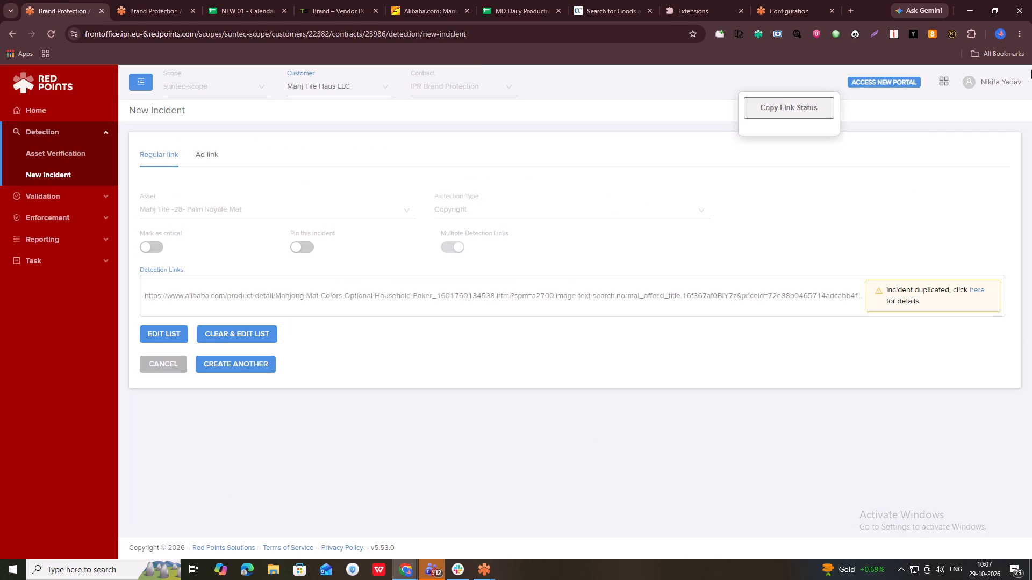
pyautogui.click(229, 333)
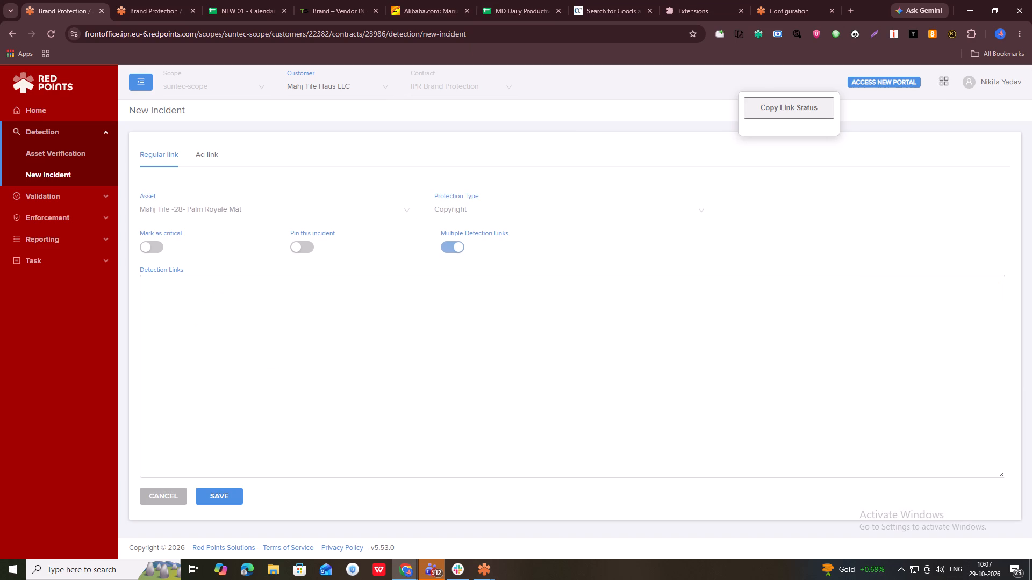
# Back in the Alibaba results, add the first mahjong mat listing as Copyright through the RedPoints plugin.
pyautogui.click(406, 0)
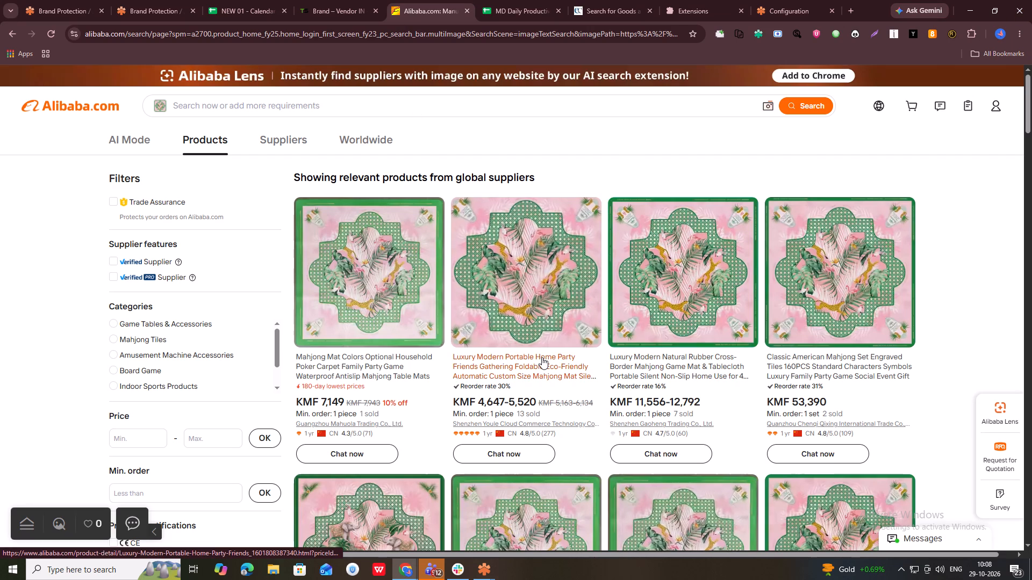
pyautogui.rightClick(365, 366)
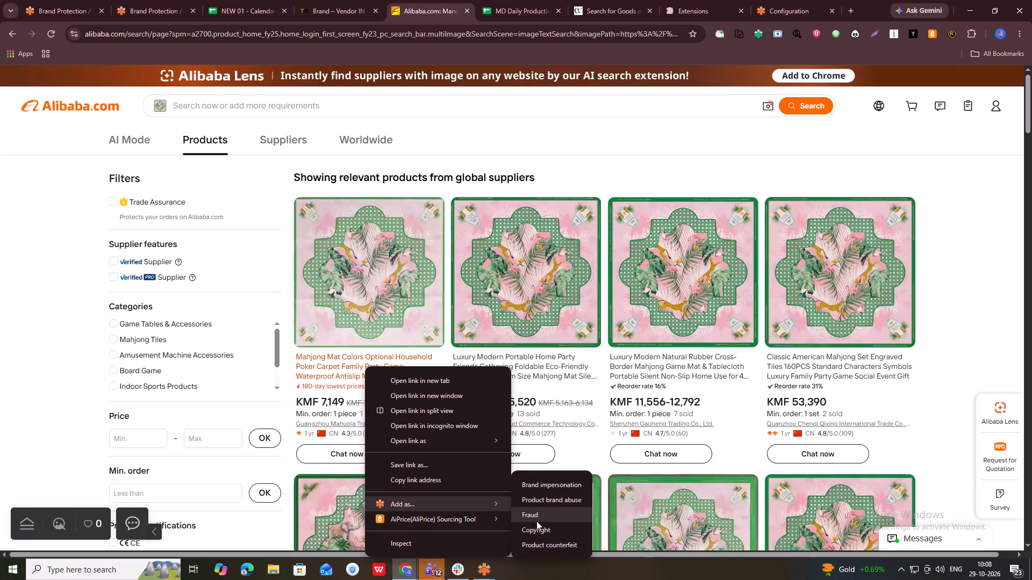
pyautogui.click(539, 524)
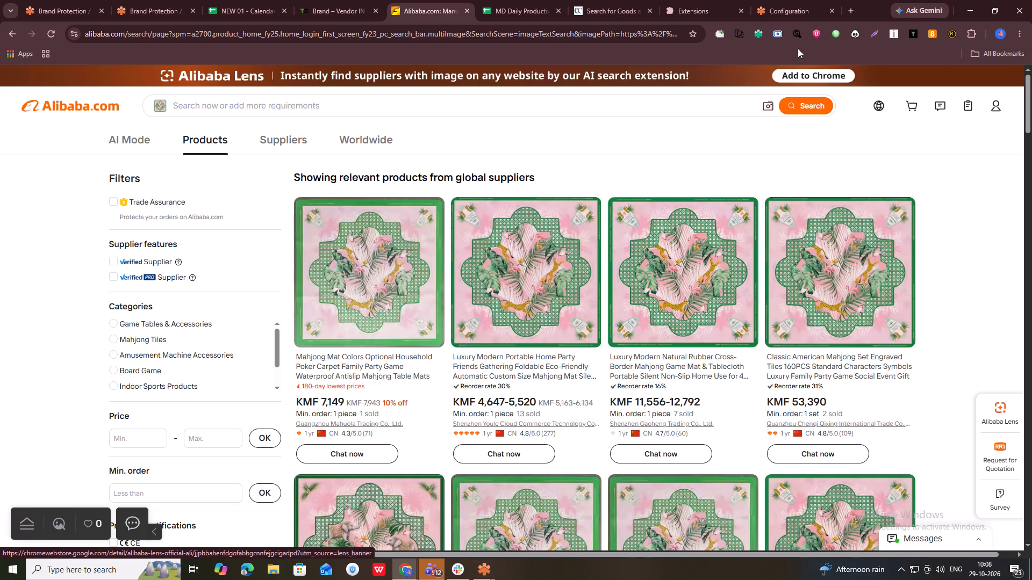
# Reopen the RedPoints IPR Plugin's task configuration and move its window clear of the first Alibaba listing.
pyautogui.click(757, 32)
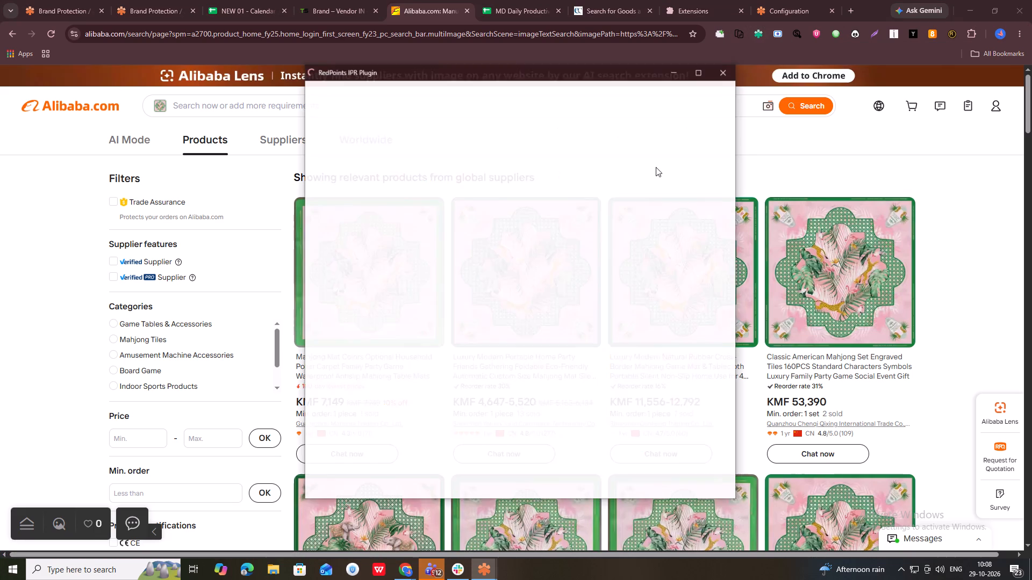
pyautogui.moveTo(589, 79); pyautogui.dragTo(730, 78)
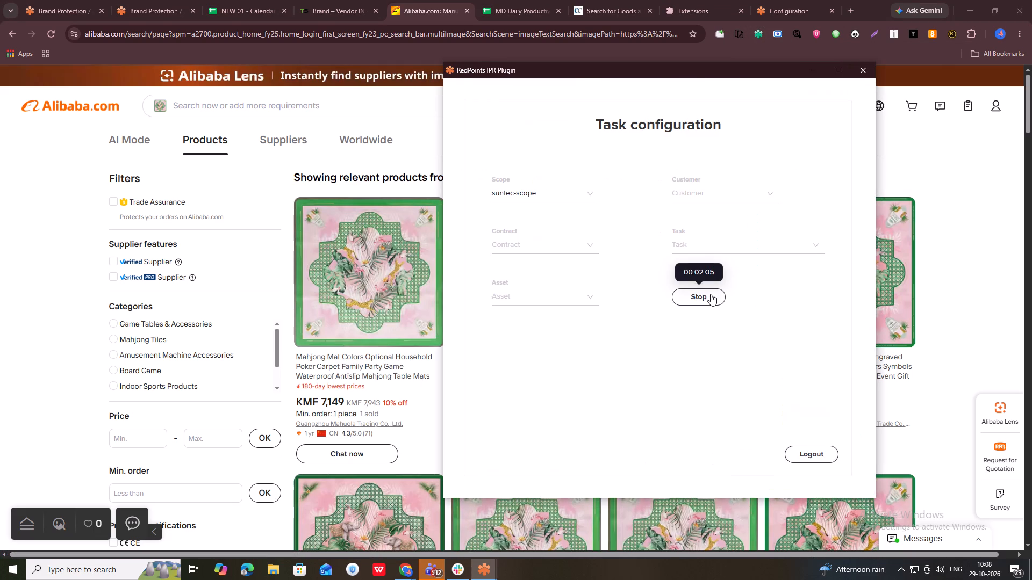
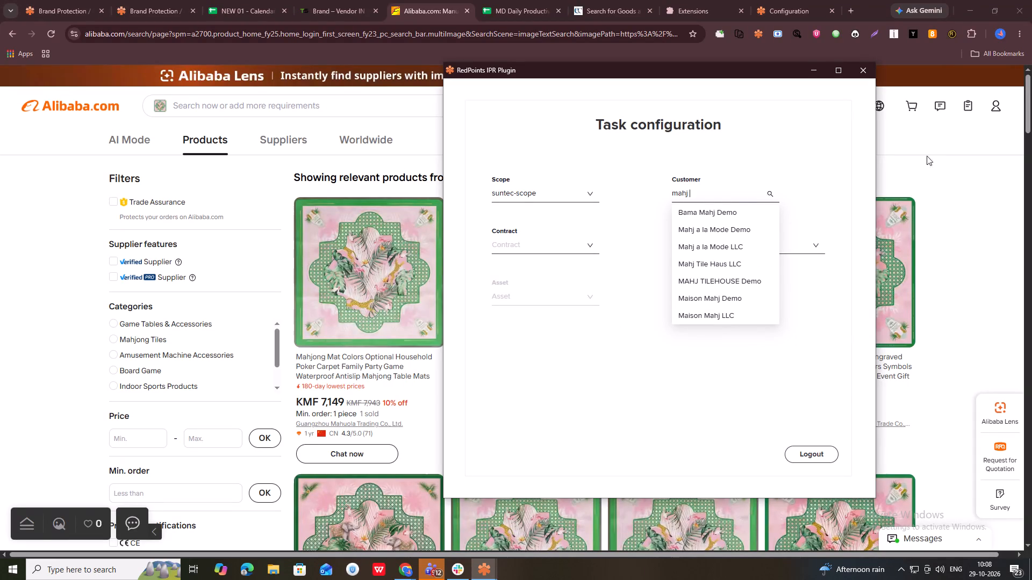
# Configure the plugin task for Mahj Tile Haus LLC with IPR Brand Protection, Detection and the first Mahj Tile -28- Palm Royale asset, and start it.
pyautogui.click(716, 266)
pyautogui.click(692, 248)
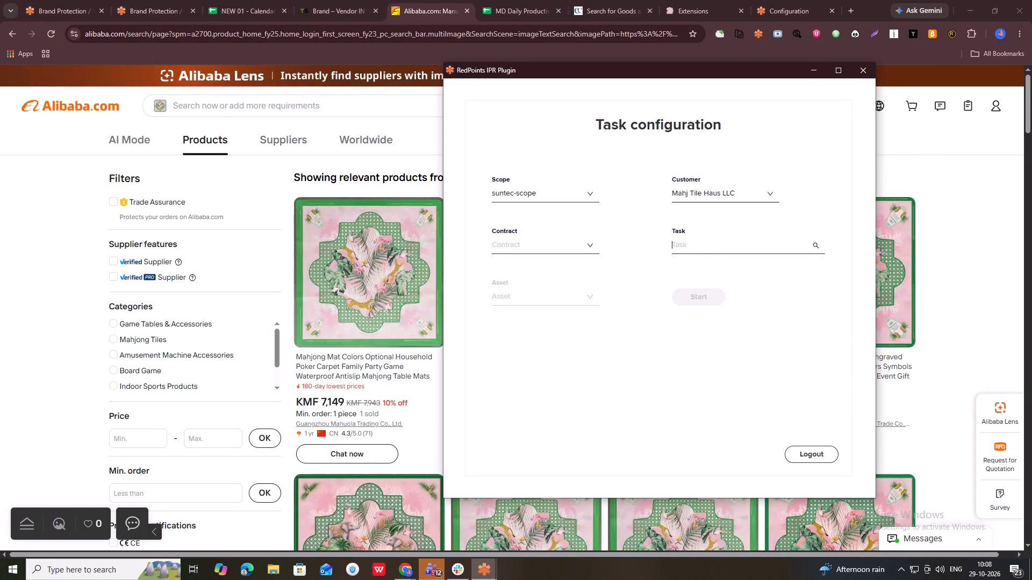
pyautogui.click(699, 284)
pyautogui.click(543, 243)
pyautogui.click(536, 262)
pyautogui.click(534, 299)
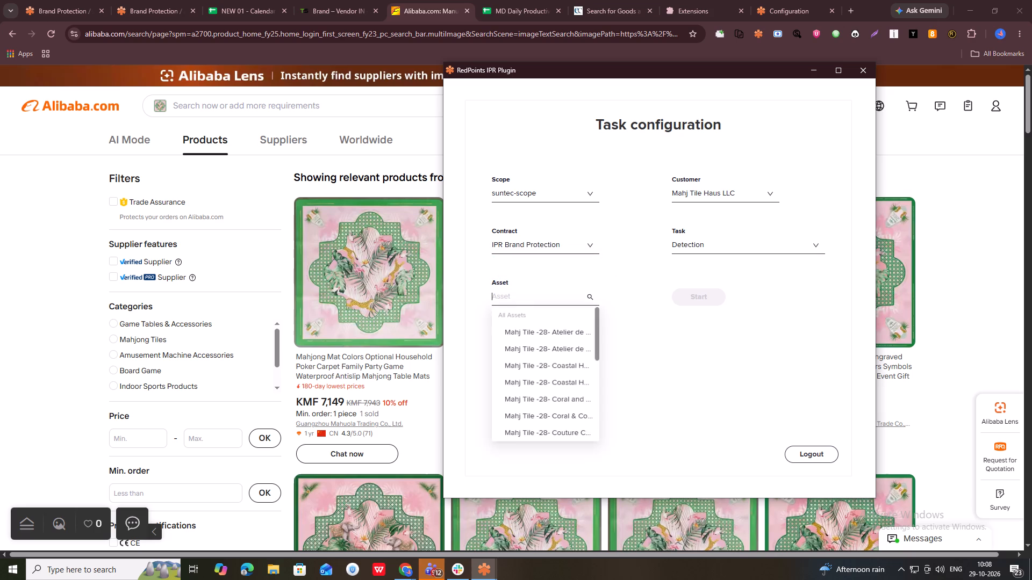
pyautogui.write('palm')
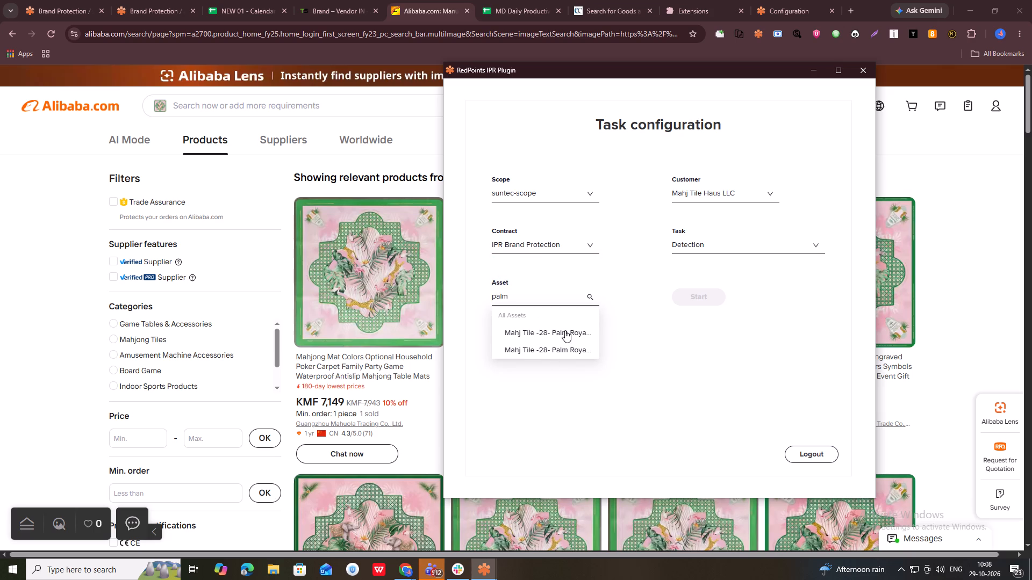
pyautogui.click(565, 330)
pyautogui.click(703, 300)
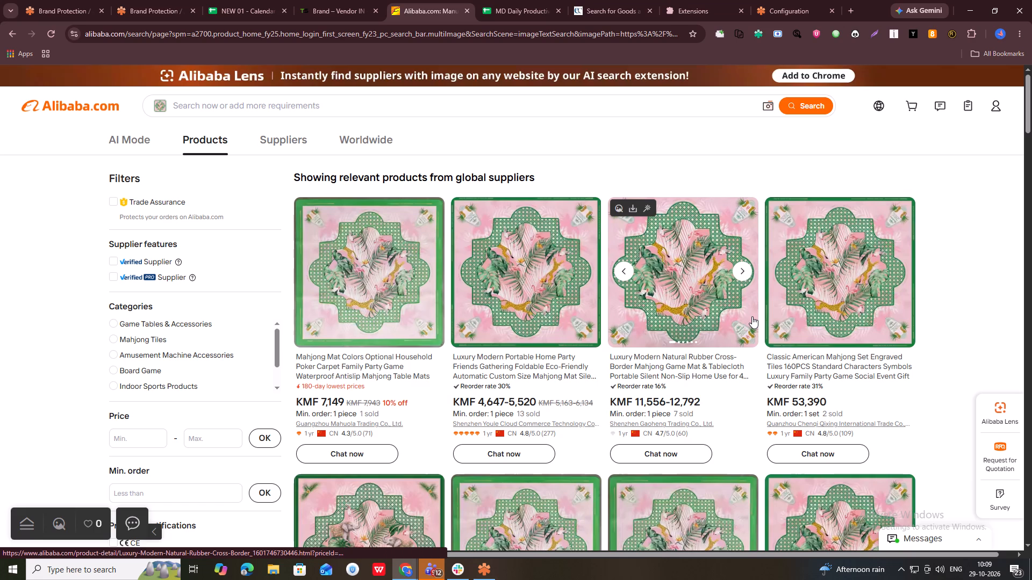
# Look through the Alibaba image-search results for listings that copy the mat design.
pyautogui.scroll(-14, 698, 353)
pyautogui.scroll(-14, 706, 346)
pyautogui.scroll(-7, 758, 336)
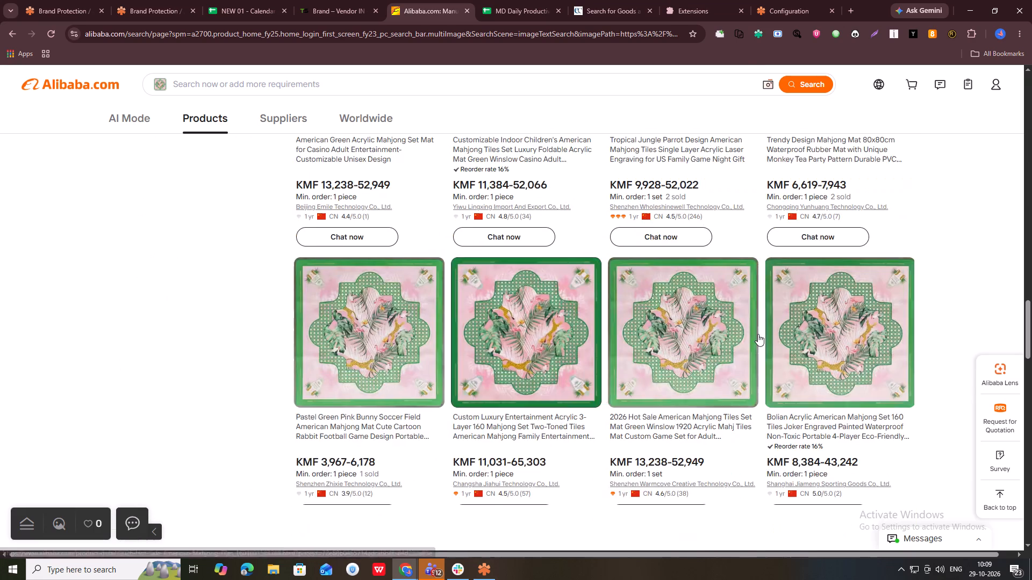
pyautogui.scroll(20, 758, 334)
pyautogui.scroll(20, 758, 334)
pyautogui.scroll(15, 758, 334)
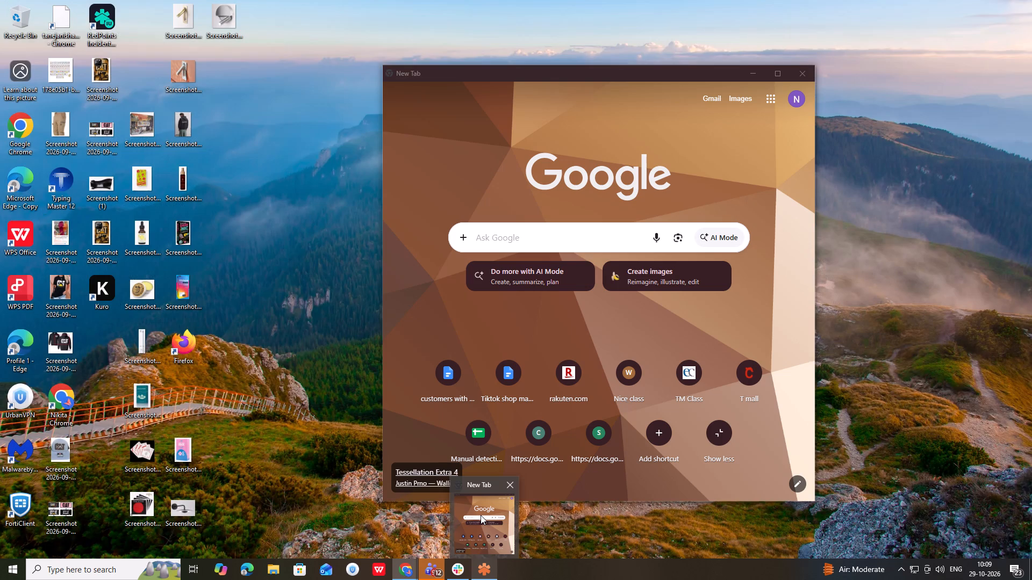
# Close the spare New Tab browser window.
pyautogui.click(509, 487)
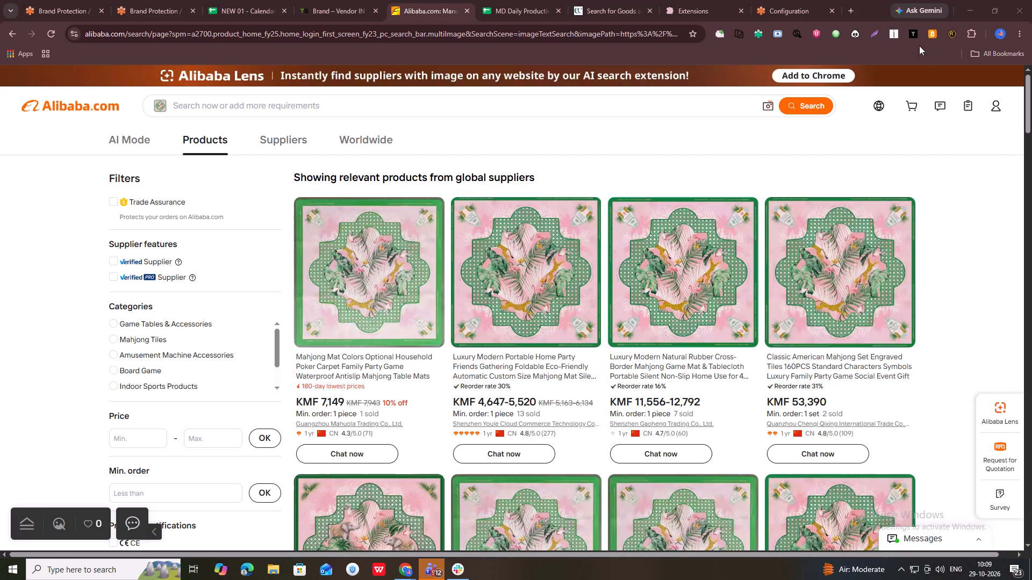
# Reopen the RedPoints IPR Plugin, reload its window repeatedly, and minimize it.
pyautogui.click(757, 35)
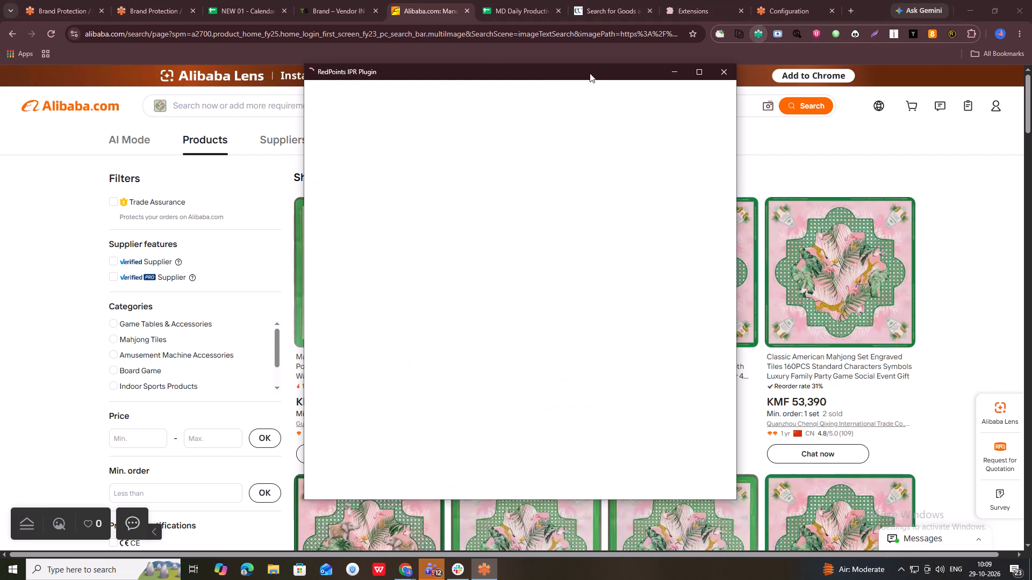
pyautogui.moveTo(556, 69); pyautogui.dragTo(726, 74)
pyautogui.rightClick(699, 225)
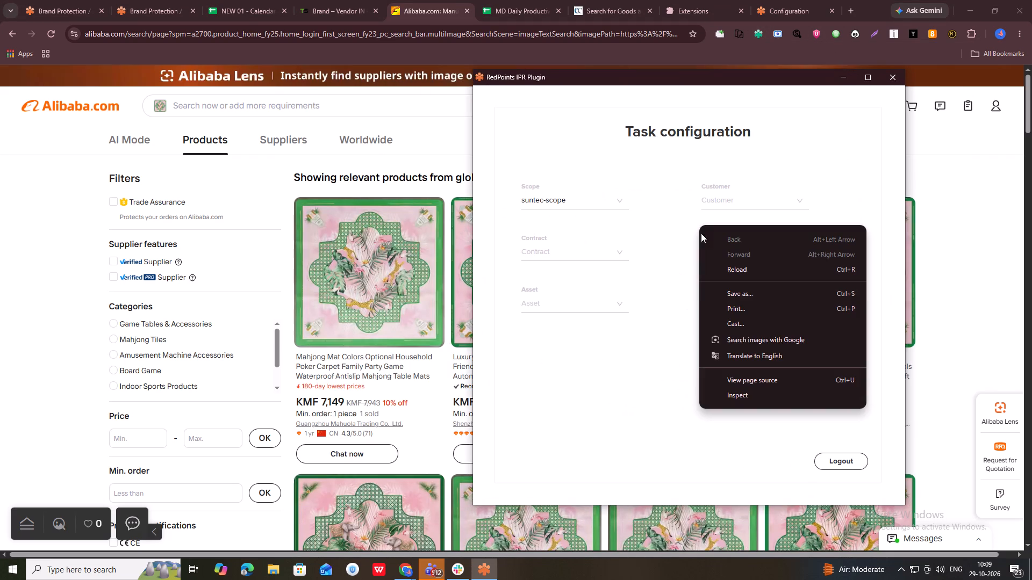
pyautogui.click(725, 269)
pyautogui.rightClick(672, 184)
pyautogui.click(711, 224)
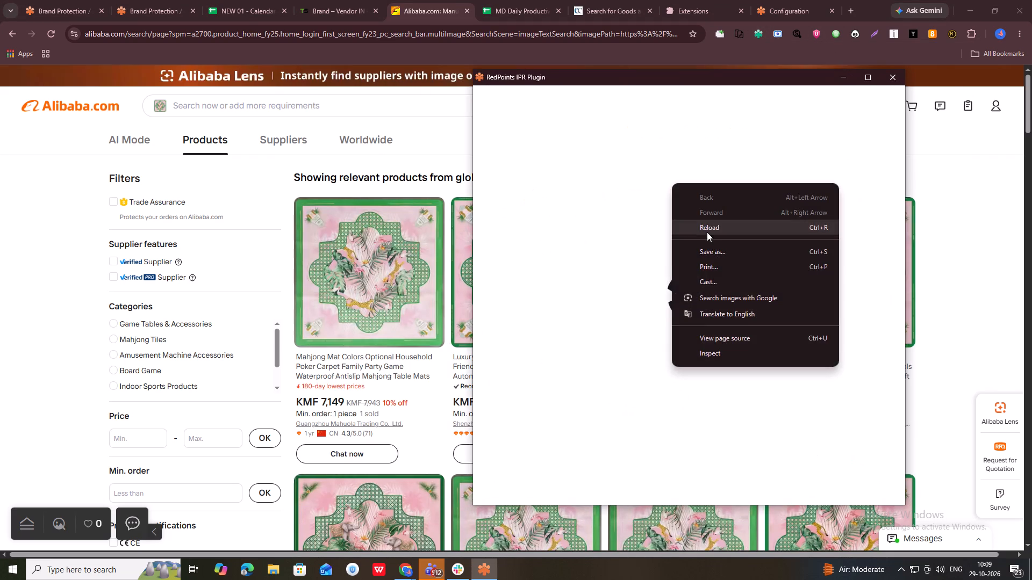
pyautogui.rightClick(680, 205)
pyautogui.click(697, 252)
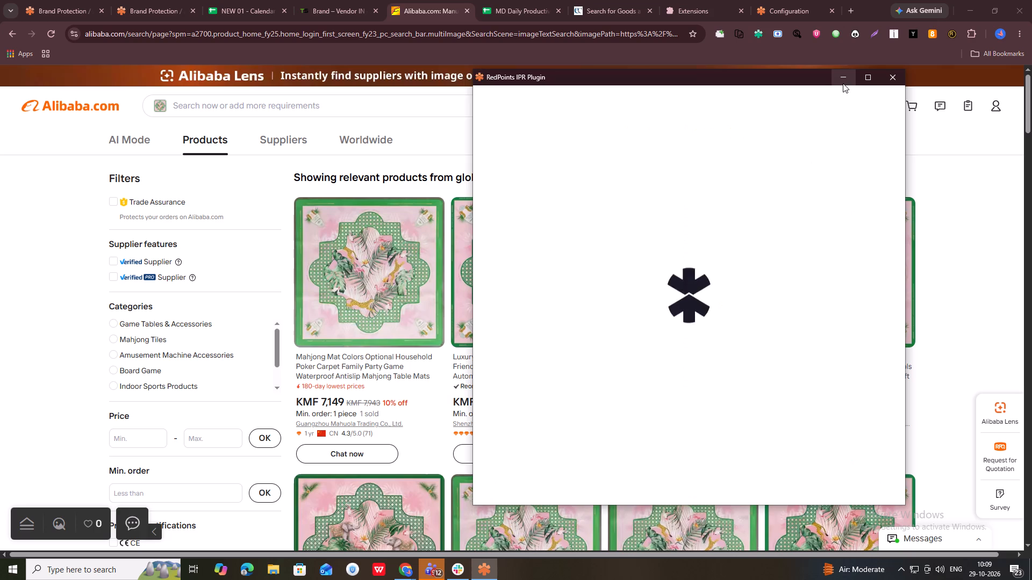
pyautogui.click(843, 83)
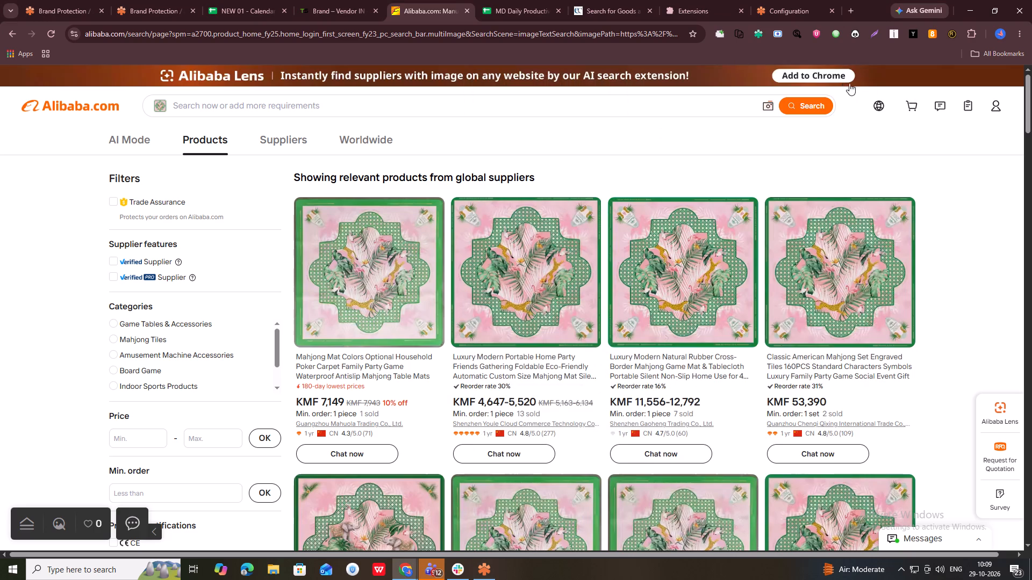
# In Chrome's extension manager, clear all logged errors of the RedPoints IPR Plugin and reload the extension.
pyautogui.click(967, 32)
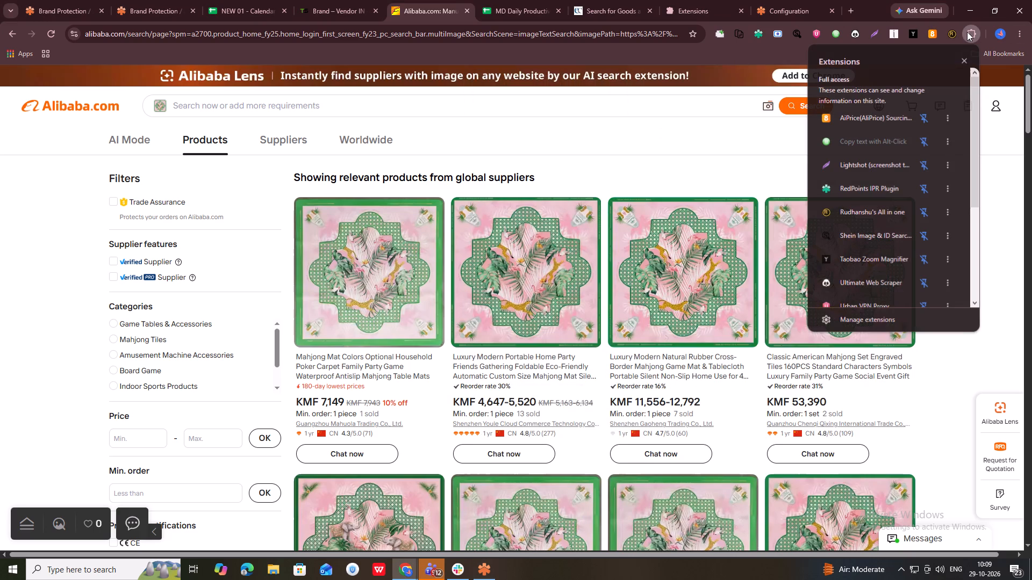
pyautogui.click(862, 320)
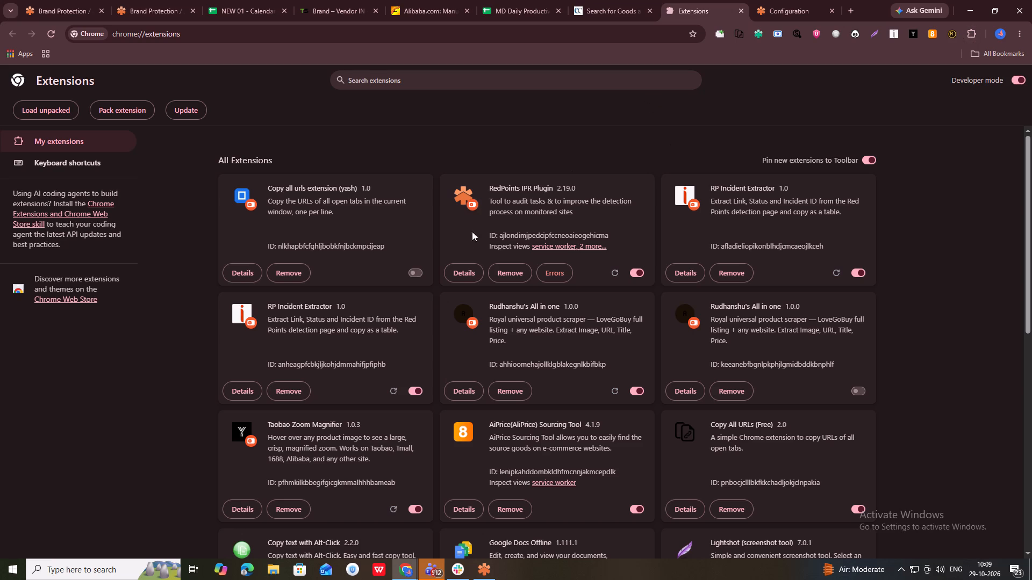
pyautogui.click(556, 274)
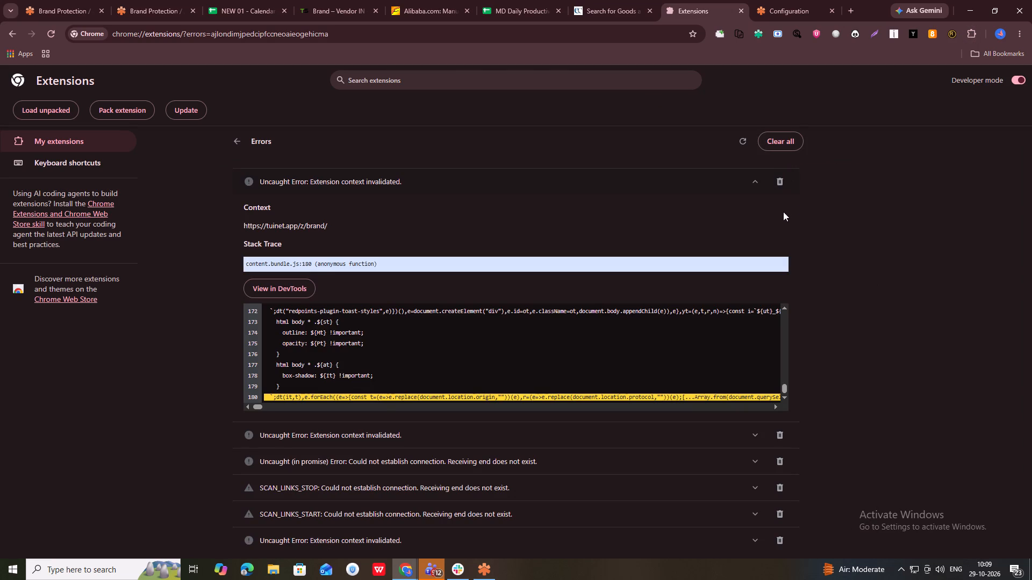
pyautogui.click(783, 144)
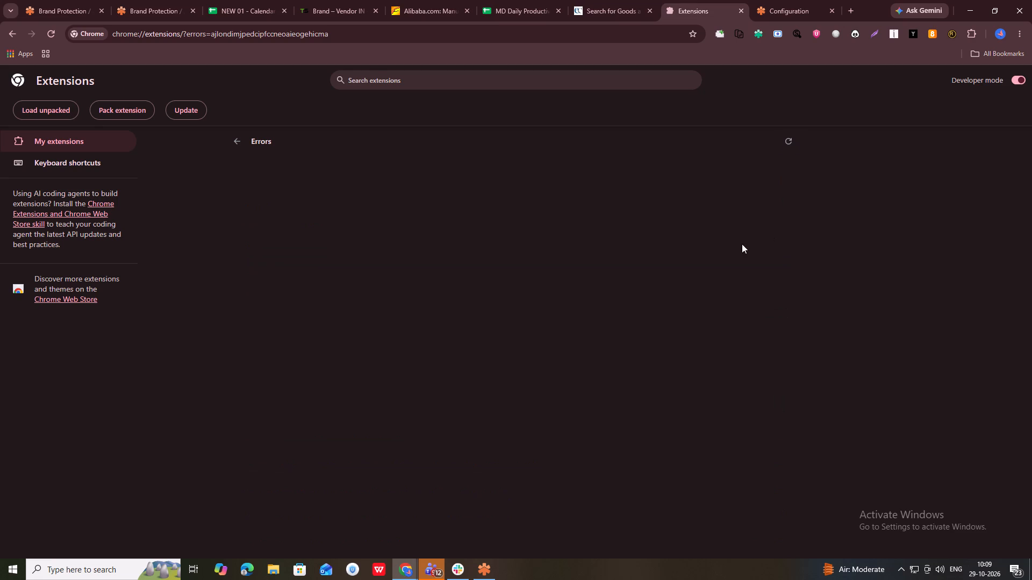
pyautogui.click(787, 140)
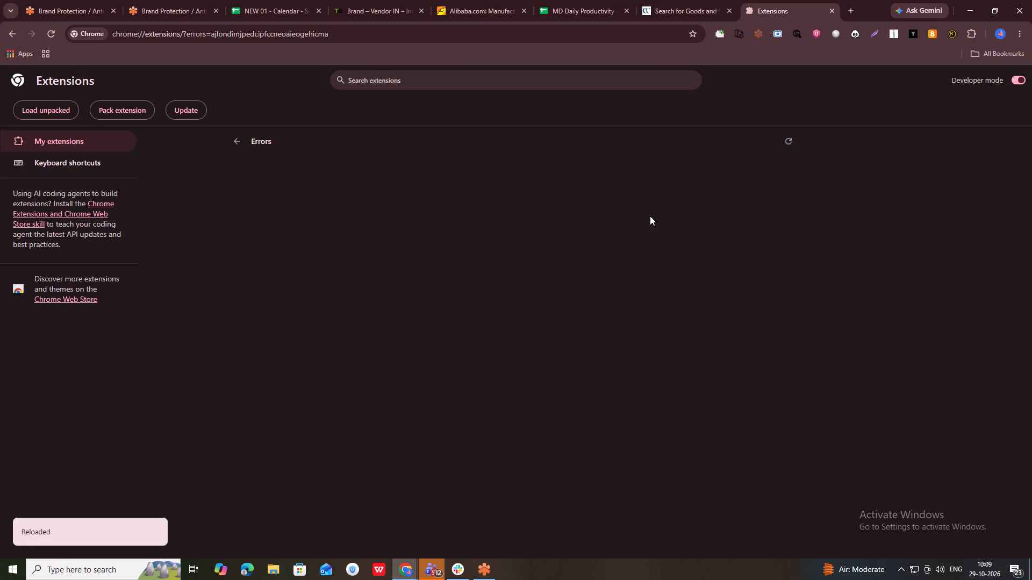
# Apply the plugin configuration with suite IPR and environment production.
pyautogui.click(759, 30)
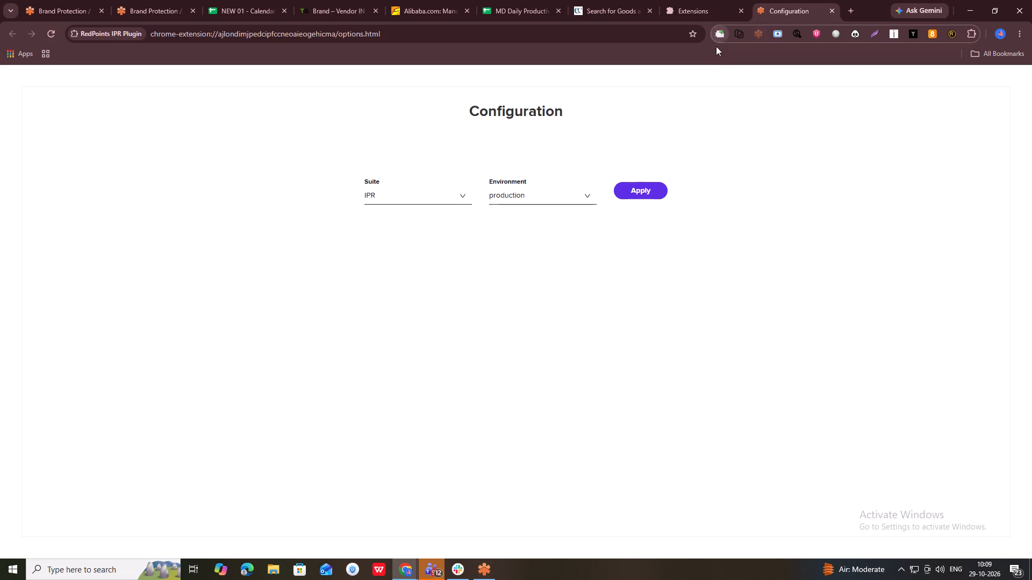
pyautogui.click(655, 190)
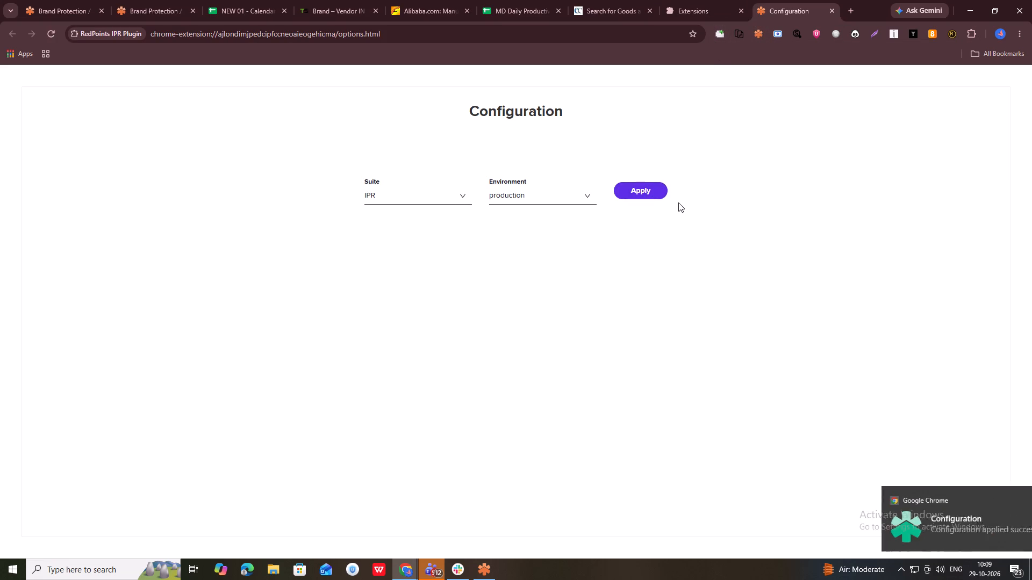
# Open the plugin's task configuration and set the customer to Mahj Tile Haus LLC and the contract to IPR Brand Protection.
pyautogui.click(756, 36)
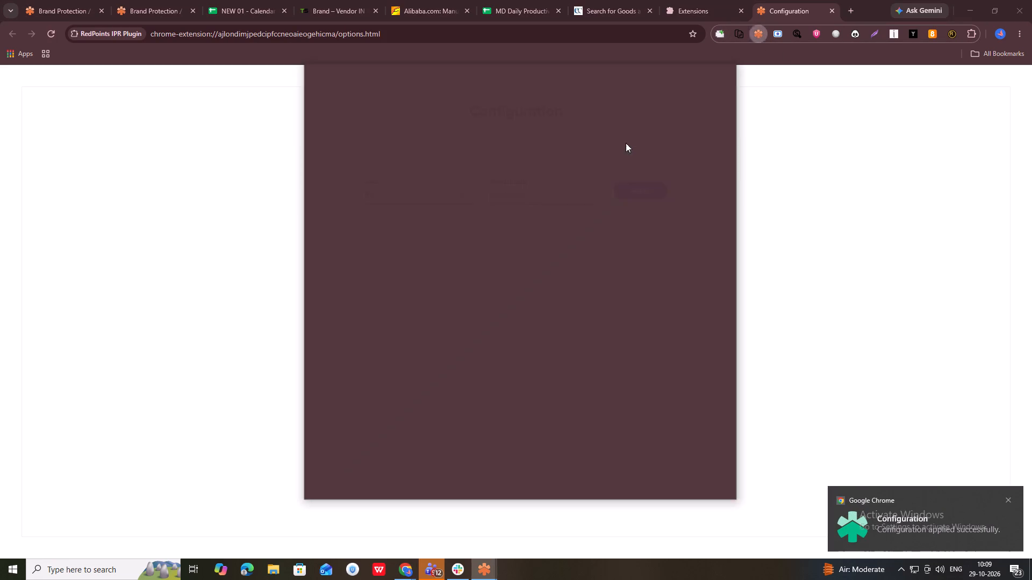
pyautogui.click(566, 303)
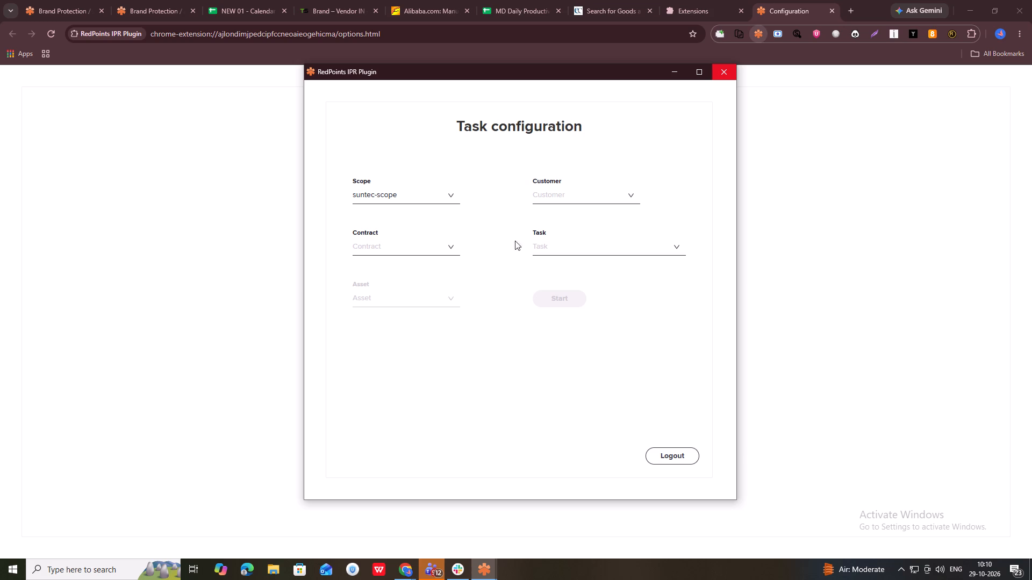
pyautogui.click(449, 251)
pyautogui.click(557, 250)
pyautogui.click(557, 207)
pyautogui.click(558, 202)
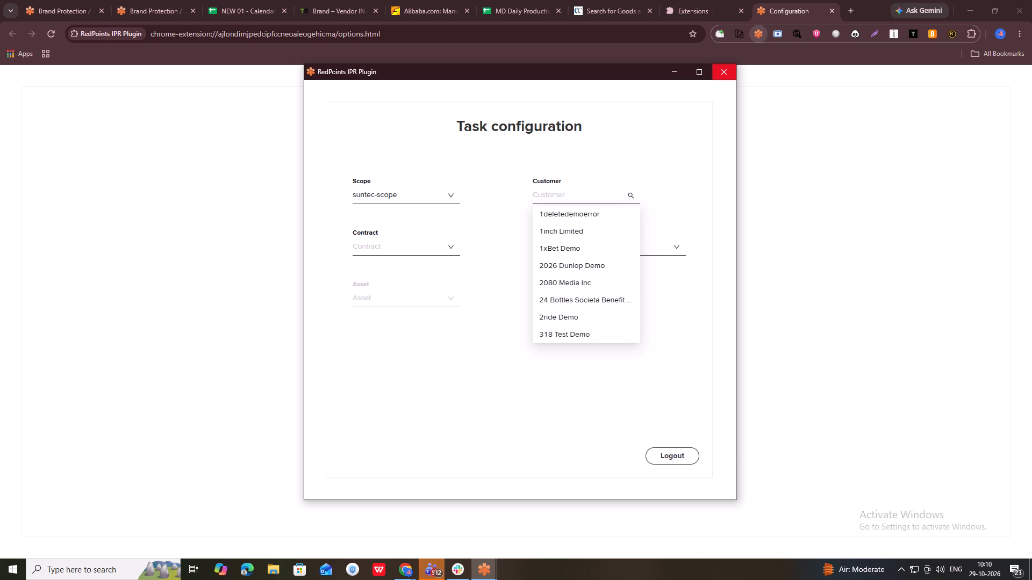
pyautogui.write('mahj')
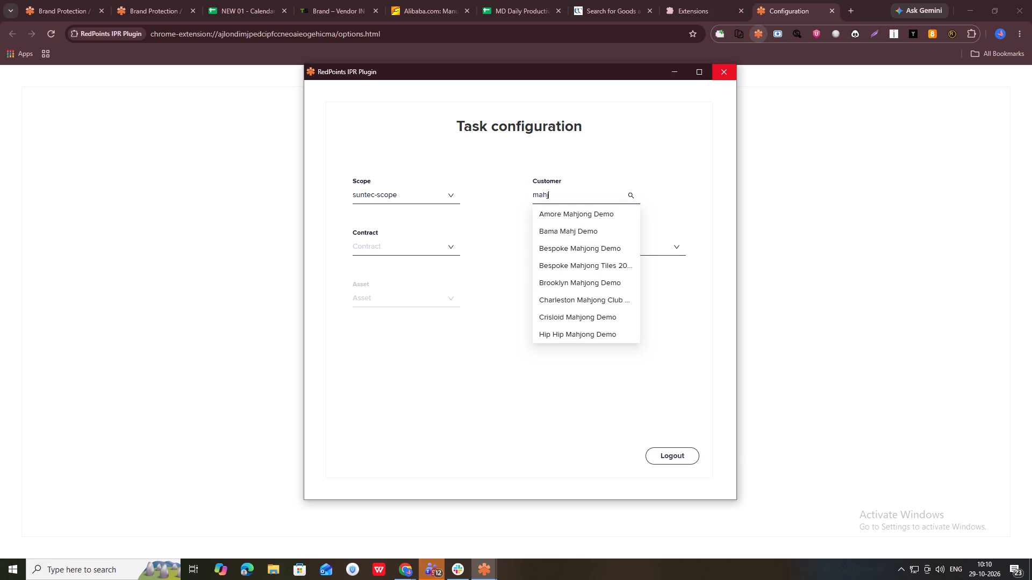
pyautogui.press('space')
pyautogui.click(559, 267)
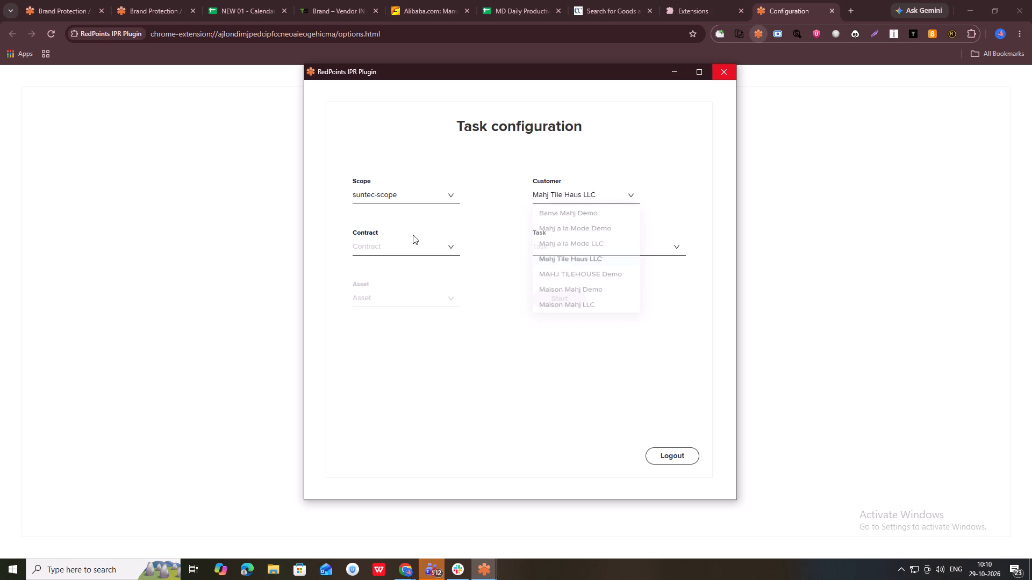
pyautogui.click(396, 237)
pyautogui.click(406, 254)
pyautogui.click(411, 259)
# Set the task to Detection, choose the first Mahj Tile -28- Palm Royale asset, and start the task.
pyautogui.click(557, 247)
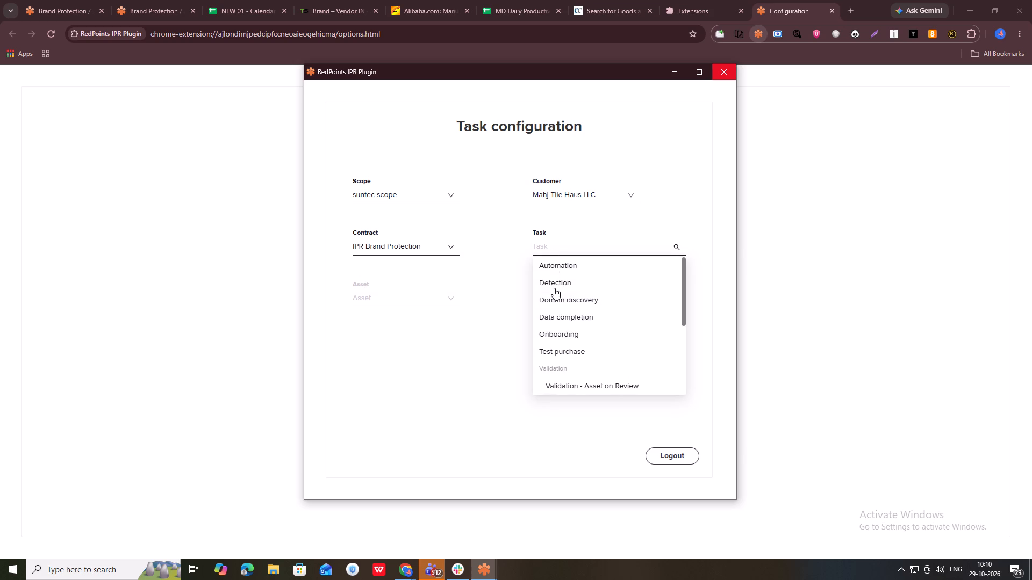
pyautogui.click(554, 286)
pyautogui.click(393, 289)
pyautogui.write('palm')
pyautogui.press('space')
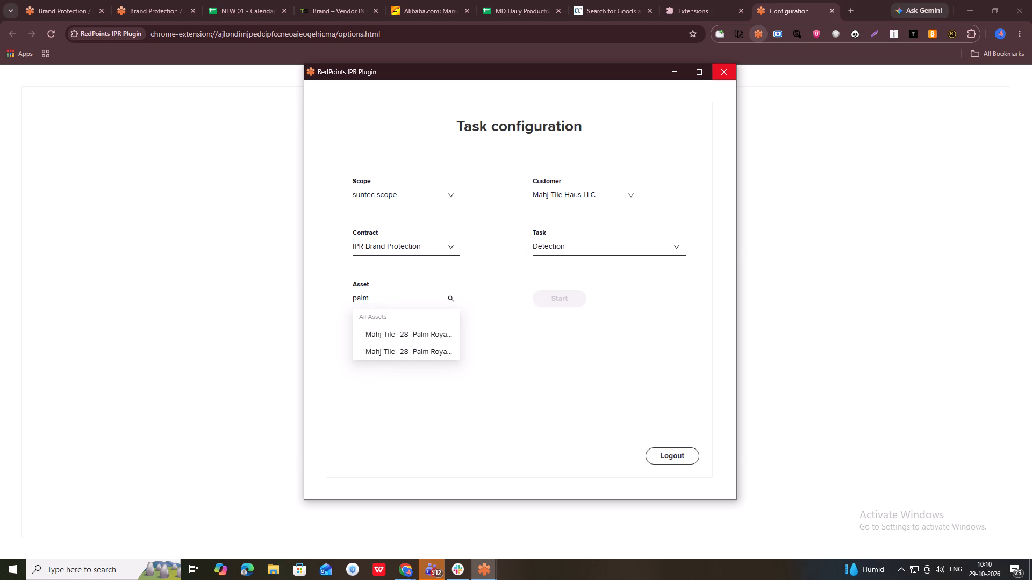
pyautogui.click(421, 334)
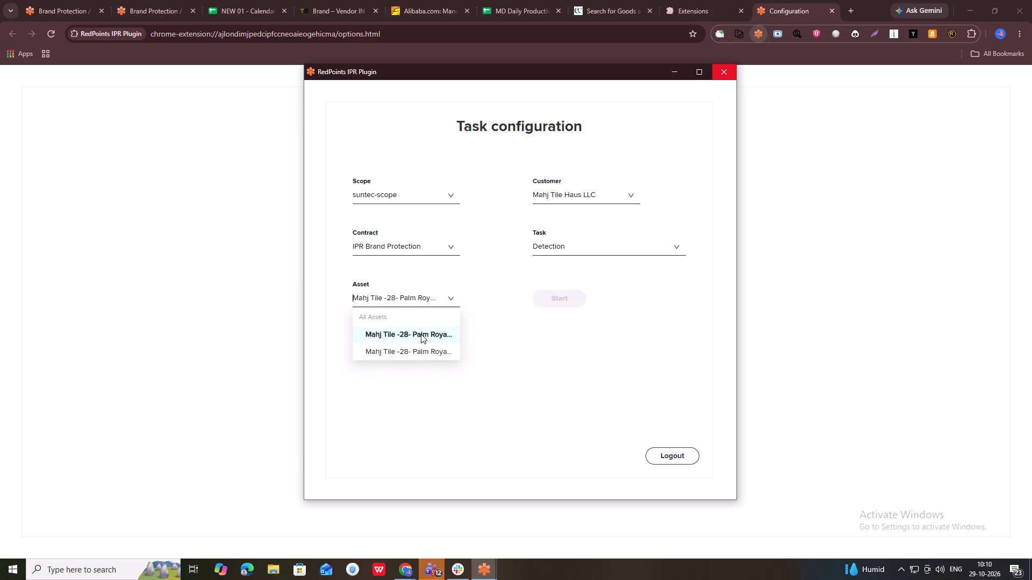
pyautogui.click(565, 300)
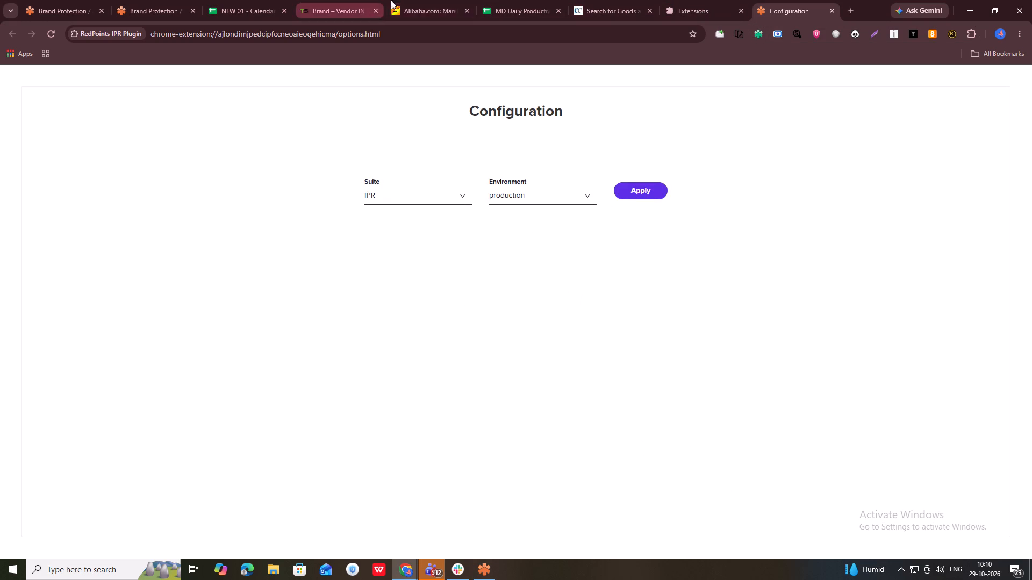
# Return to the Alibaba results and examine the listings, including the extra images of the Wholesale Automatic Luxury Modern mahjong mat.
pyautogui.moveTo(412, 0); pyautogui.dragTo(420, 0)
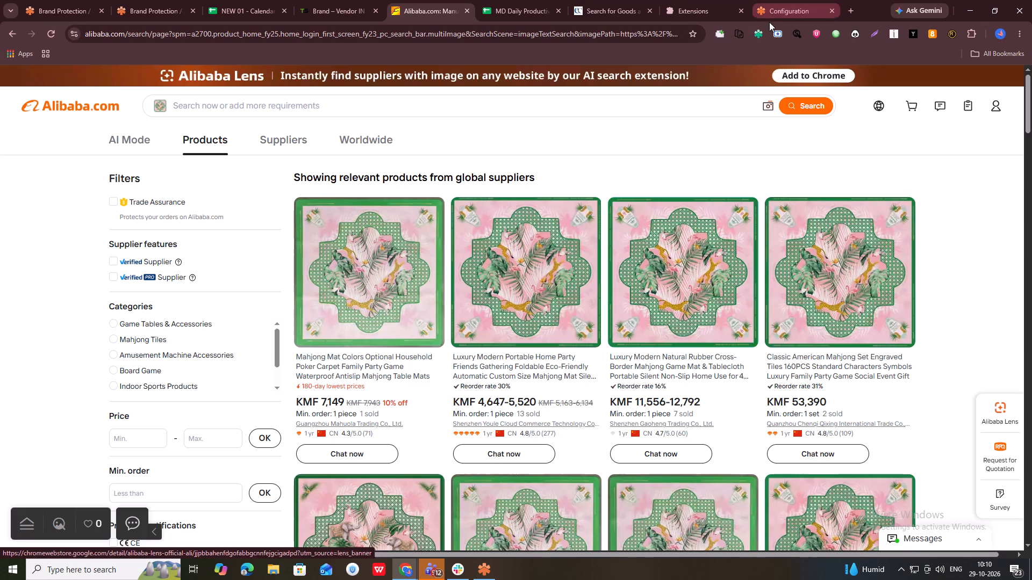
pyautogui.scroll(-14, 634, 395)
pyautogui.scroll(6, 628, 369)
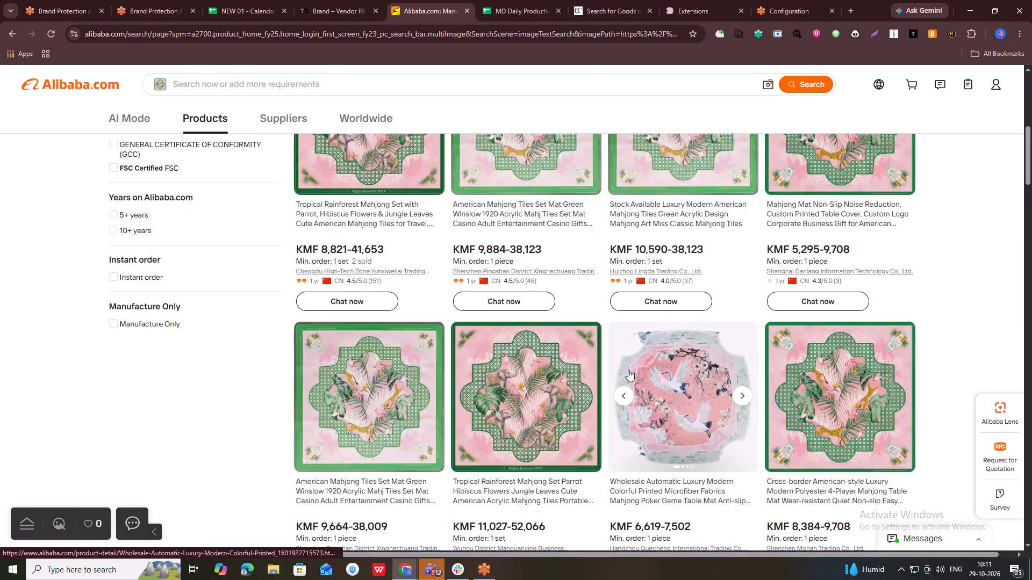
pyautogui.scroll(19, 628, 369)
pyautogui.scroll(-9, 588, 390)
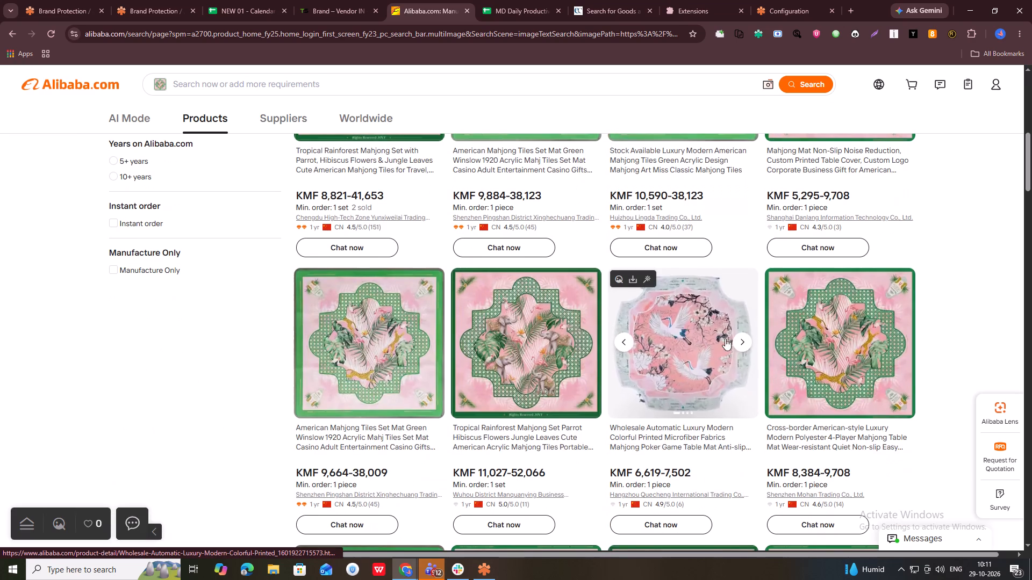
pyautogui.click(743, 344)
pyautogui.click(743, 344)
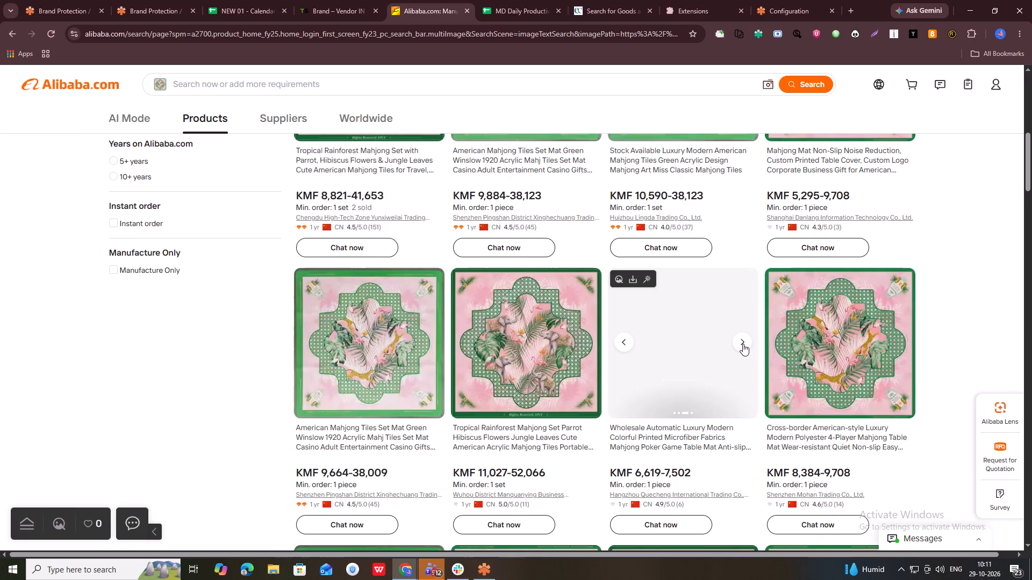
pyautogui.scroll(12, 743, 344)
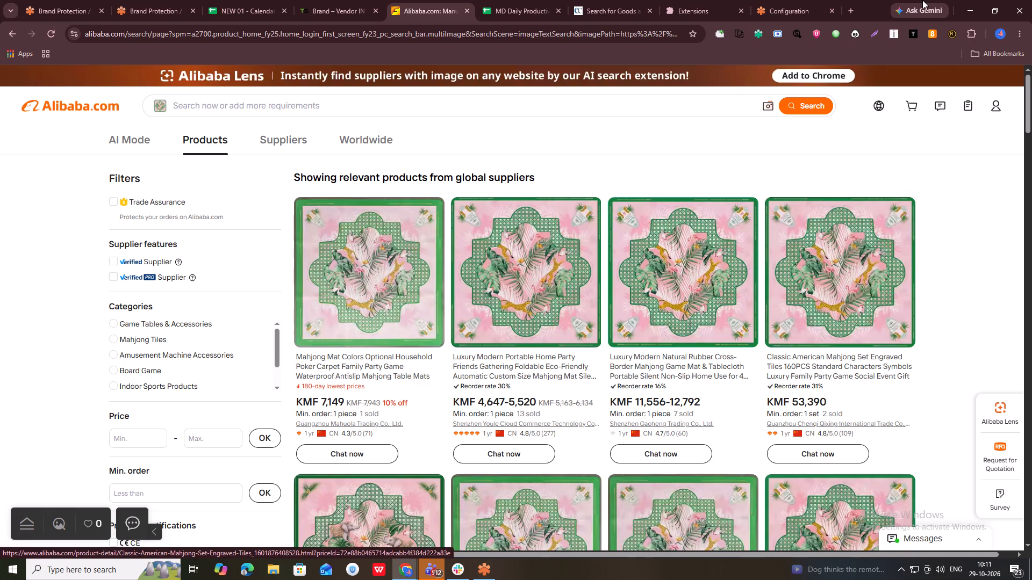
# Open the RedPoints plugin over the Alibaba results and stop the running Detection task for Mahj Tile Haus LLC.
pyautogui.click(761, 38)
pyautogui.moveTo(470, 74); pyautogui.dragTo(475, 74)
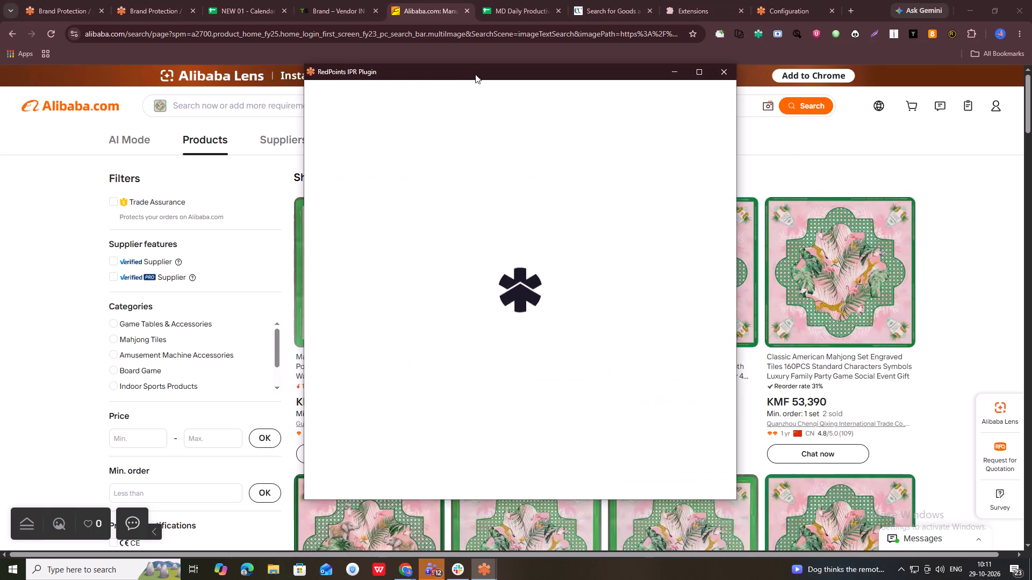
pyautogui.moveTo(475, 74); pyautogui.dragTo(546, 76)
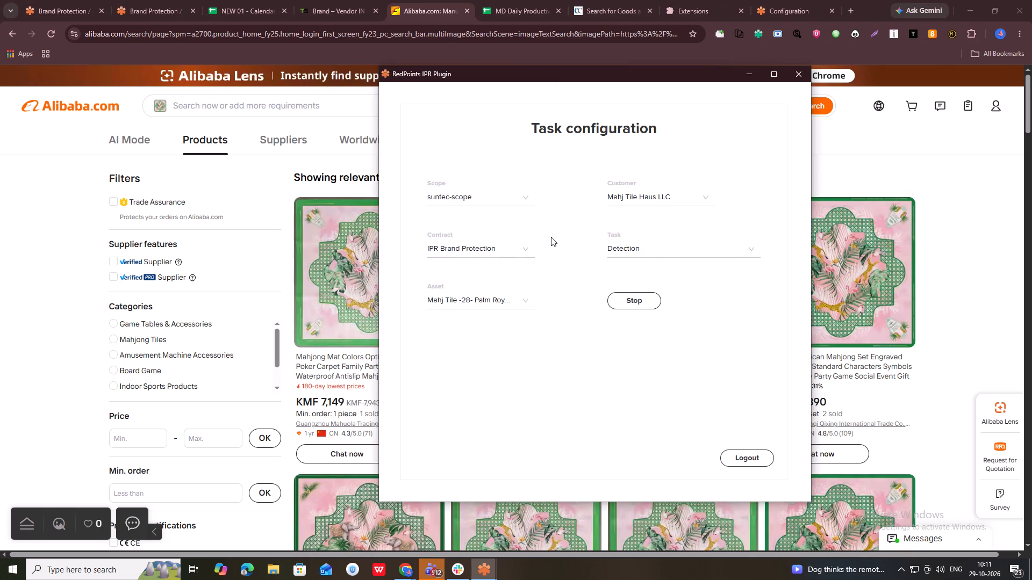
pyautogui.click(618, 301)
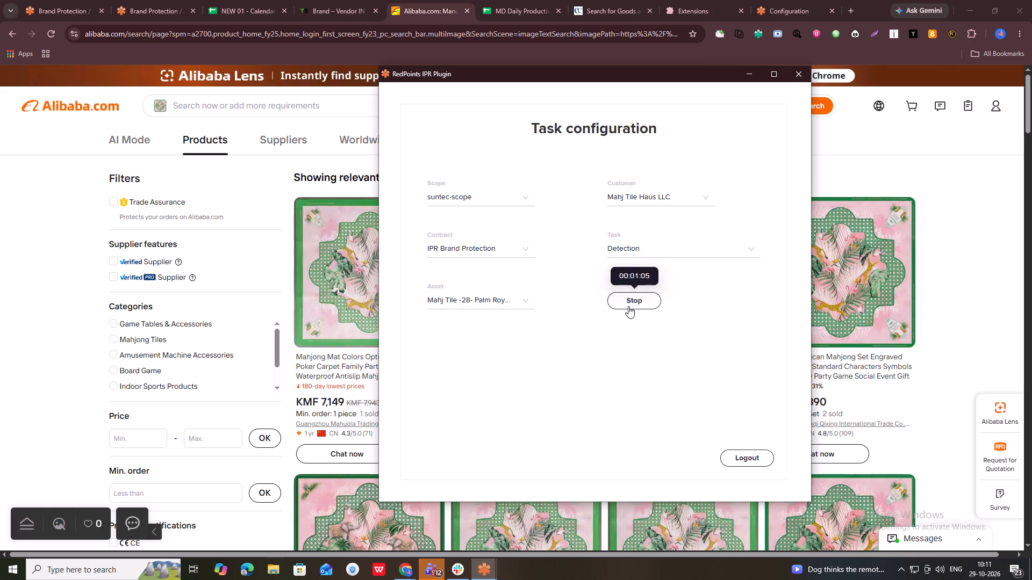
# Consult the Suntec brand calendar sheet for another customer, reopen the plugin there, and set the customer to Norda Run.
pyautogui.click(630, 198)
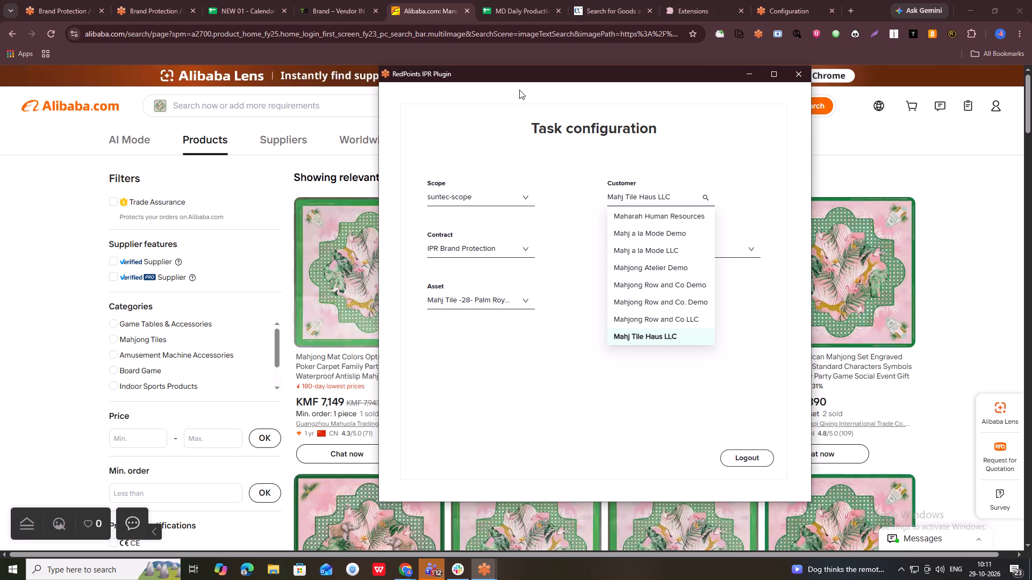
pyautogui.click(251, 0)
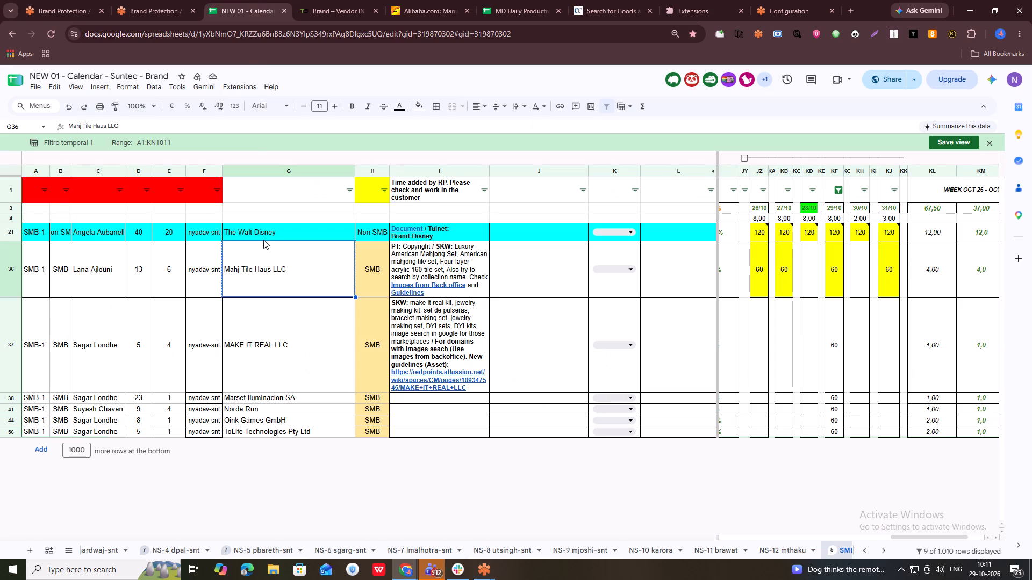
pyautogui.click(763, 33)
pyautogui.moveTo(593, 73); pyautogui.dragTo(636, 73)
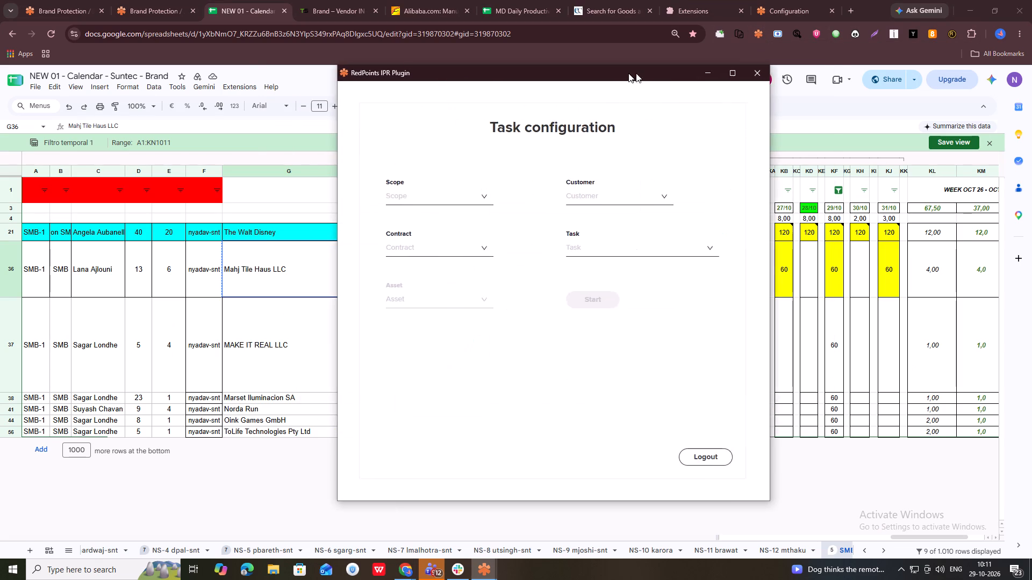
pyautogui.moveTo(636, 73); pyautogui.dragTo(694, 73)
pyautogui.click(696, 193)
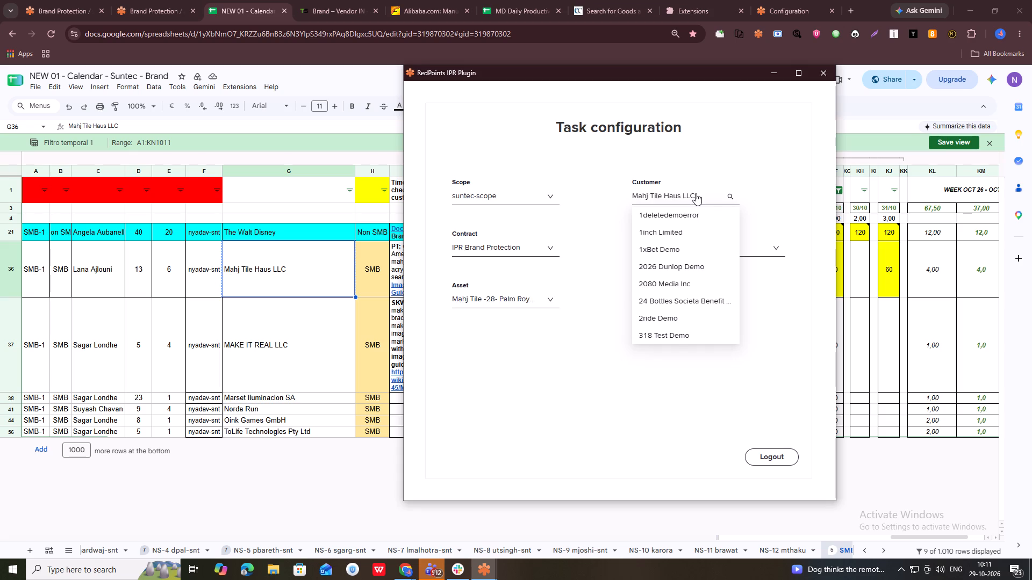
pyautogui.write('norda')
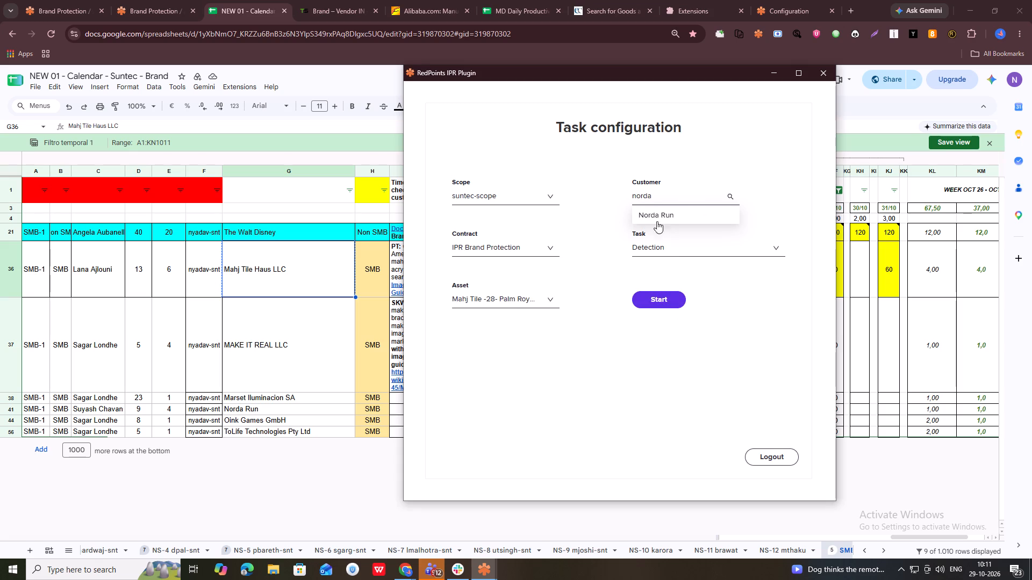
pyautogui.click(656, 213)
# Choose the IPR Brand Protection contract and a Norda Run asset, and start the Detection task.
pyautogui.click(503, 249)
pyautogui.click(499, 263)
pyautogui.click(496, 298)
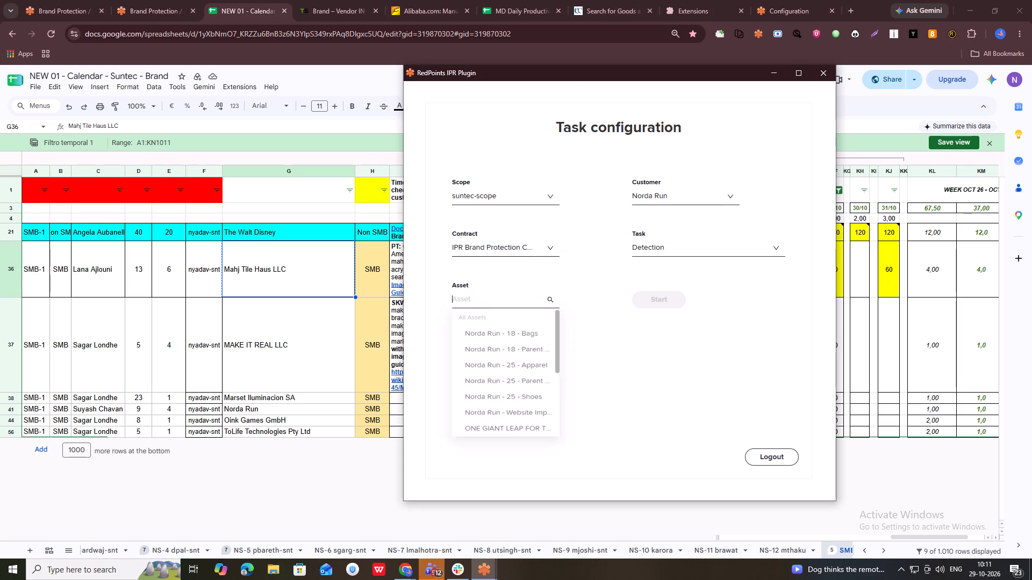
pyautogui.click(504, 404)
pyautogui.click(669, 301)
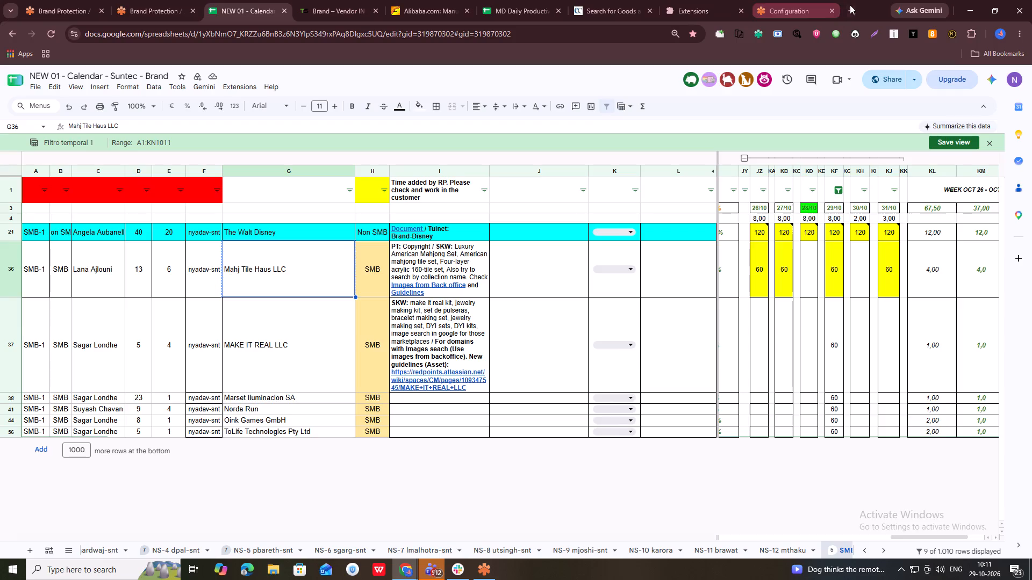
# Switch to the yash Chrome profile in a new browser window.
pyautogui.click(998, 32)
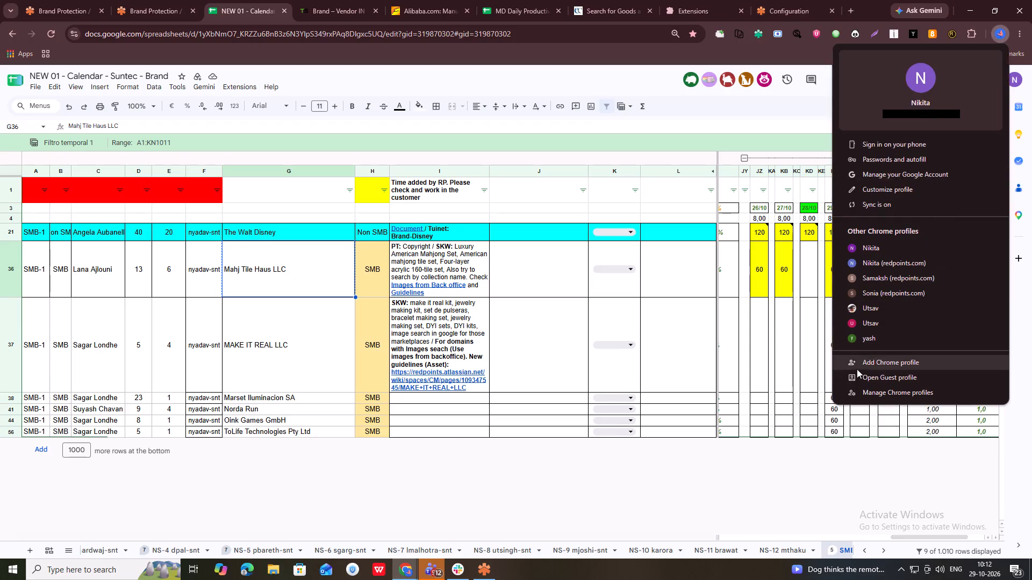
pyautogui.click(866, 342)
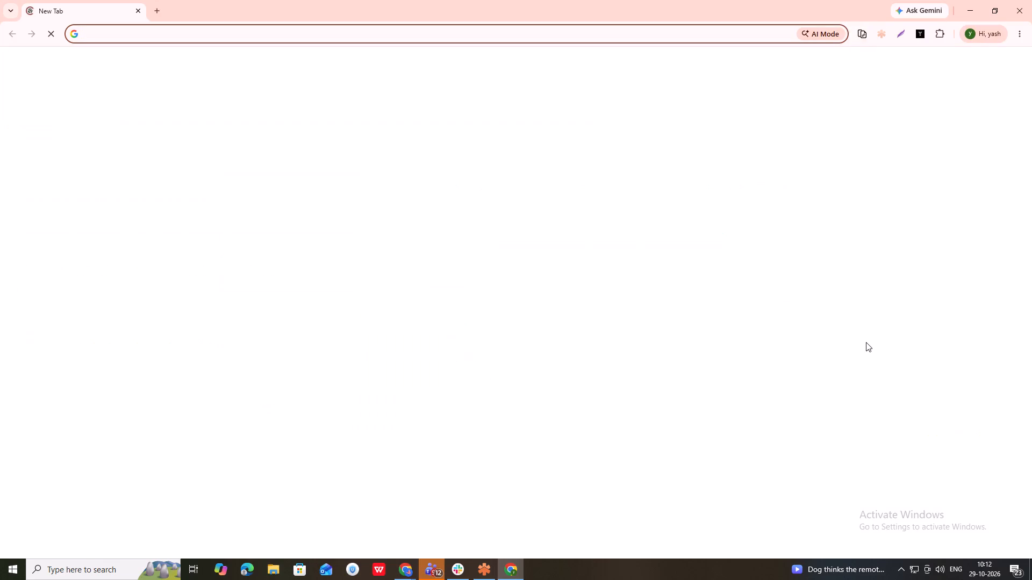
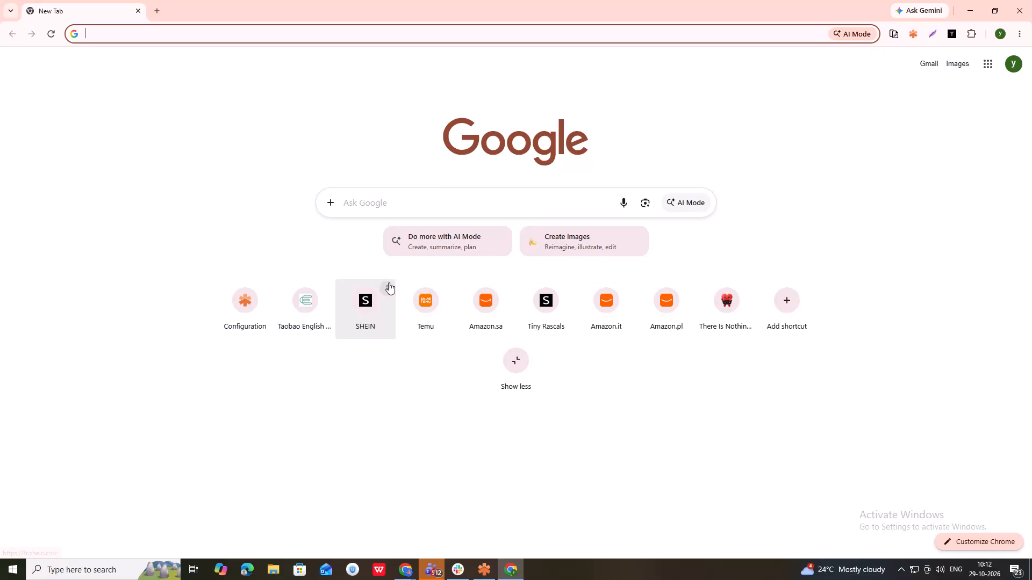
# Begin entering a web address in the new tab of the yash profile's window.
pyautogui.click(168, 34)
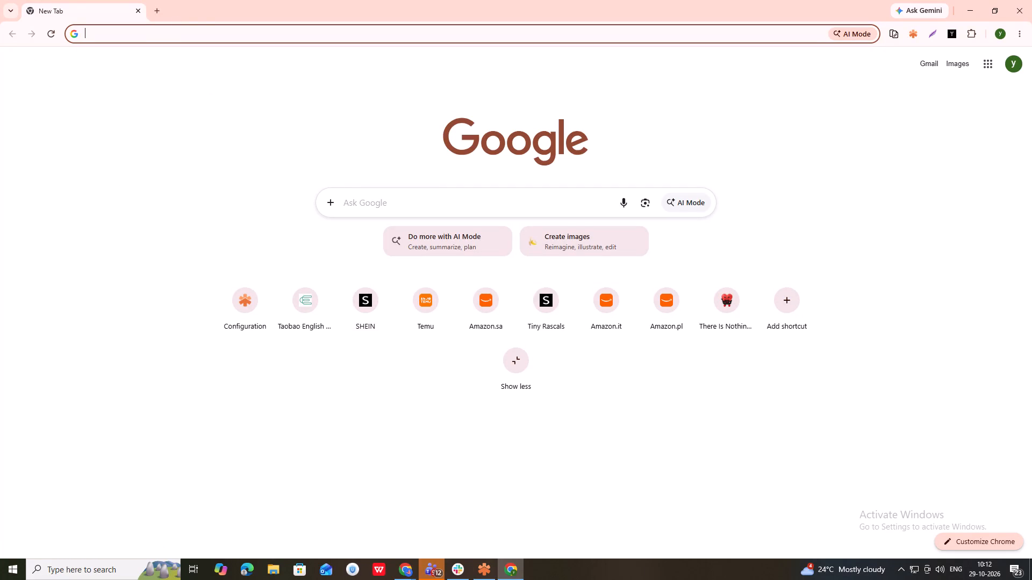
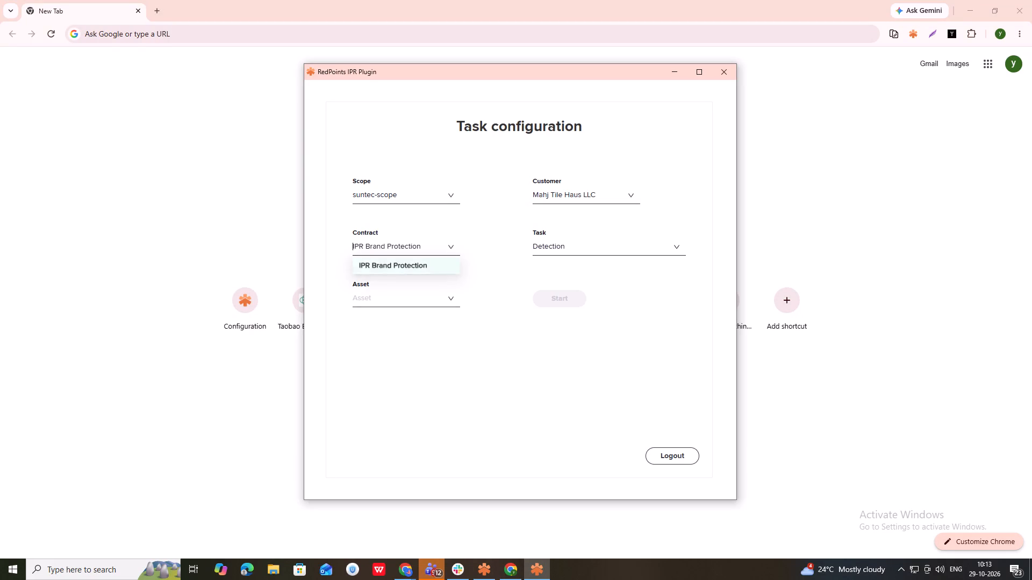
# Choose the first Mahj Tile -28- Palm Royale asset for the plugin's Detection task and start the task.
pyautogui.click(402, 290)
pyautogui.write('palm')
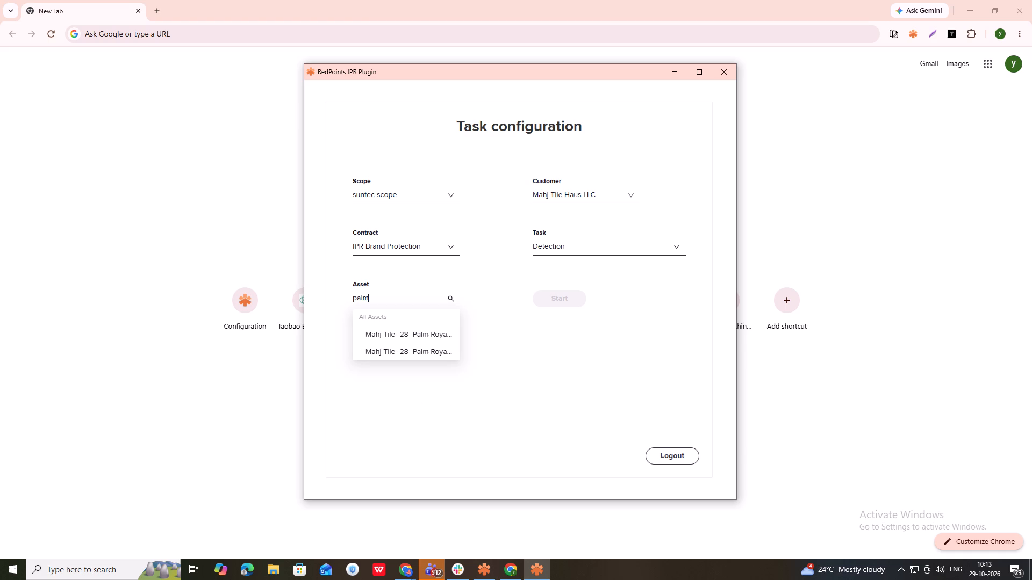
pyautogui.click(427, 331)
pyautogui.click(586, 294)
pyautogui.click(576, 298)
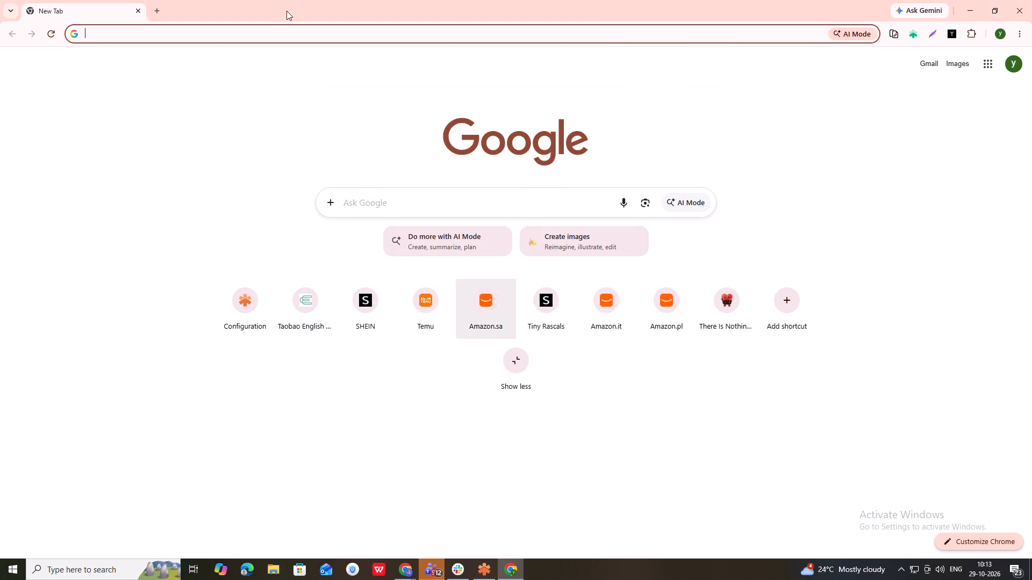
# Copy the address of the Alibaba image-search results from the other Chrome window and load it in the yash profile's new tab.
pyautogui.click(283, 30)
pyautogui.hotkey('alt', 'Tab')
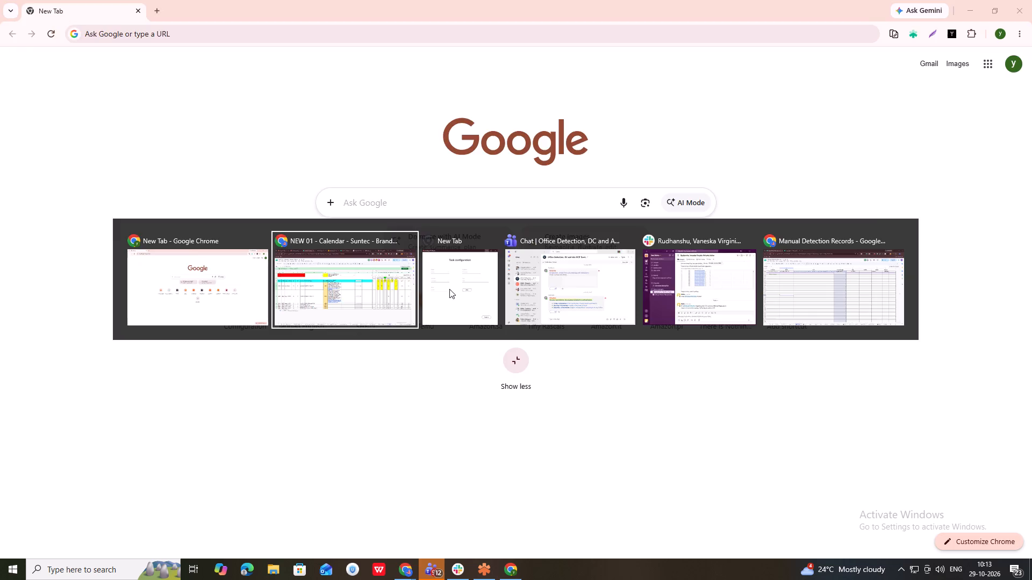
pyautogui.hotkey('alt', 'Tab')
pyautogui.click(208, 31)
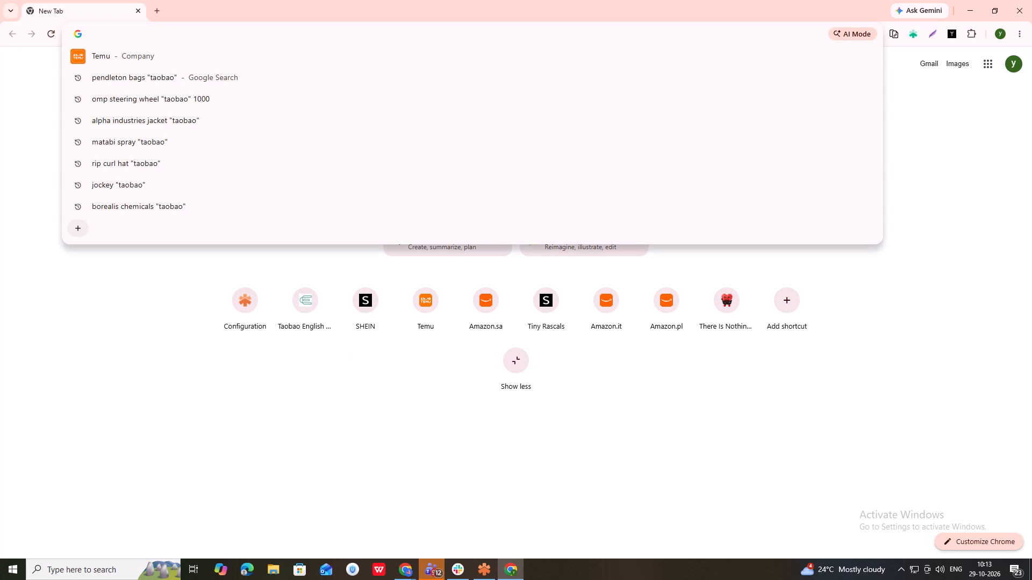
pyautogui.hotkey('alt', 'Tab')
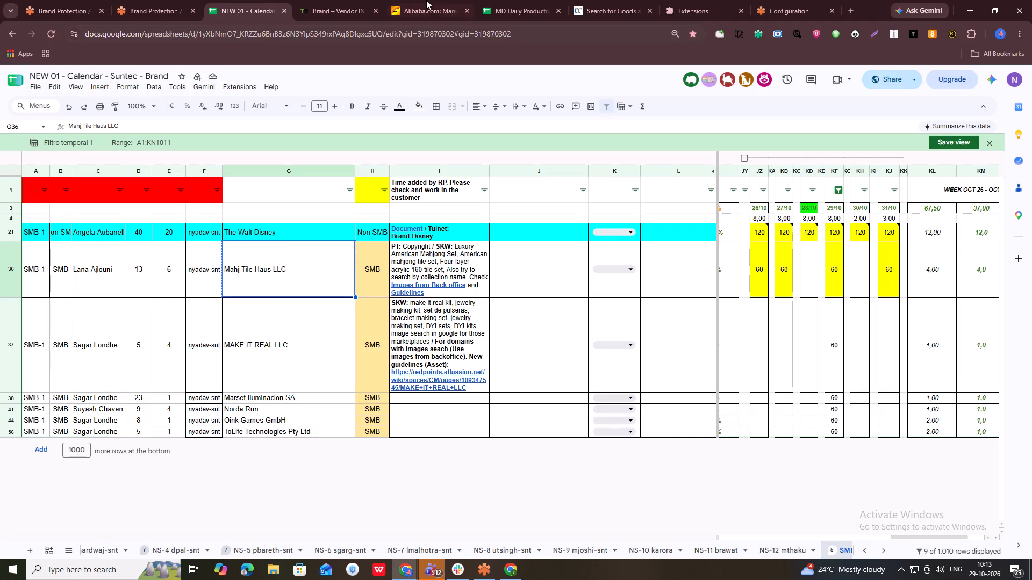
pyautogui.click(431, 0)
pyautogui.click(425, 32)
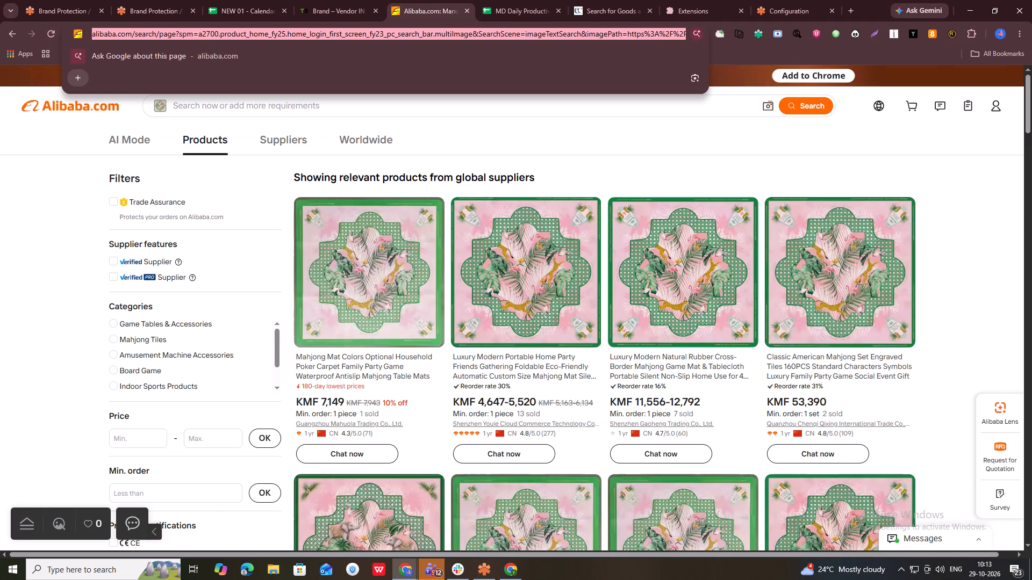
pyautogui.hotkey('ctrl', 'c')
pyautogui.hotkey('ctrl', 'c')
pyautogui.hotkey('ctrl', 'c')
pyautogui.hotkey('alt', 'Tab')
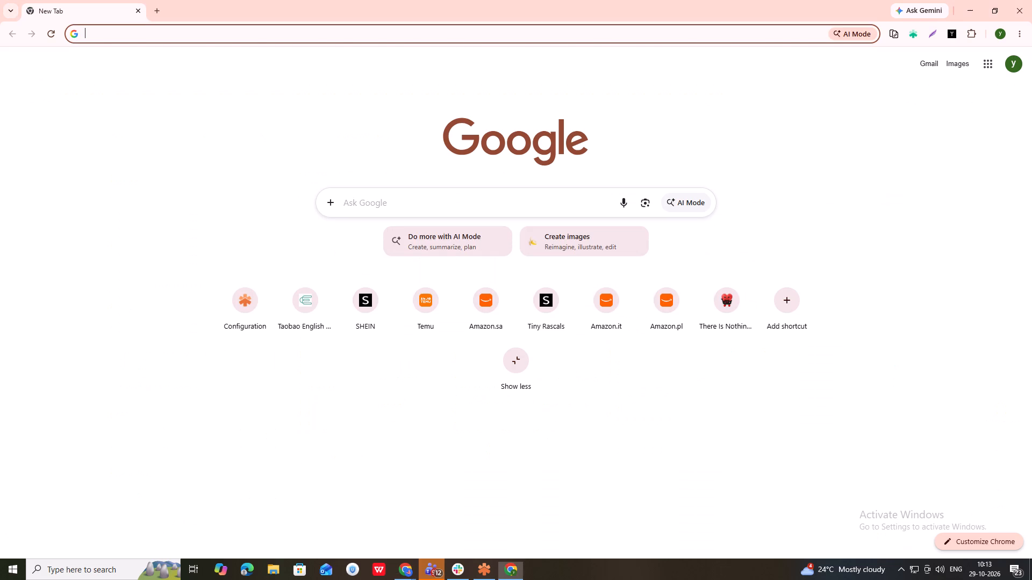
pyautogui.hotkey('ctrl', 'v')
pyautogui.press('Return')
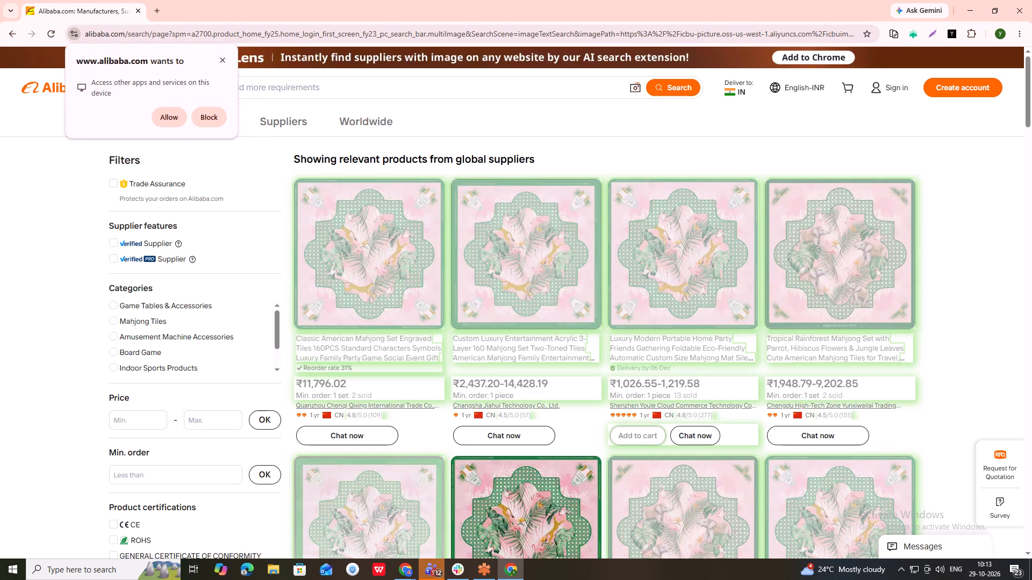
# Copy the link of Alibaba's Funky Trade Decorative American Mahjong Mat listing into the Links cell of Manual Detection Records' Mahj Tile Haus LLC row.
pyautogui.scroll(-4, 529, 226)
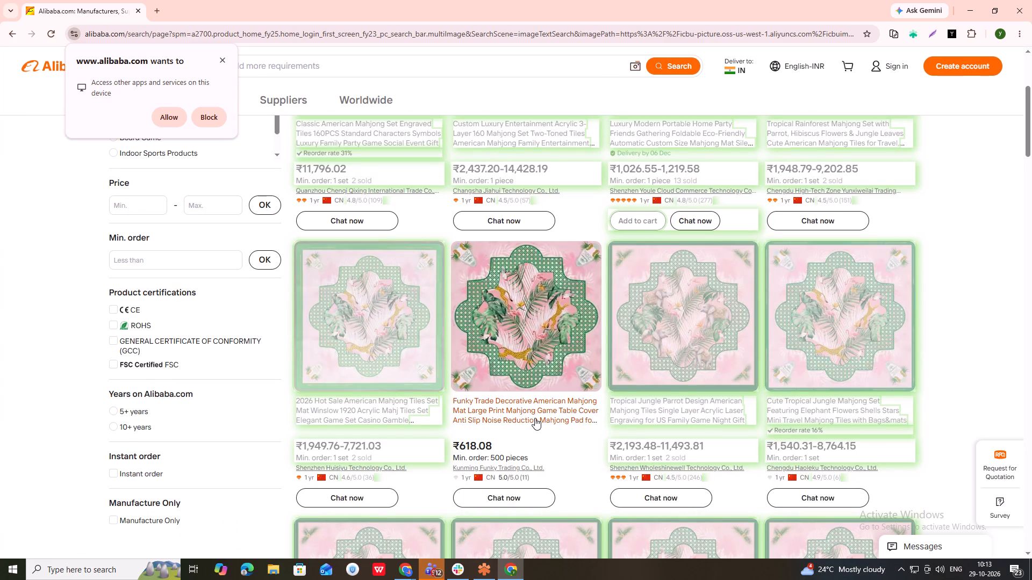
pyautogui.rightClick(535, 418)
pyautogui.click(570, 356)
pyautogui.hotkey('alt', 'Tab')
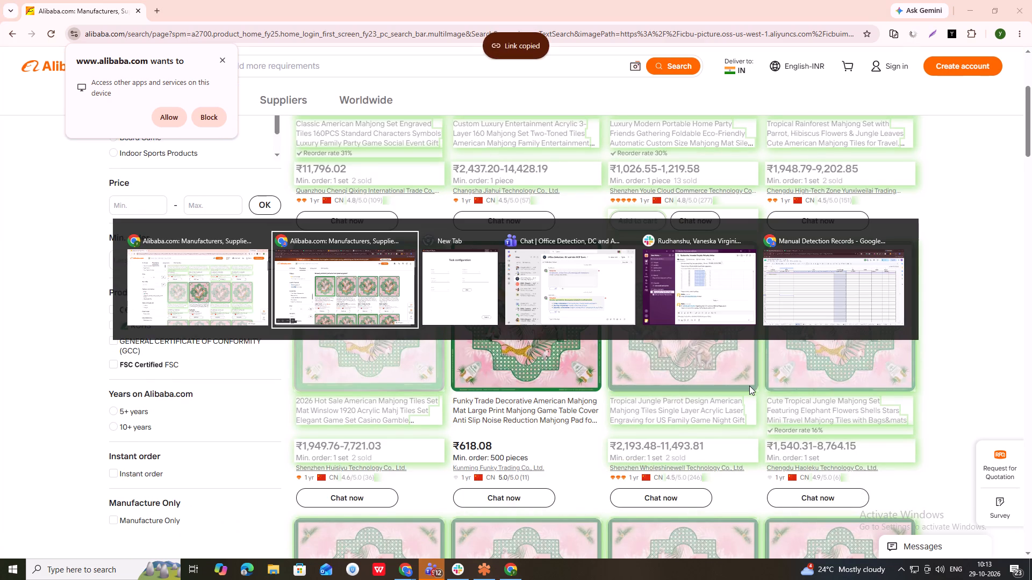
pyautogui.hotkey('alt', 'Right')
pyautogui.hotkey('alt', 'Right')
pyautogui.hotkey('alt', 'Right')
pyautogui.hotkey('alt', 'Right')
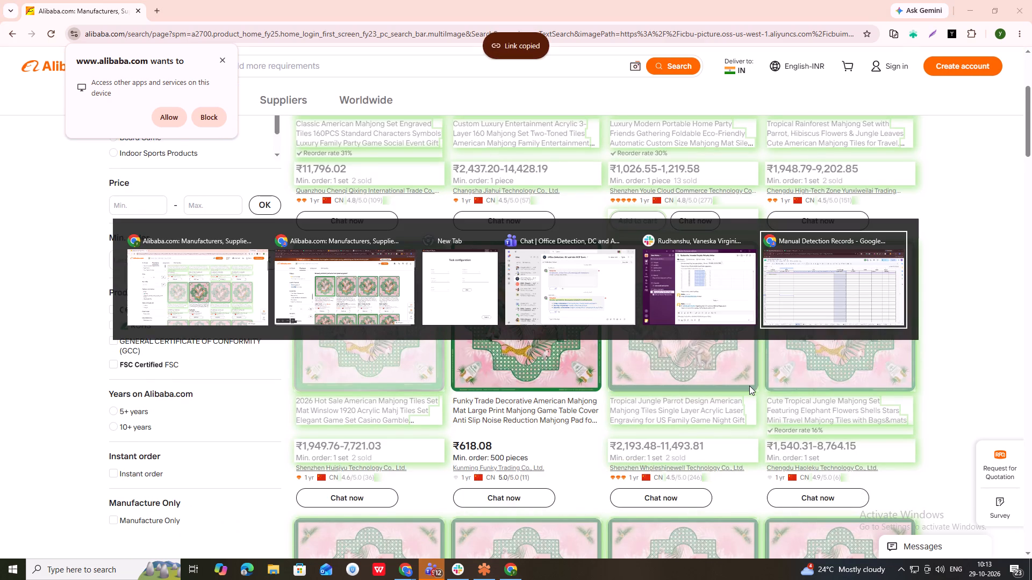
pyautogui.hotkey('ctrl', 'Up')
pyautogui.press('Down')
pyautogui.press('Down')
pyautogui.press('Right')
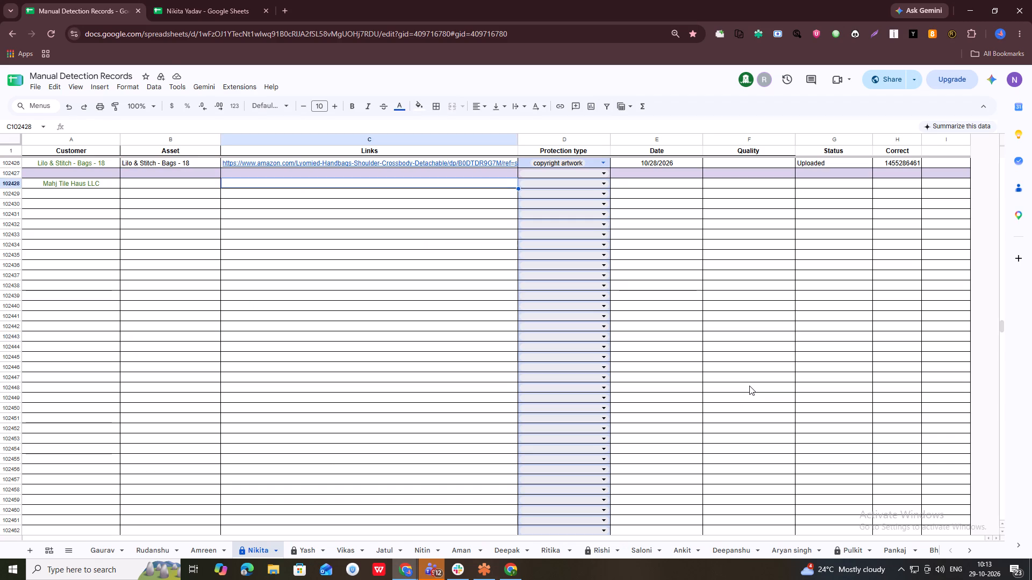
pyautogui.hotkey('ctrl', 'v')
# Complete the Mahj Tile Haus LLC row with asset "palm royal mat", protection type Copyright and date 10/29/2026.
pyautogui.press('Left')
pyautogui.write('palm royal mat')
pyautogui.press('Right')
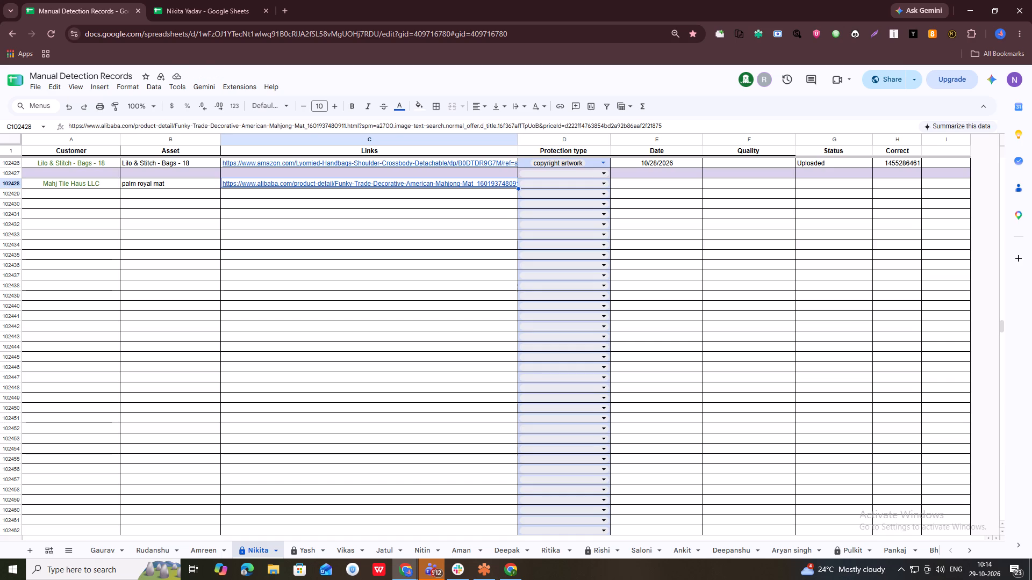
pyautogui.press('Right')
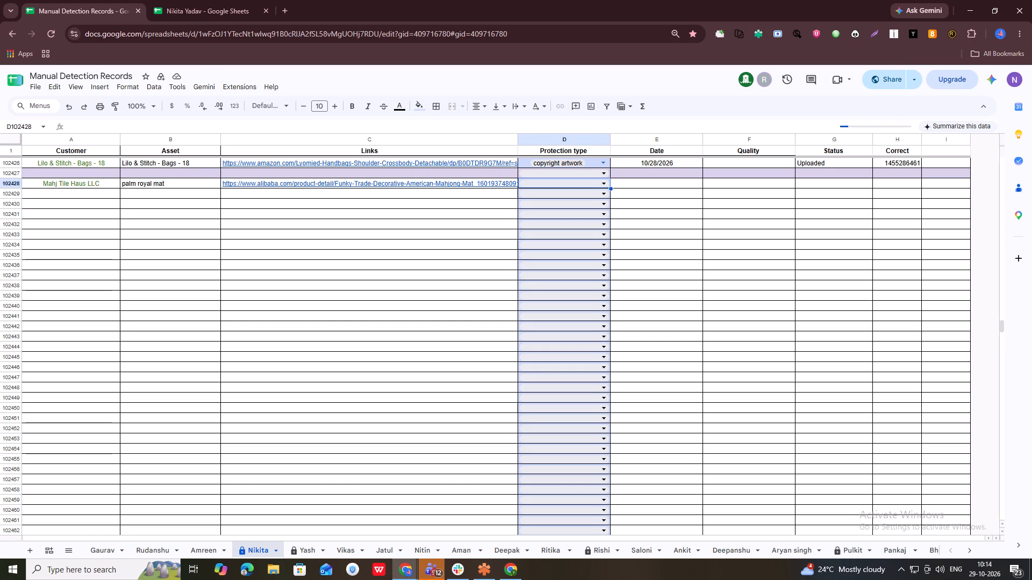
pyautogui.write('copy')
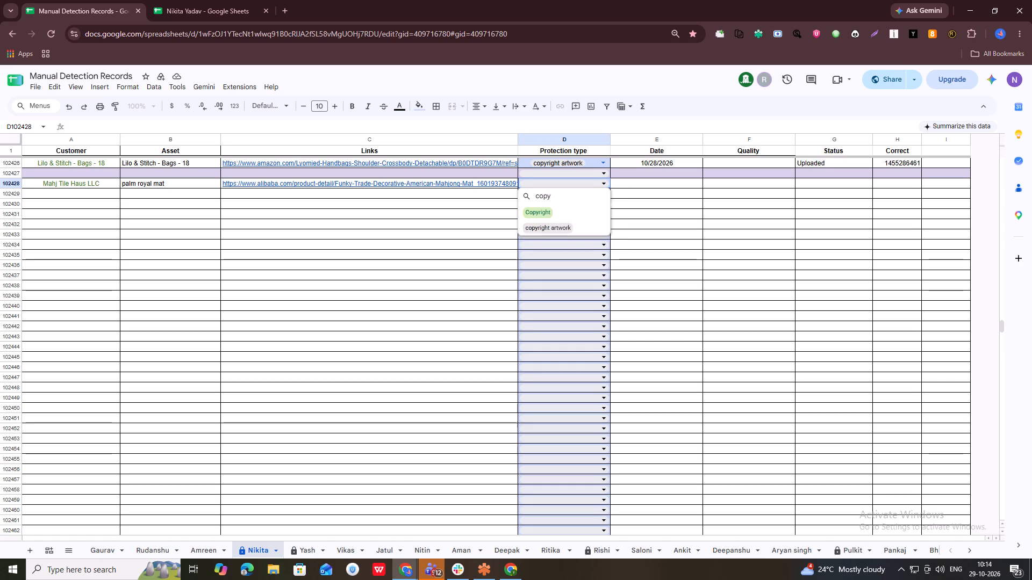
pyautogui.press('Down')
pyautogui.press('Return')
pyautogui.press('Up')
pyautogui.press('Right')
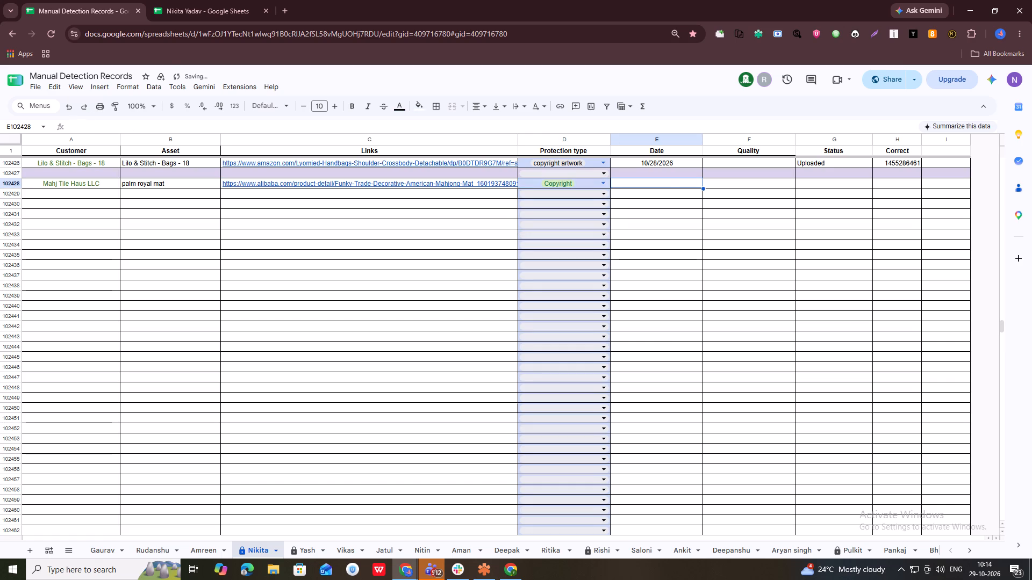
pyautogui.hotkey('ctrl', ';')
# Copy the Alibaba link of the unhighlighted Mahjong Mat Non-Slip Noise Reduction listing into the Links cell of row 102429.
pyautogui.press('Down')
pyautogui.press('Left')
pyautogui.press('Left')
pyautogui.hotkey('alt', 'Tab')
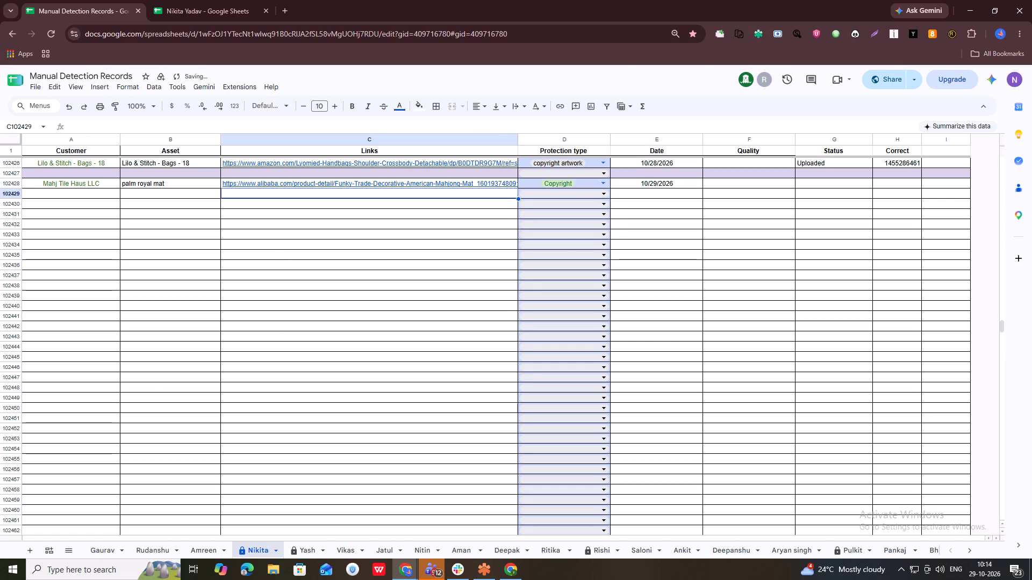
pyautogui.press('Down')
pyautogui.scroll(-3, 749, 386)
pyautogui.scroll(-3, 699, 375)
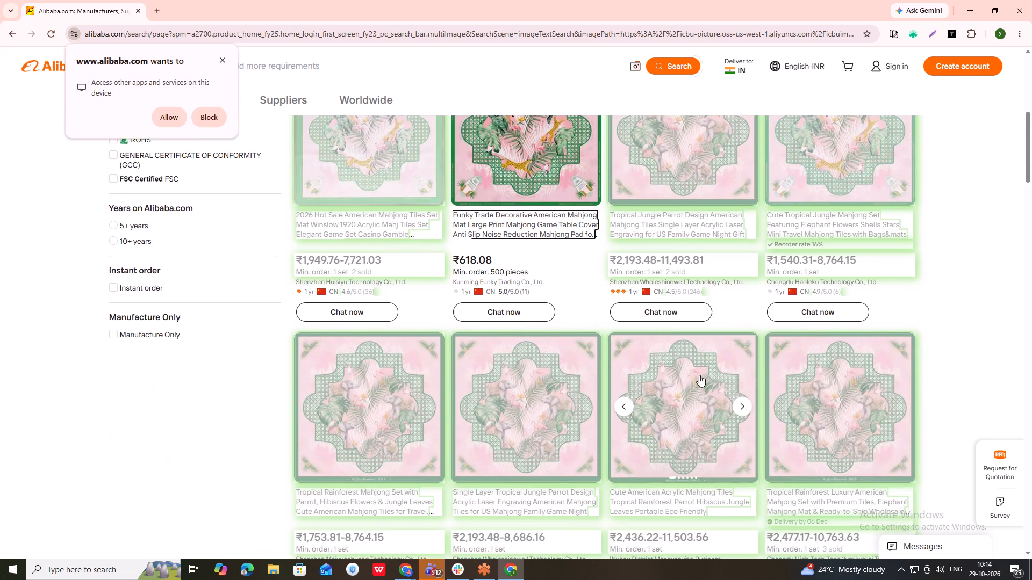
pyautogui.scroll(-17, 786, 374)
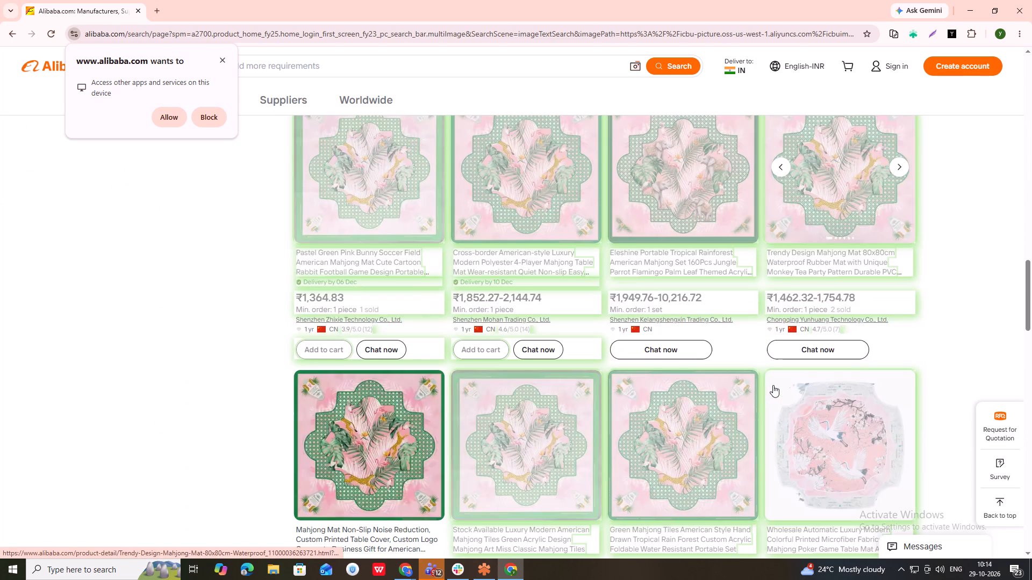
pyautogui.scroll(-3, 773, 387)
pyautogui.rightClick(359, 374)
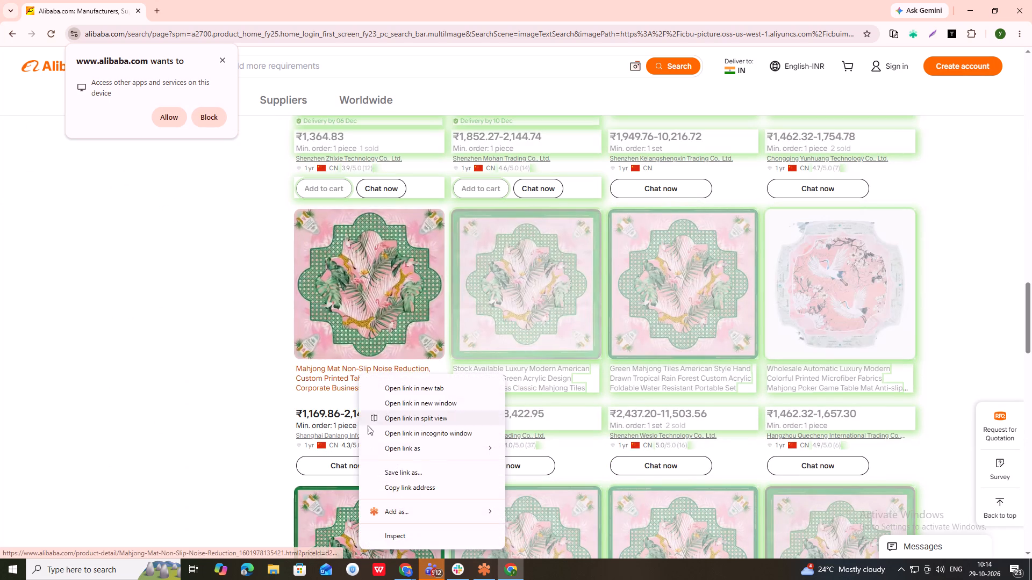
pyautogui.click(388, 493)
pyautogui.hotkey('alt', 'Tab')
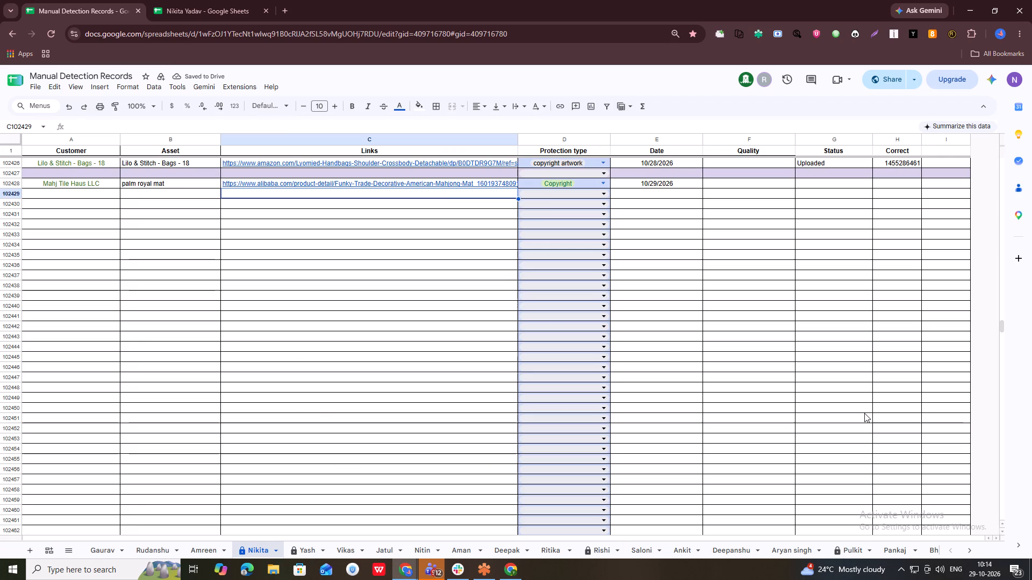
pyautogui.hotkey('ctrl', 'v')
pyautogui.press('Down')
# Copy the link of the unhighlighted Luxurious Durable Hand-Painted mat listing on Alibaba into the Links cell of row 102430.
pyautogui.hotkey('alt', 'Tab')
pyautogui.press('Down')
pyautogui.scroll(-4, 763, 425)
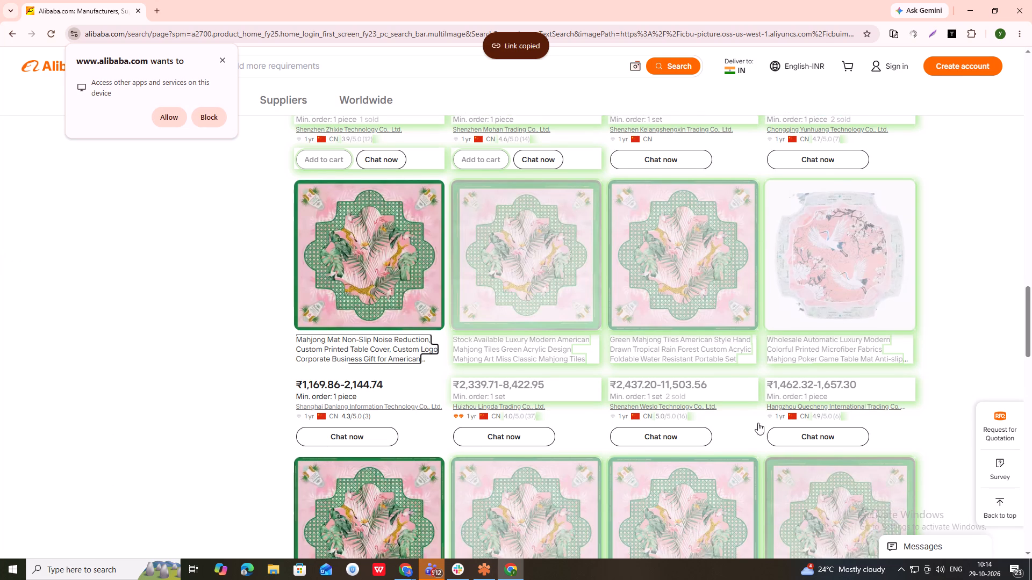
pyautogui.rightClick(403, 429)
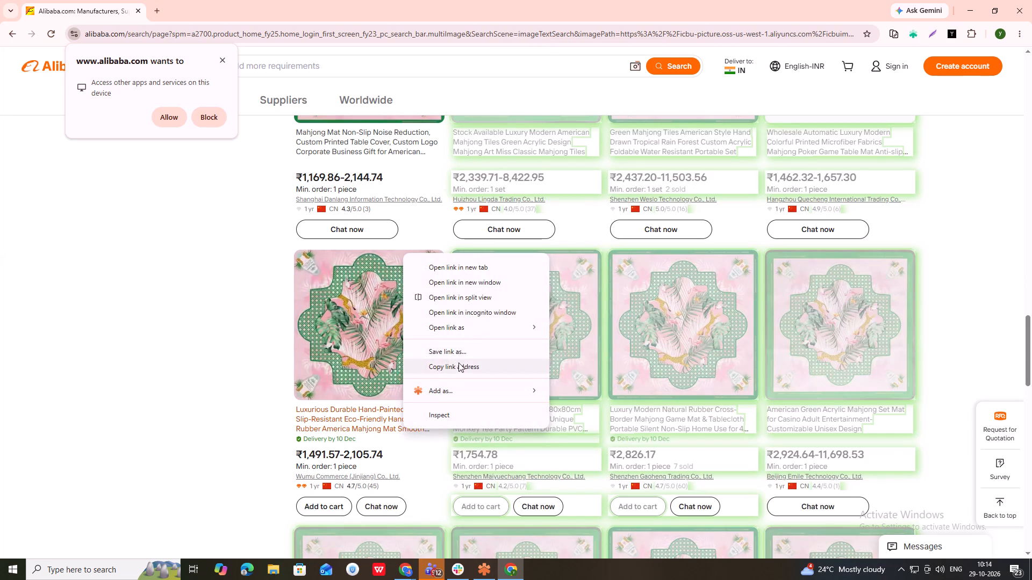
pyautogui.click(460, 365)
pyautogui.hotkey('alt', 'Tab')
pyautogui.hotkey('ctrl', 'v')
pyautogui.press('Down')
# Copy the link of the Luxury Pink Flame Bird American Mahjong Mat listing on Alibaba into the Links cell of row 102431.
pyautogui.hotkey('alt', 'Tab')
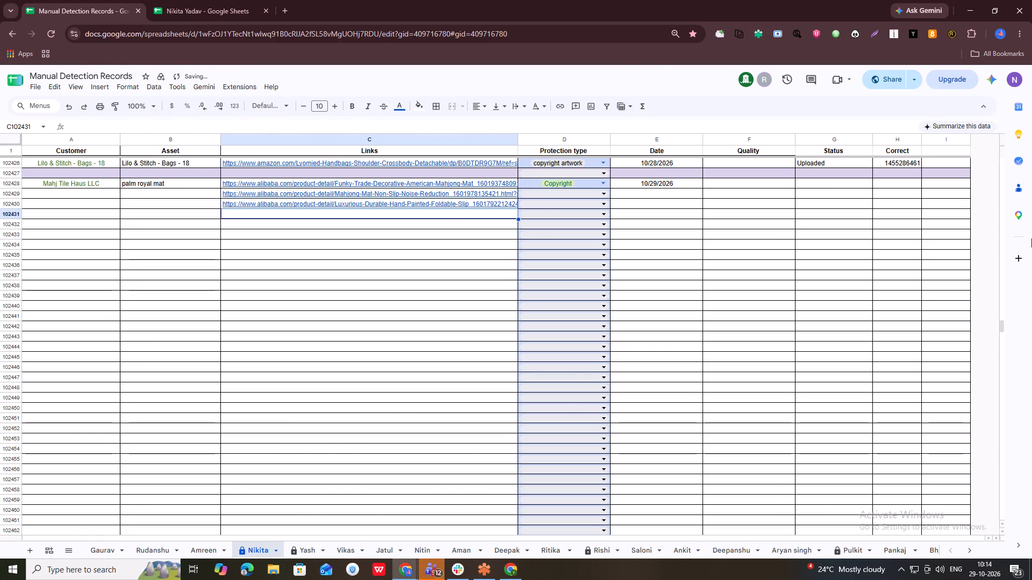
pyautogui.press('Down')
pyautogui.scroll(-4, 748, 299)
pyautogui.scroll(-4, 708, 338)
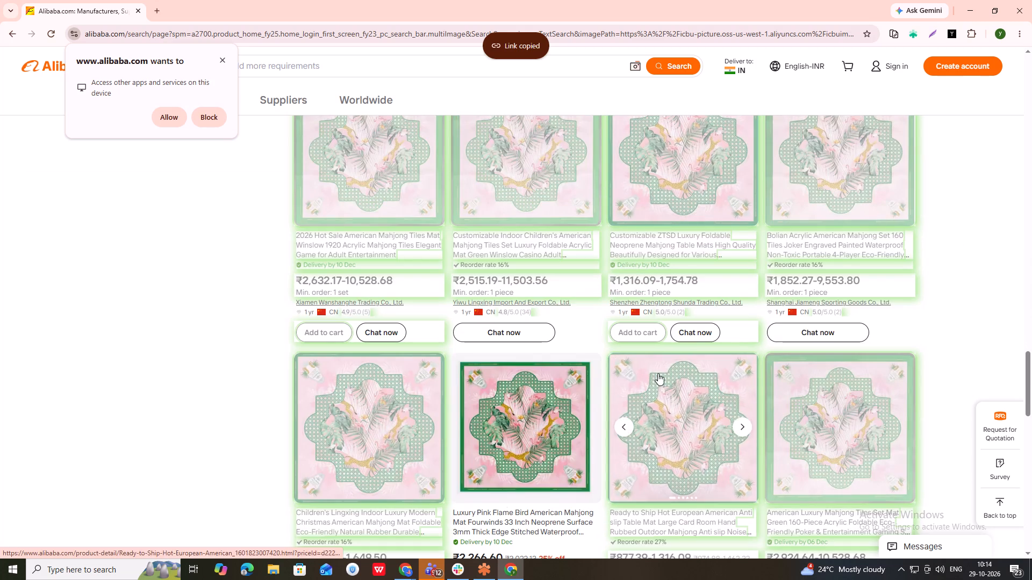
pyautogui.rightClick(518, 527)
pyautogui.rightClick(513, 527)
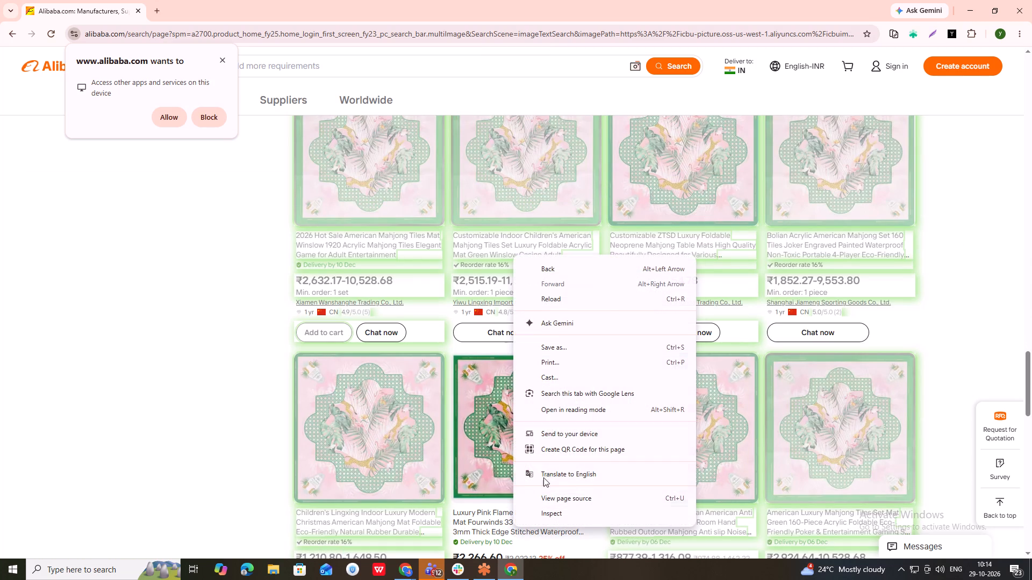
pyautogui.rightClick(487, 527)
pyautogui.click(534, 470)
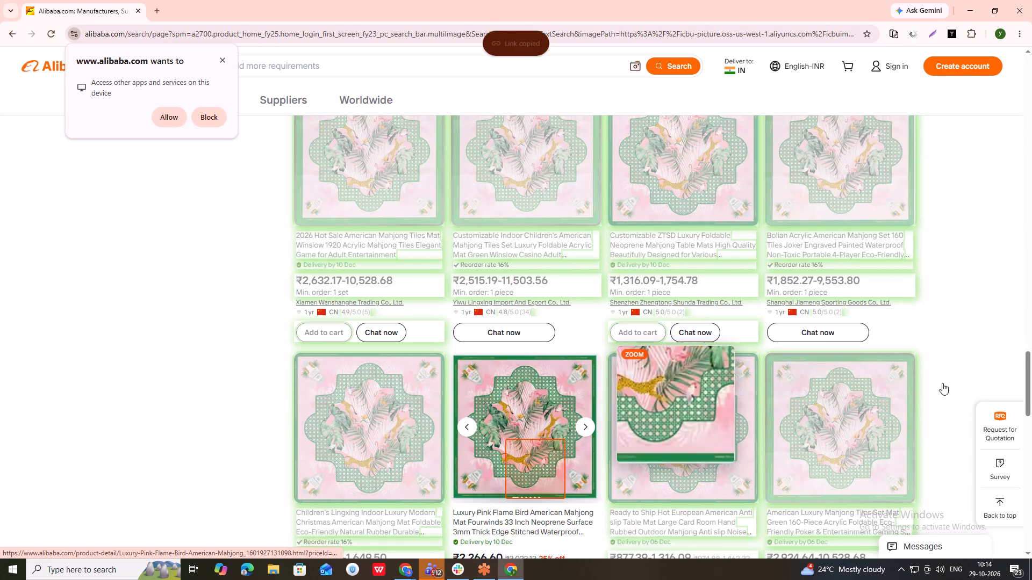
pyautogui.hotkey('alt', 'Tab')
pyautogui.hotkey('ctrl', 'v')
pyautogui.press('Down')
# Check the rest of the first Alibaba results page for unhighlighted copies and open results page 2.
pyautogui.hotkey('alt', 'Tab')
pyautogui.press('Down')
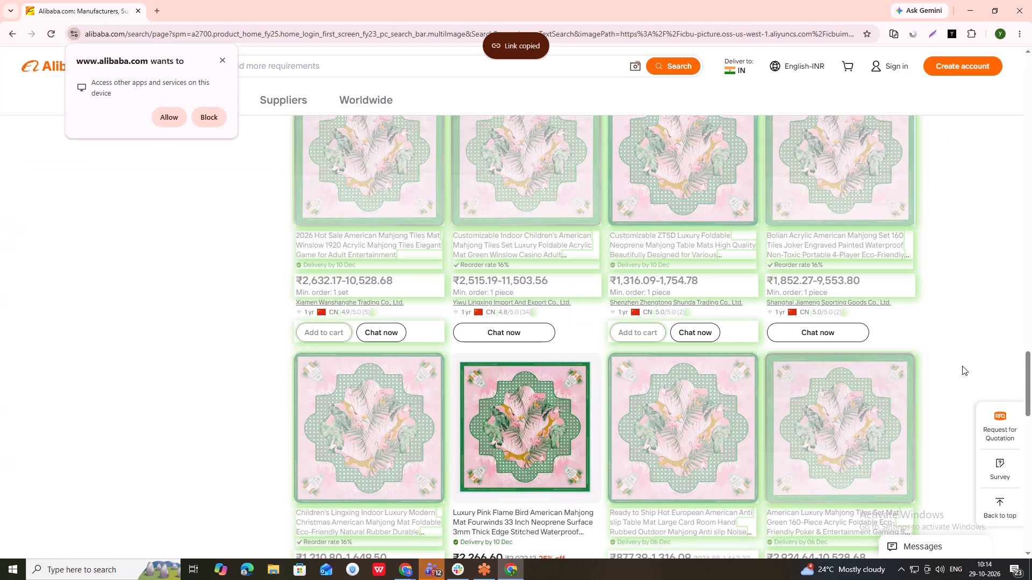
pyautogui.scroll(-7, 707, 458)
pyautogui.scroll(-2, 673, 360)
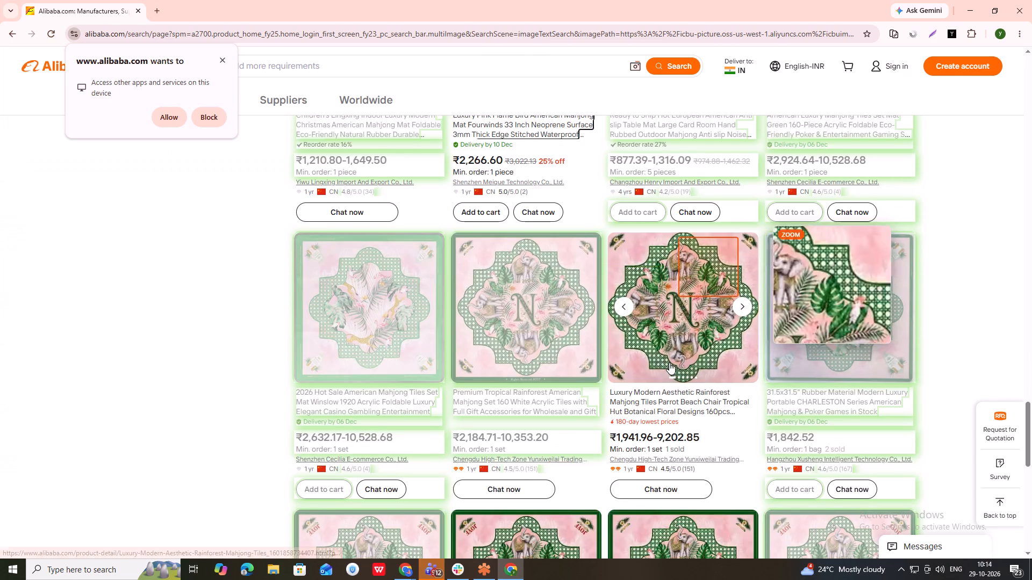
pyautogui.scroll(-1, 669, 363)
pyautogui.scroll(-4, 722, 439)
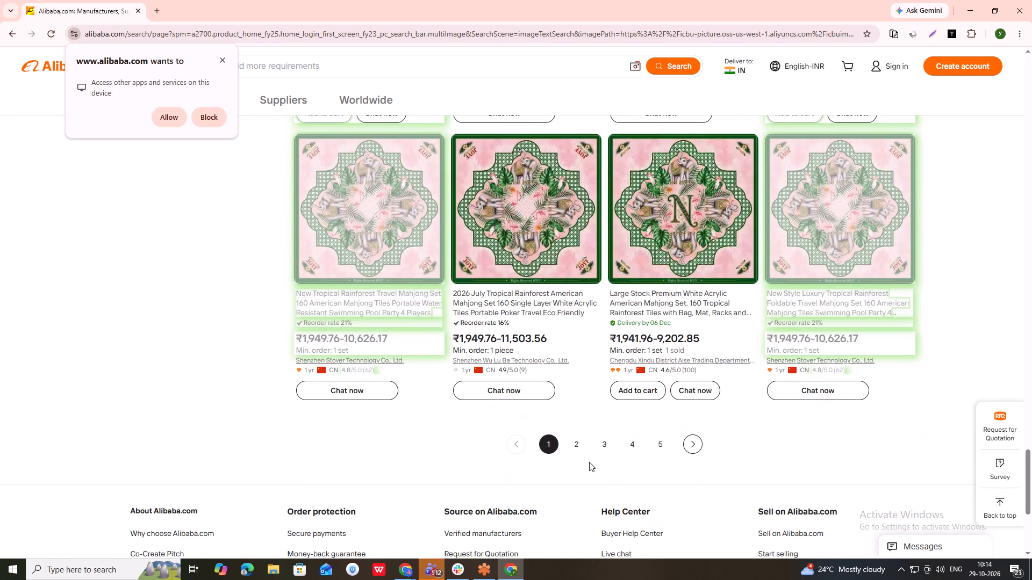
pyautogui.click(582, 448)
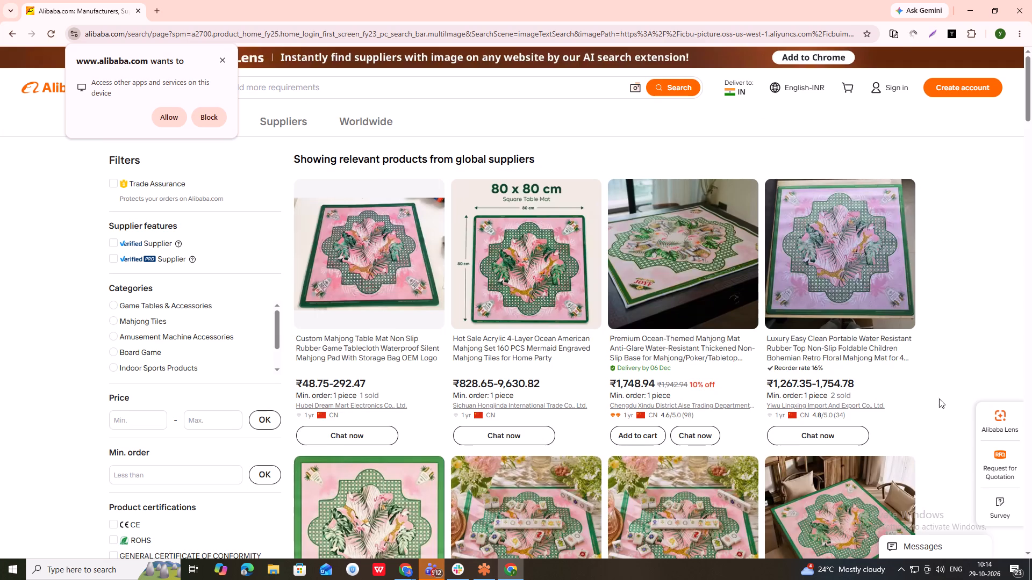
# Copy the Alibaba link of the Custom Mahjong Rubber Mat listing into the Links cell of row 102432.
pyautogui.scroll(-4, 963, 404)
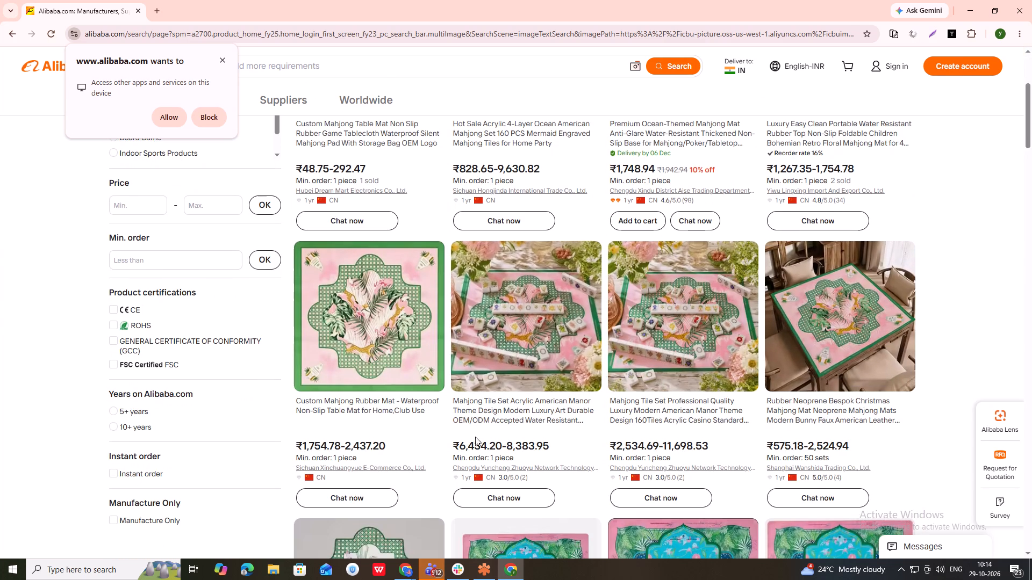
pyautogui.rightClick(356, 406)
pyautogui.click(419, 340)
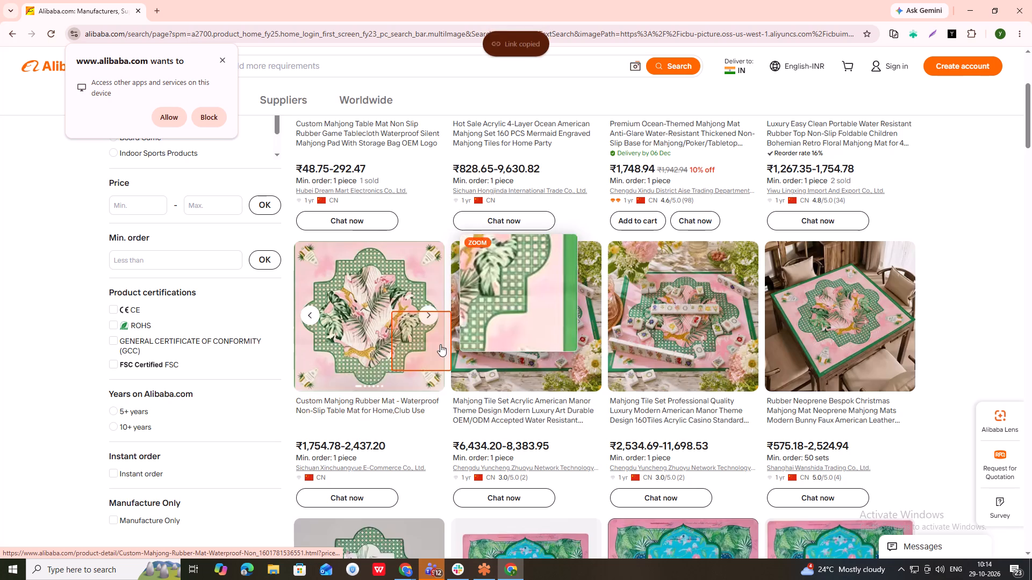
pyautogui.hotkey('alt', 'Tab')
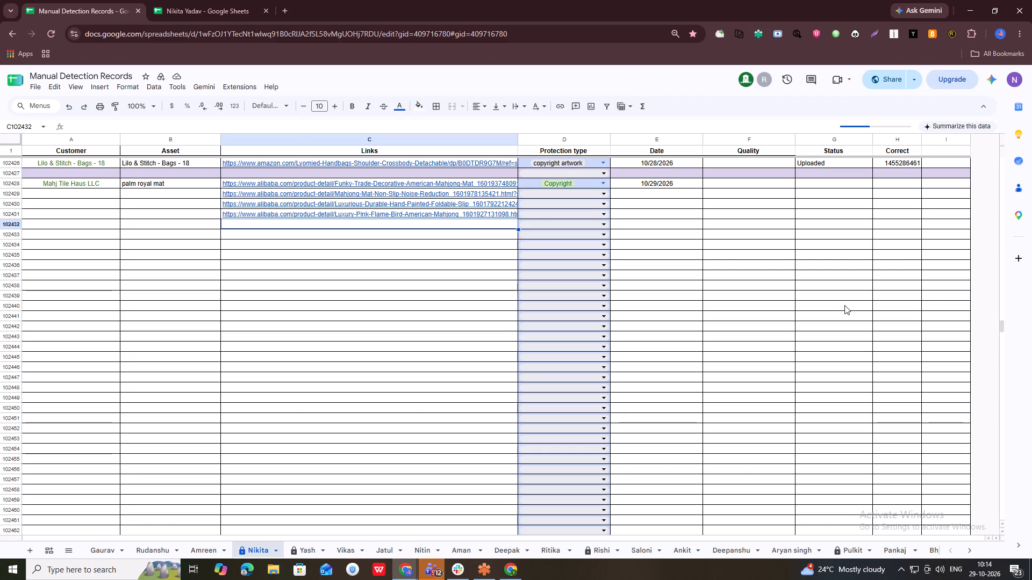
pyautogui.hotkey('ctrl', 'v')
pyautogui.press('Down')
pyautogui.hotkey('alt', 'Tab')
# Look through the pictures of the Rubber Neoprene Bespok Christmas mat, Mahjong Tile Set and New Foldable Durable mat listings for the Palm Royale design.
pyautogui.press('Down')
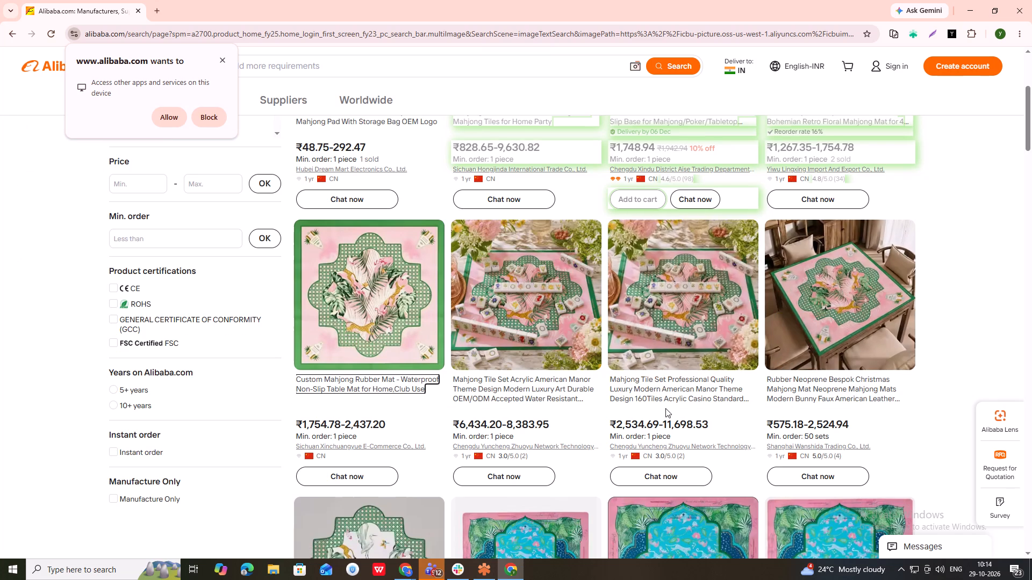
pyautogui.click(899, 288)
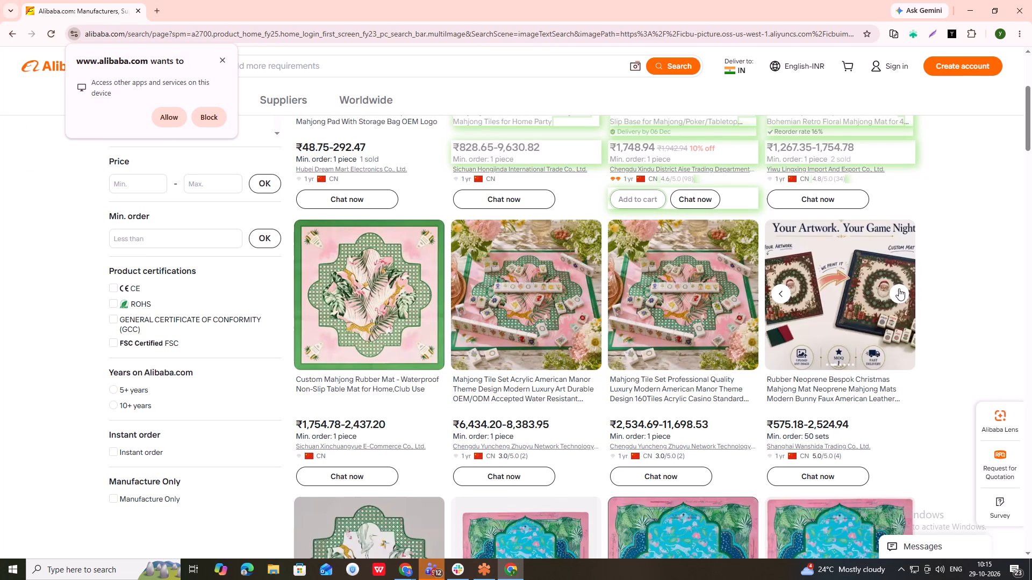
pyautogui.click(745, 293)
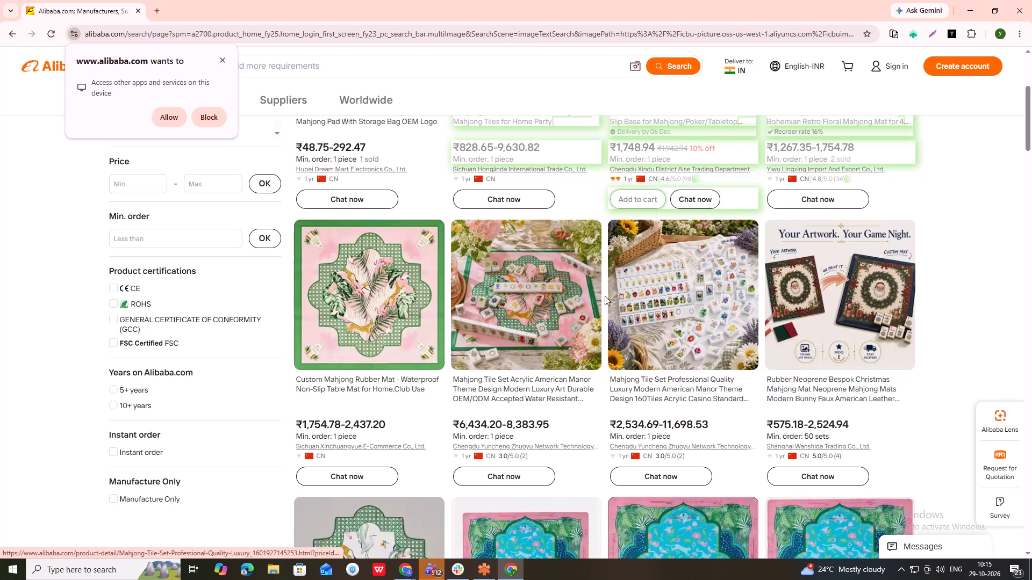
pyautogui.click(585, 297)
pyautogui.click(585, 297)
pyautogui.click(585, 297)
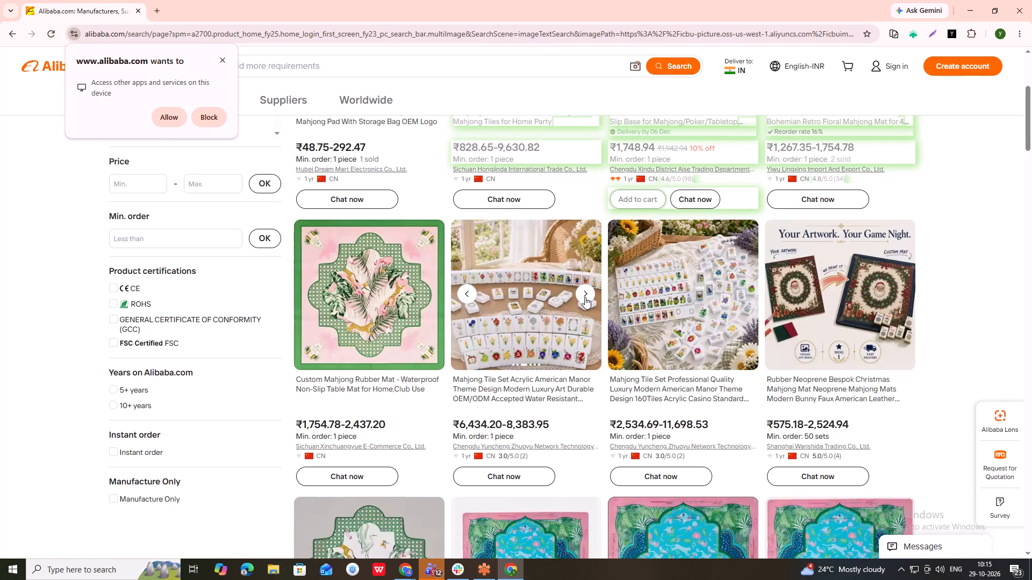
pyautogui.scroll(-6, 585, 297)
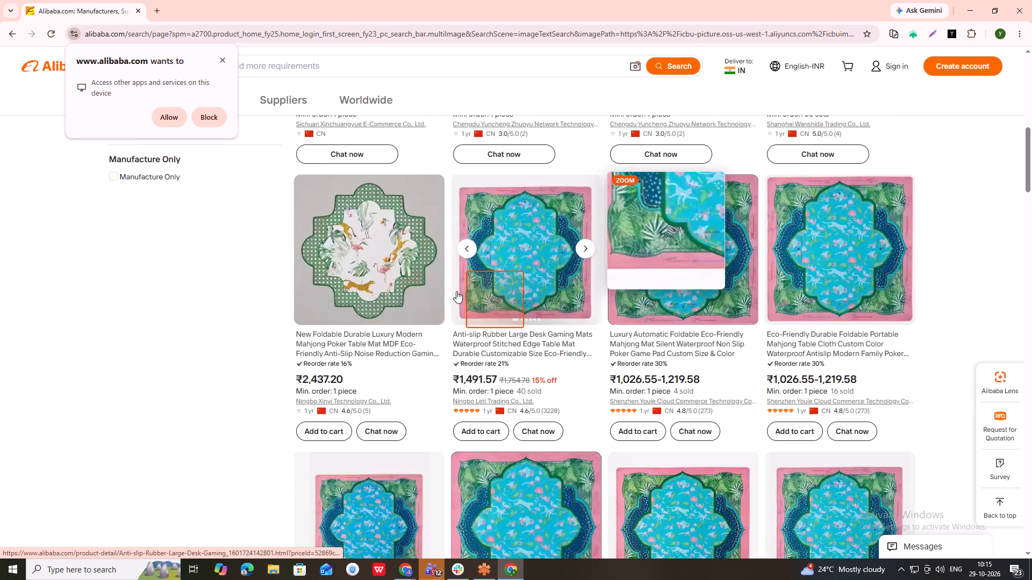
pyautogui.click(428, 248)
pyautogui.click(428, 248)
pyautogui.rightClick(428, 248)
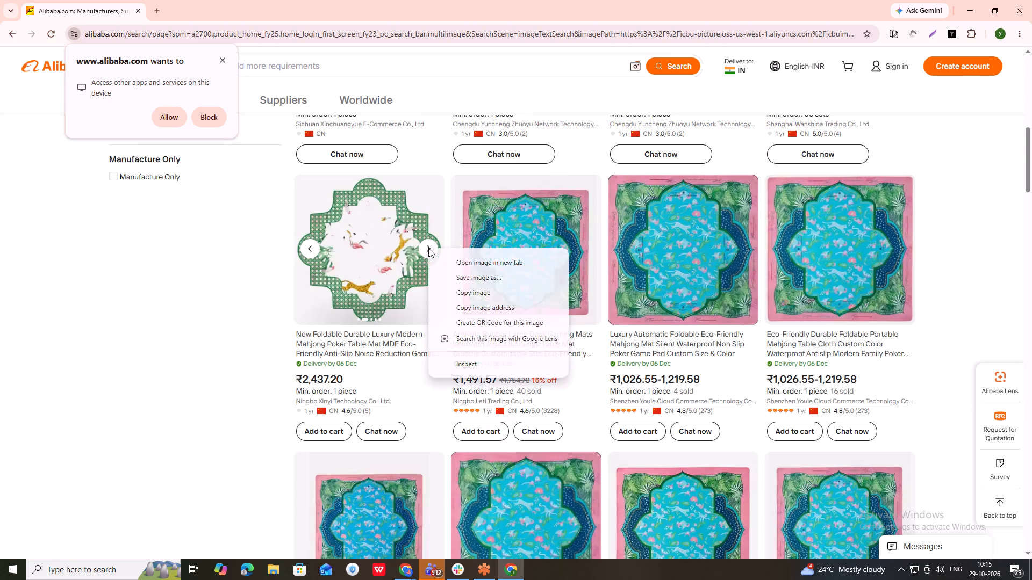
pyautogui.click(428, 248)
pyautogui.click(428, 248)
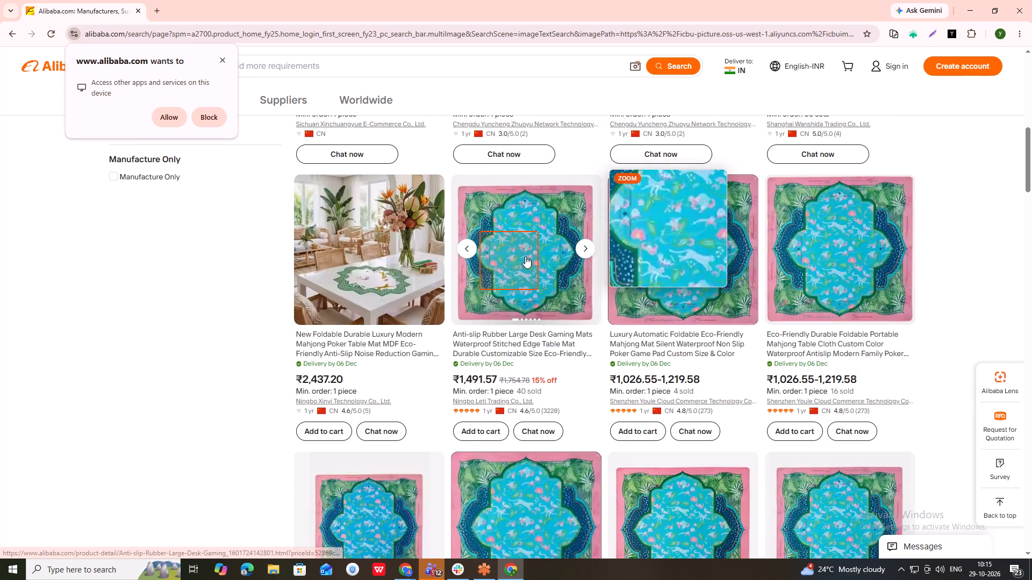
# Look through the pictures of the Anti-slip Rubber and Luxury Automatic Foldable turquoise mat listings for the Palm Royale design.
pyautogui.click(588, 248)
pyautogui.rightClick(588, 248)
pyautogui.click(589, 248)
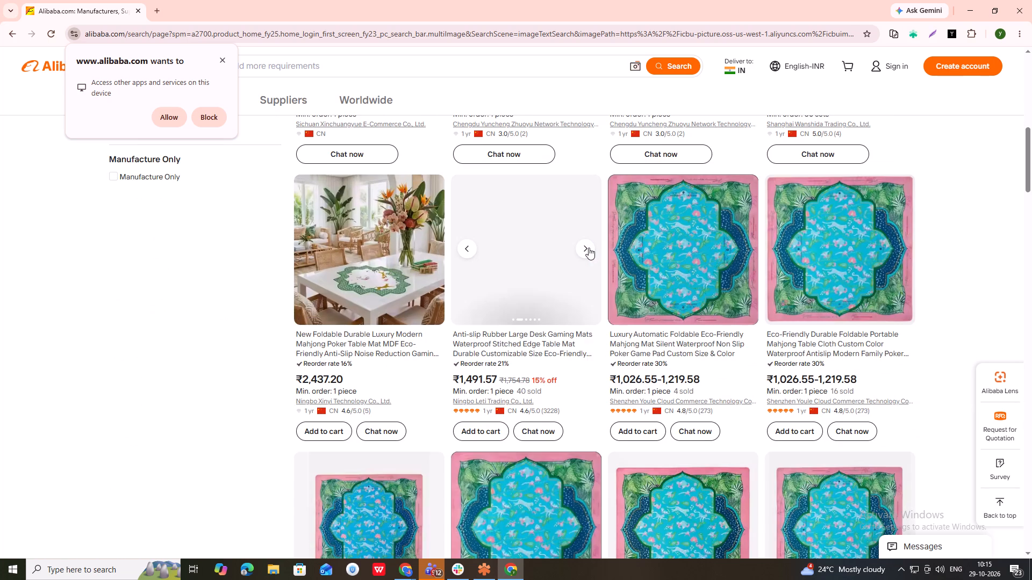
pyautogui.click(589, 248)
pyautogui.click(589, 248)
pyautogui.click(589, 248)
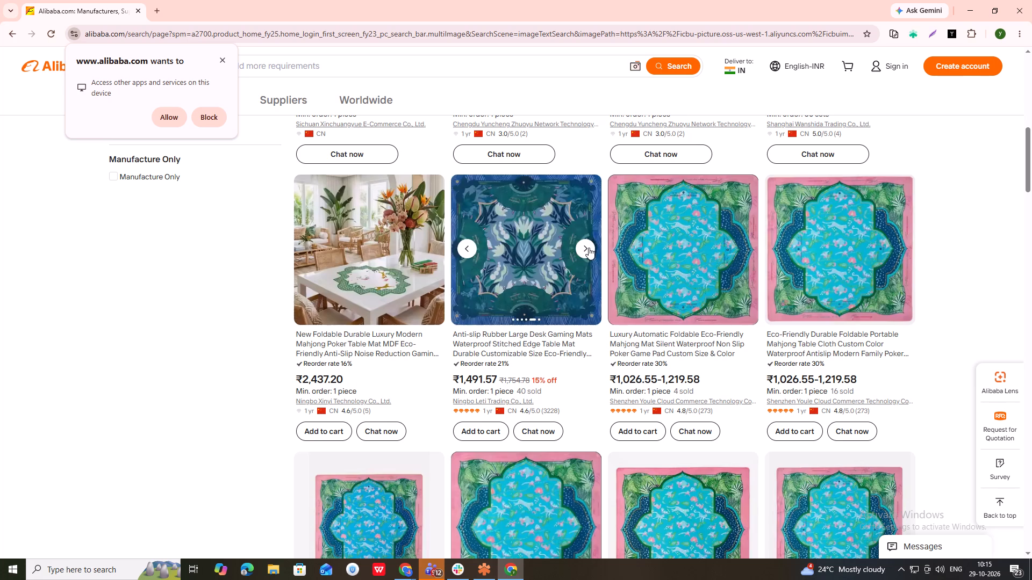
pyautogui.click(589, 248)
pyautogui.click(743, 249)
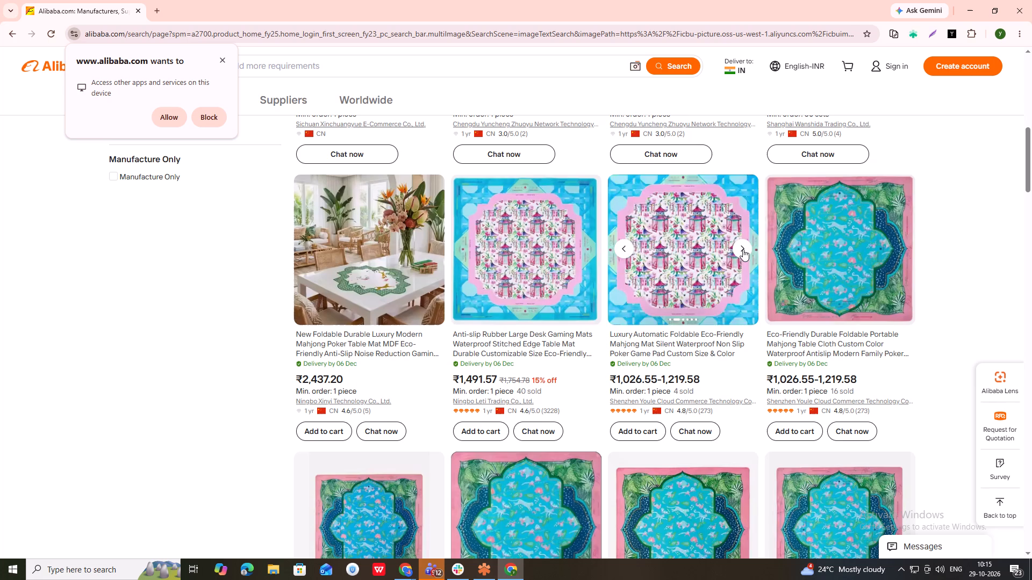
pyautogui.click(743, 249)
pyautogui.click(743, 249)
pyautogui.tripleClick(743, 249)
pyautogui.click(743, 249)
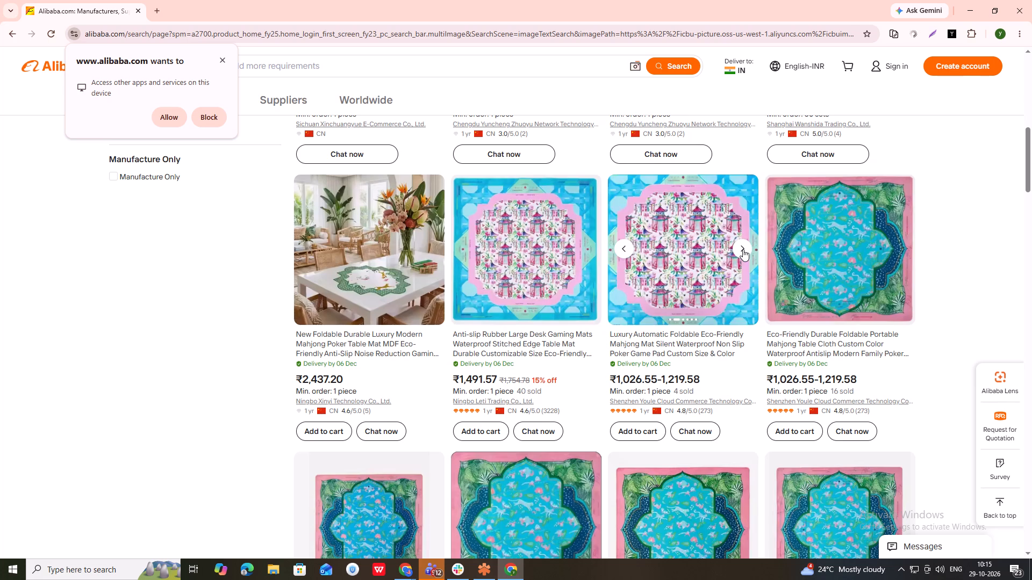
pyautogui.click(743, 249)
pyautogui.click(743, 249)
pyautogui.click(743, 249)
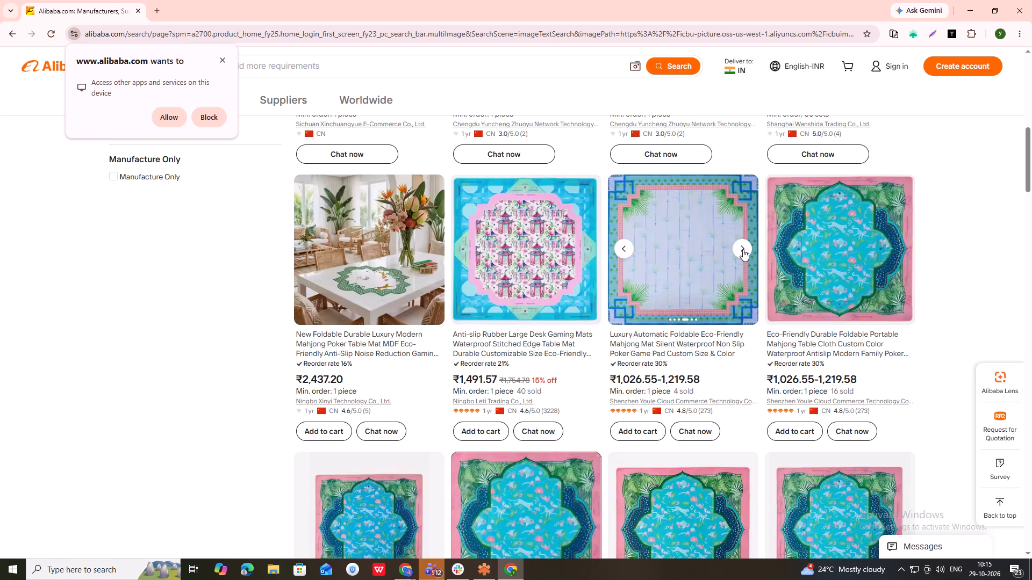
pyautogui.click(743, 249)
# Check the rest of the second Alibaba results page for Palm Royale Mat copies and open results page 3.
pyautogui.scroll(-19, 743, 249)
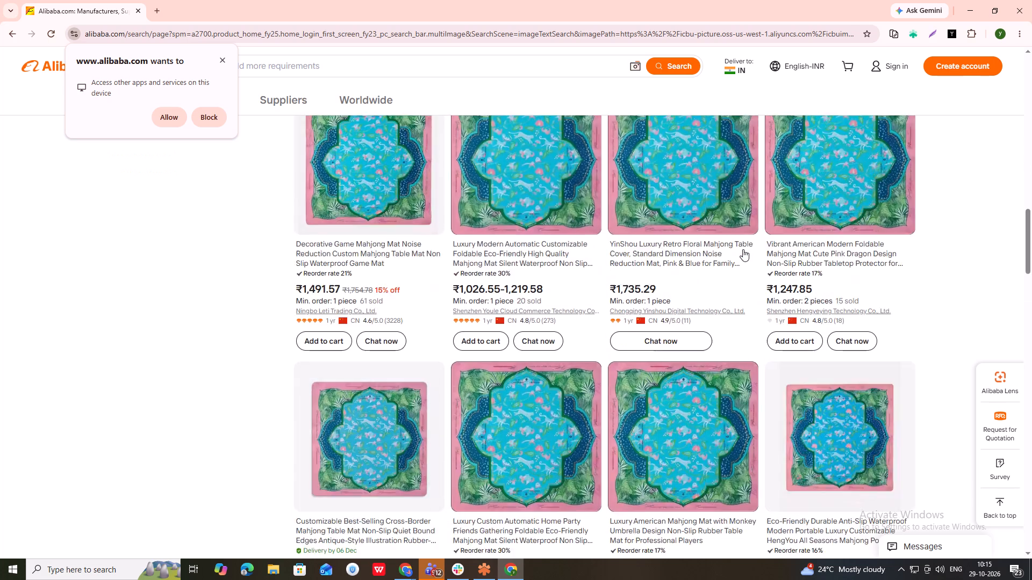
pyautogui.scroll(-18, 743, 250)
pyautogui.scroll(-13, 743, 250)
pyautogui.click(607, 293)
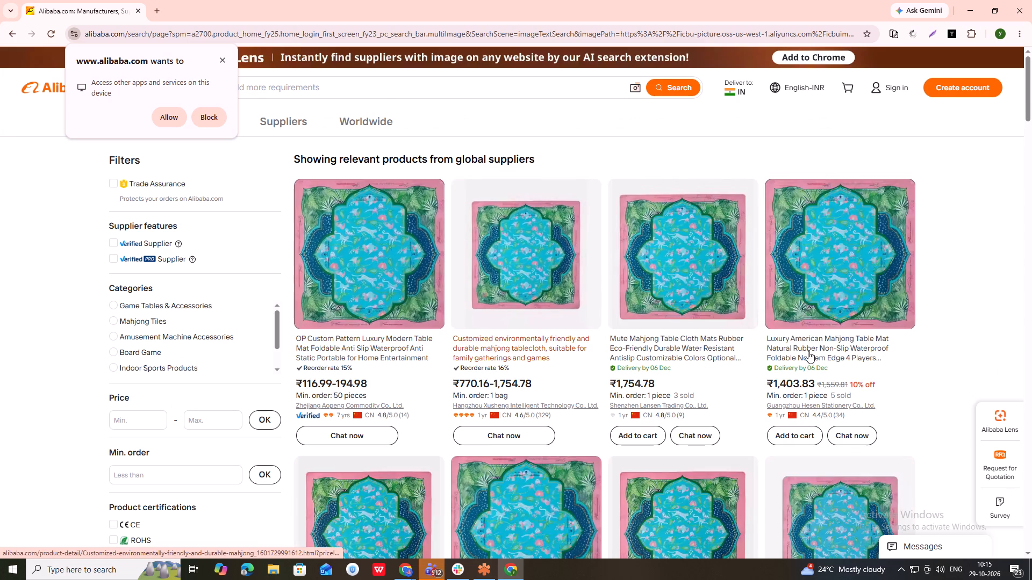
# Check the third Alibaba results page to its end for Palm Royale Mat copies.
pyautogui.scroll(-9, 736, 362)
pyautogui.scroll(7, 706, 364)
pyautogui.scroll(-16, 706, 364)
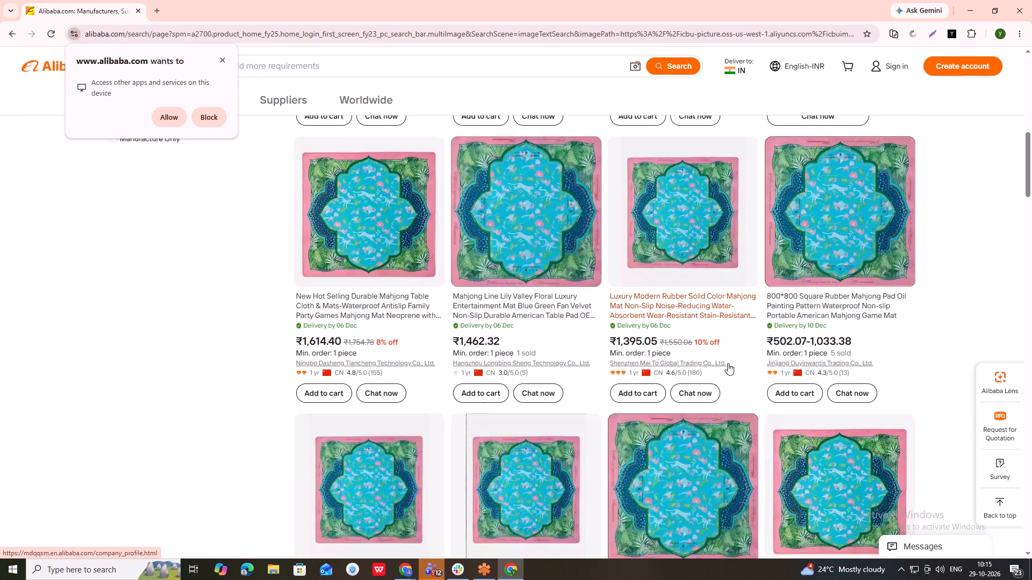
pyautogui.scroll(-7, 728, 363)
pyautogui.scroll(-20, 728, 363)
pyautogui.scroll(-7, 728, 363)
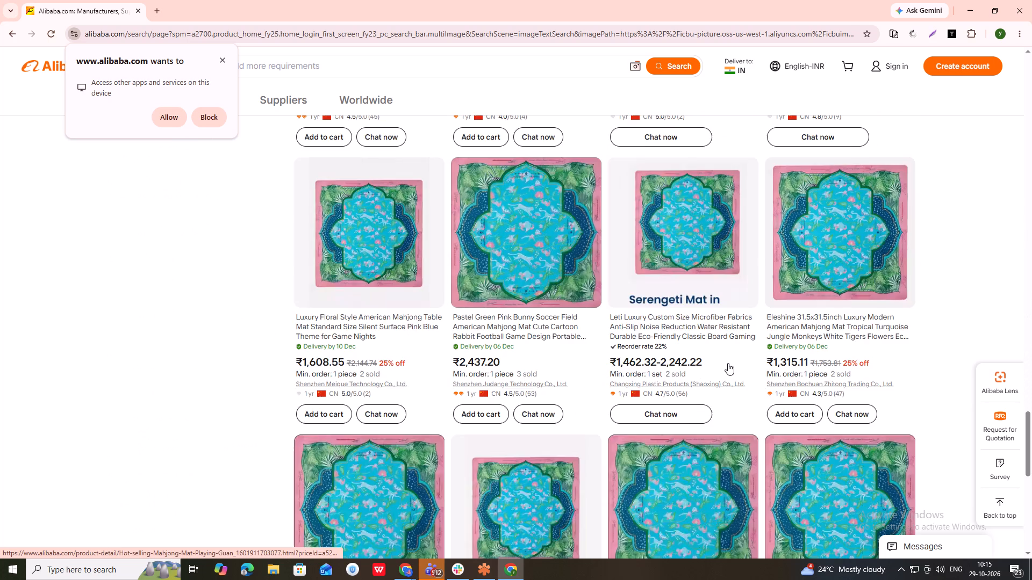
pyautogui.scroll(-12, 728, 365)
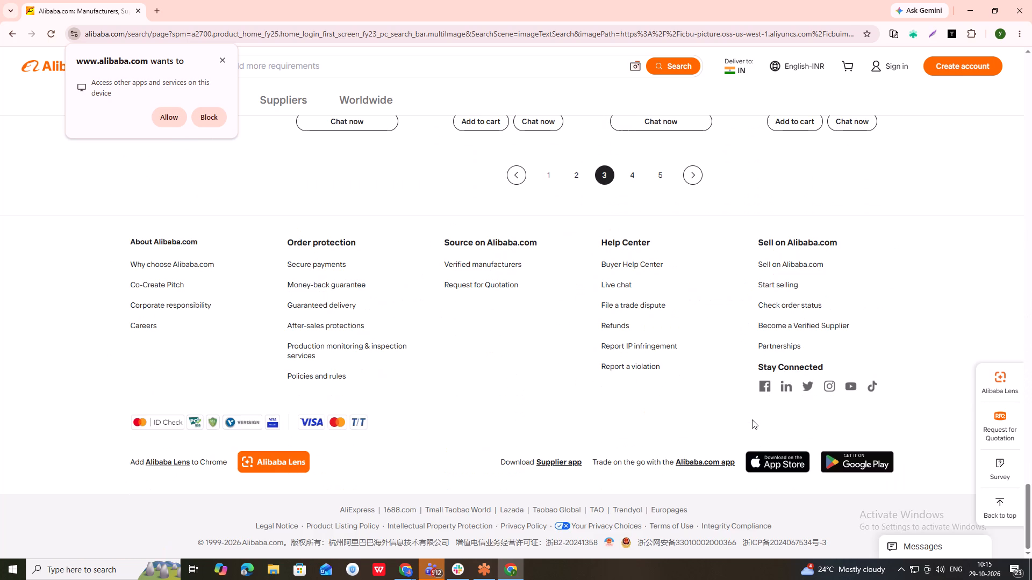
# In the Manual Detection Records sheet, fill customer Mahj Tile Haus LLC and asset palm royal mat from row 102428 down to row 102432.
pyautogui.hotkey('alt', 'Tab')
pyautogui.click(89, 220)
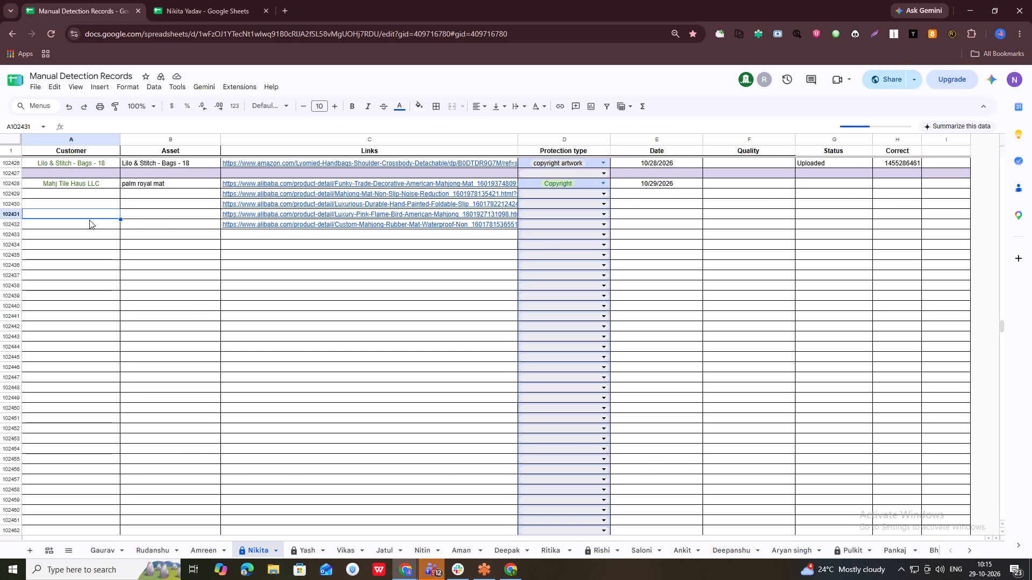
pyautogui.press('Down')
pyautogui.hotkey('shift', 'Right')
pyautogui.hotkey('ctrl', 'shift', 'Up')
pyautogui.hotkey('ctrl', 'd')
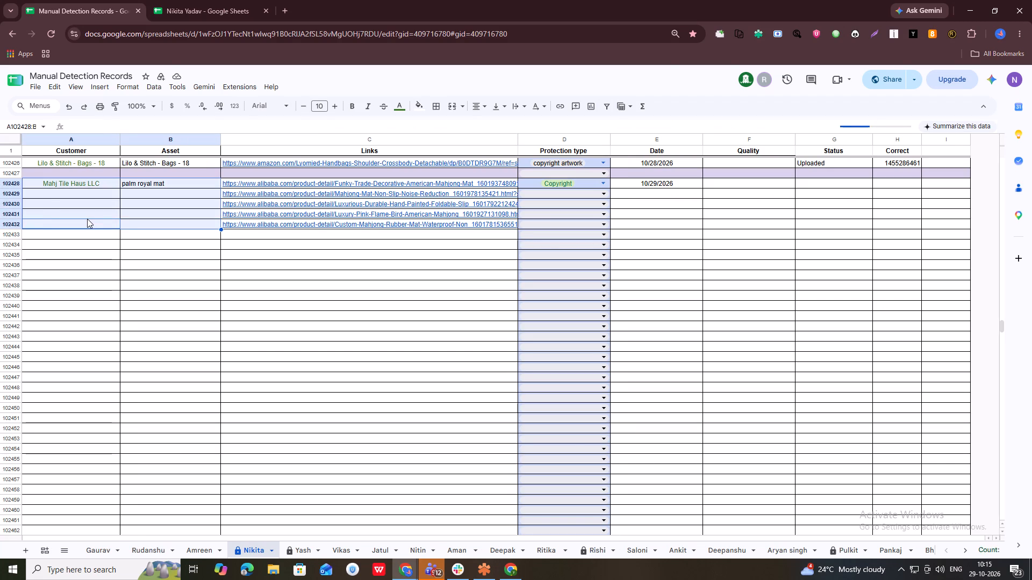
# Fill protection type Copyright and date 10/29/2026 from row 102428 down to row 102432.
pyautogui.press('Right')
pyautogui.press('Right')
pyautogui.press('Right')
pyautogui.hotkey('shift', 'Right')
pyautogui.hotkey('ctrl', 'shift', 'Up')
pyautogui.hotkey('ctrl', 'd')
pyautogui.press('Down')
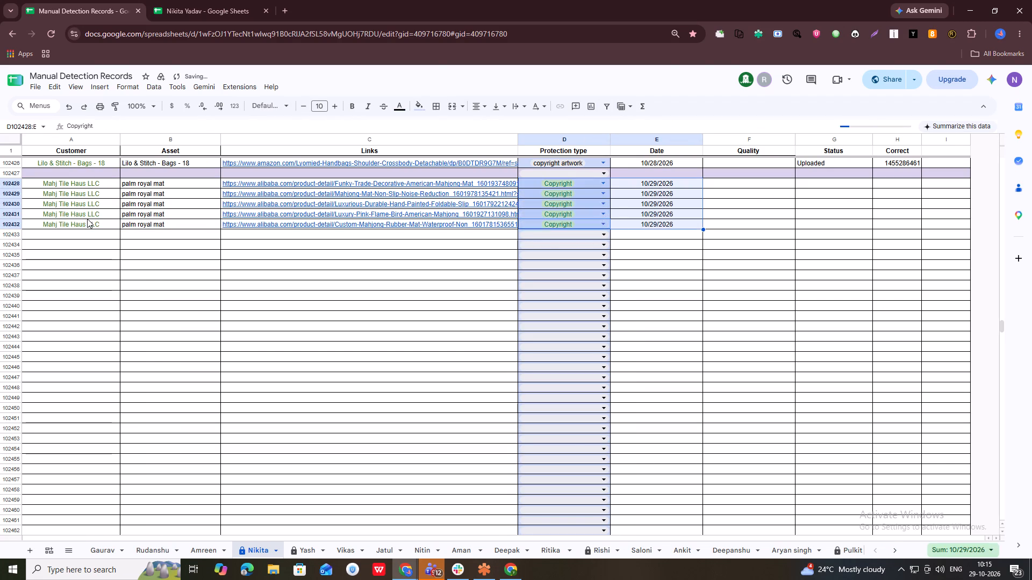
pyautogui.press('Left')
# Switch to Mahj Tile Haus LLC's official images in the Red Points backoffice and browse them for another asset to search.
pyautogui.hotkey('alt', 'Tab')
pyautogui.hotkey('alt', 'Tab')
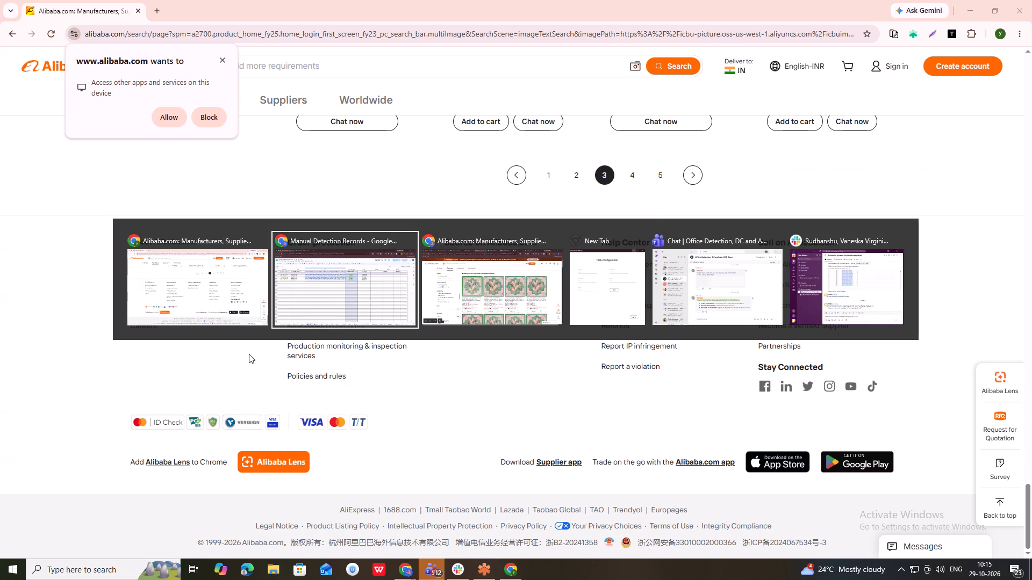
pyautogui.hotkey('alt', 'Tab')
pyautogui.click(95, 0)
pyautogui.click(158, 0)
pyautogui.rightClick(158, 0)
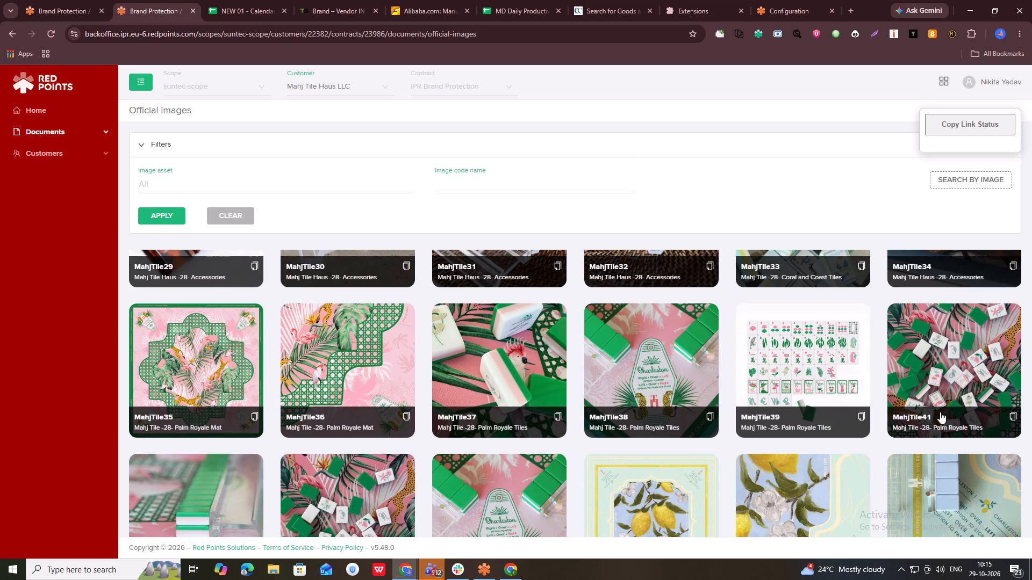
pyautogui.scroll(7, 775, 452)
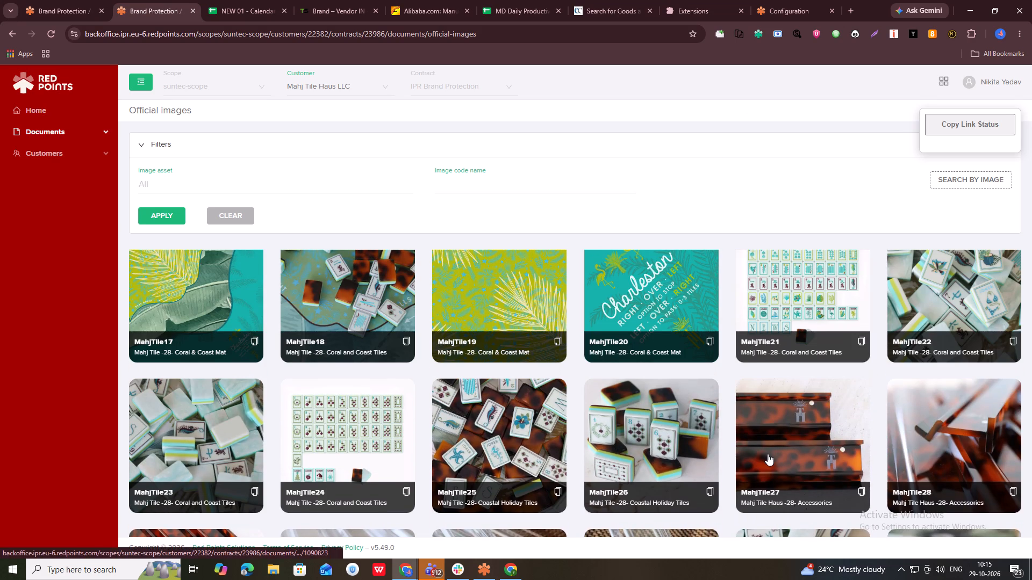
pyautogui.scroll(6, 768, 454)
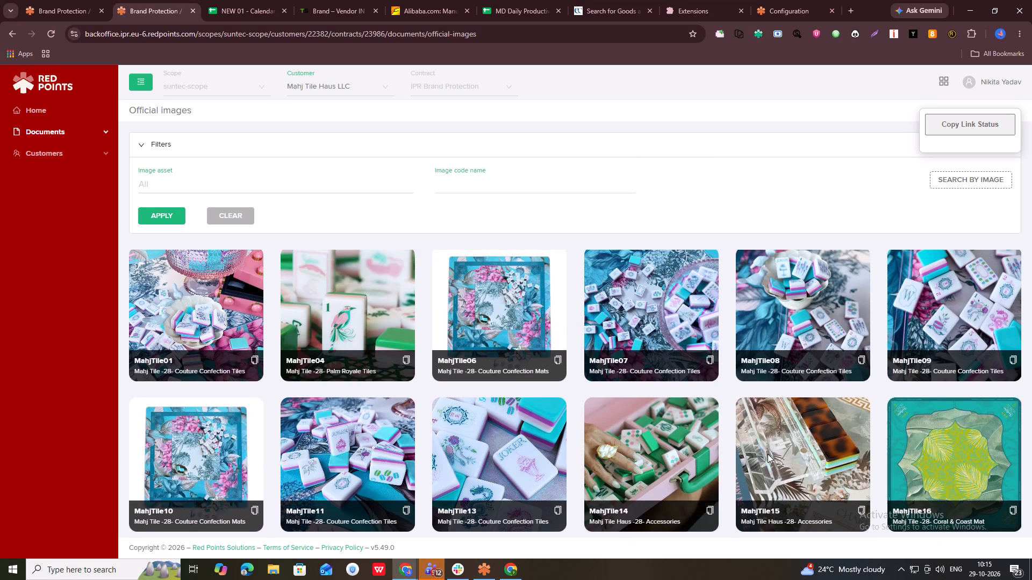
pyautogui.scroll(4, 768, 454)
pyautogui.scroll(-2, 768, 454)
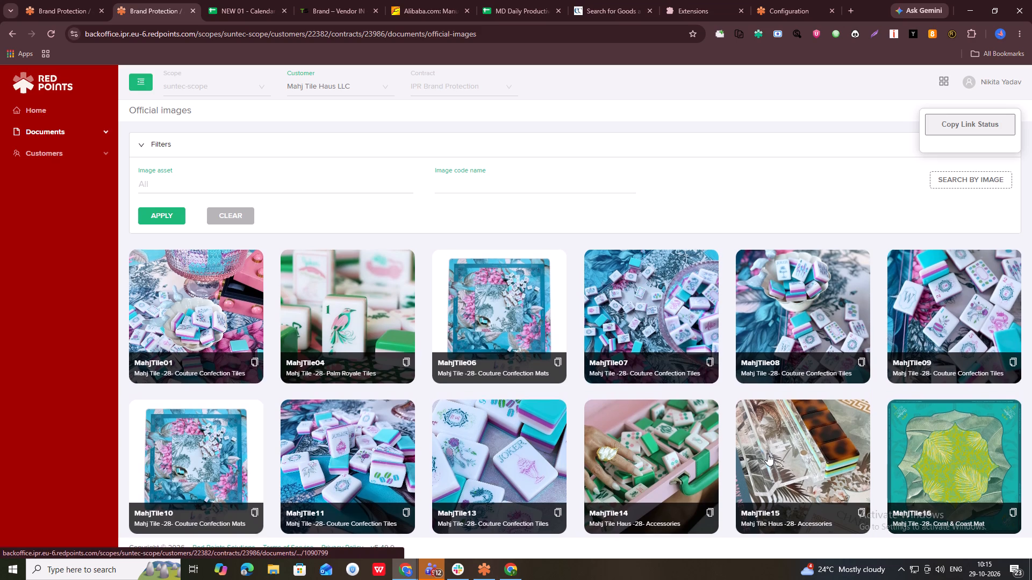
pyautogui.scroll(-11, 768, 454)
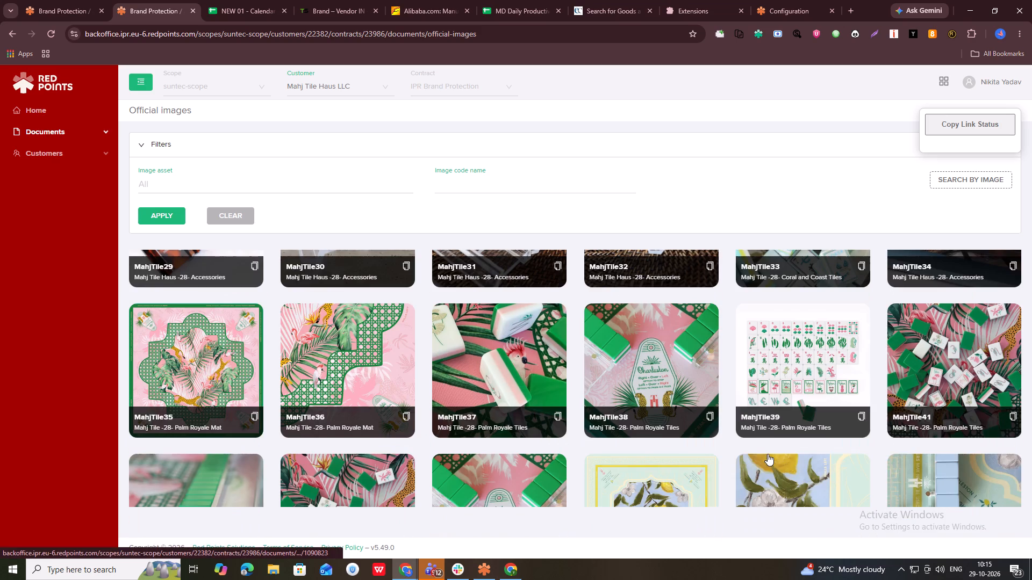
pyautogui.scroll(-6, 768, 454)
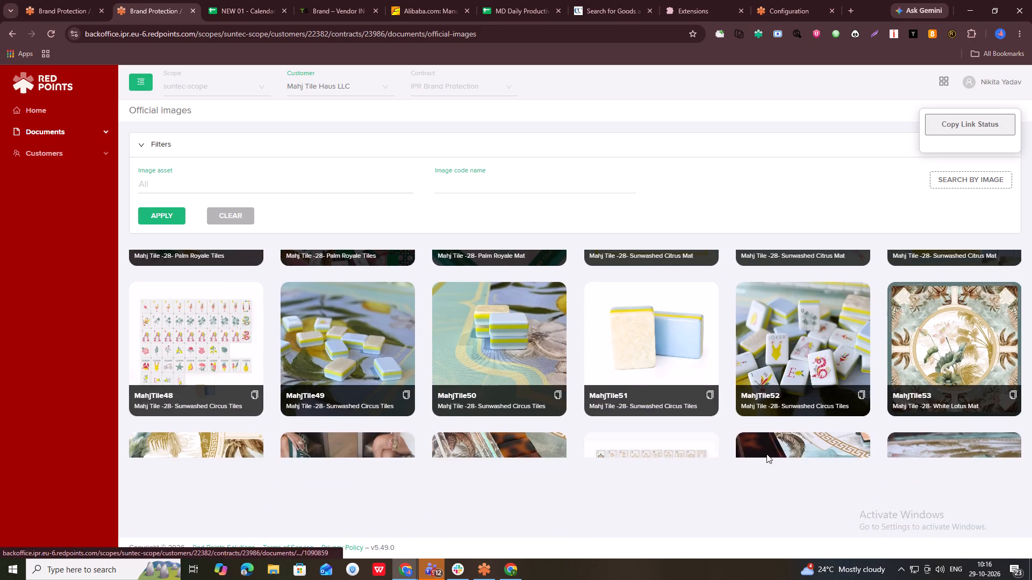
pyautogui.scroll(-2, 808, 456)
# Open the official image MahjTile57 of the White Lotus Tiles in the browser tab that holds Alibaba.
pyautogui.moveTo(637, 404); pyautogui.dragTo(627, 344)
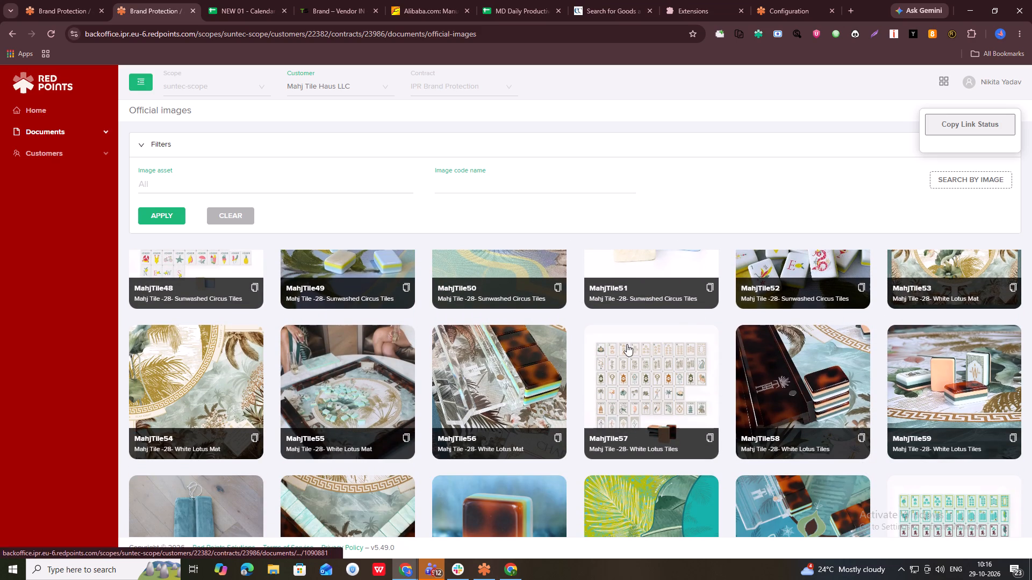
pyautogui.moveTo(627, 344); pyautogui.dragTo(425, 0)
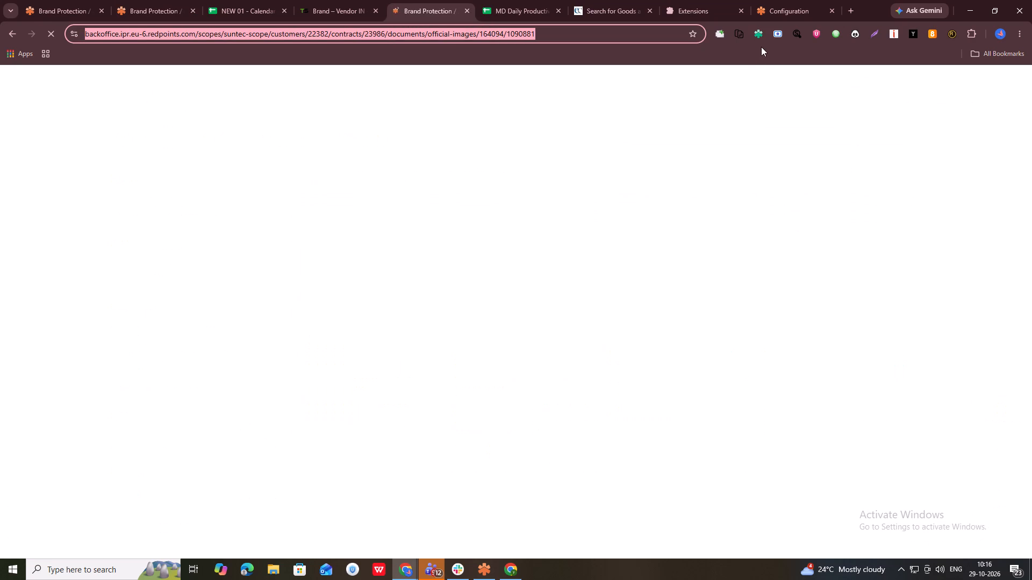
# Open the RedPoints IPR Plugin and set the task configuration's customer to Mahj Tile Haus LLC.
pyautogui.click(757, 38)
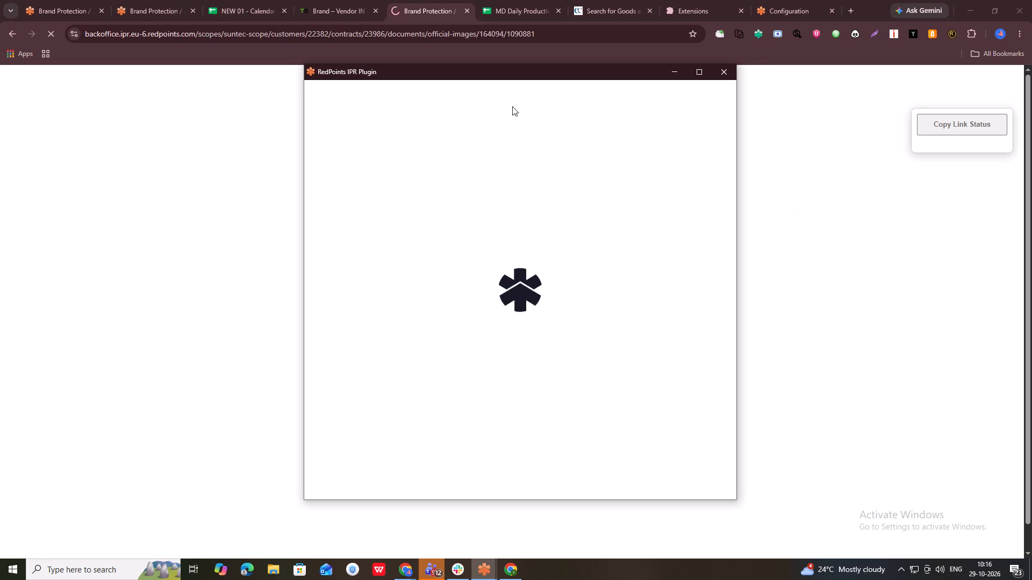
pyautogui.moveTo(505, 78); pyautogui.dragTo(699, 62)
pyautogui.click(753, 282)
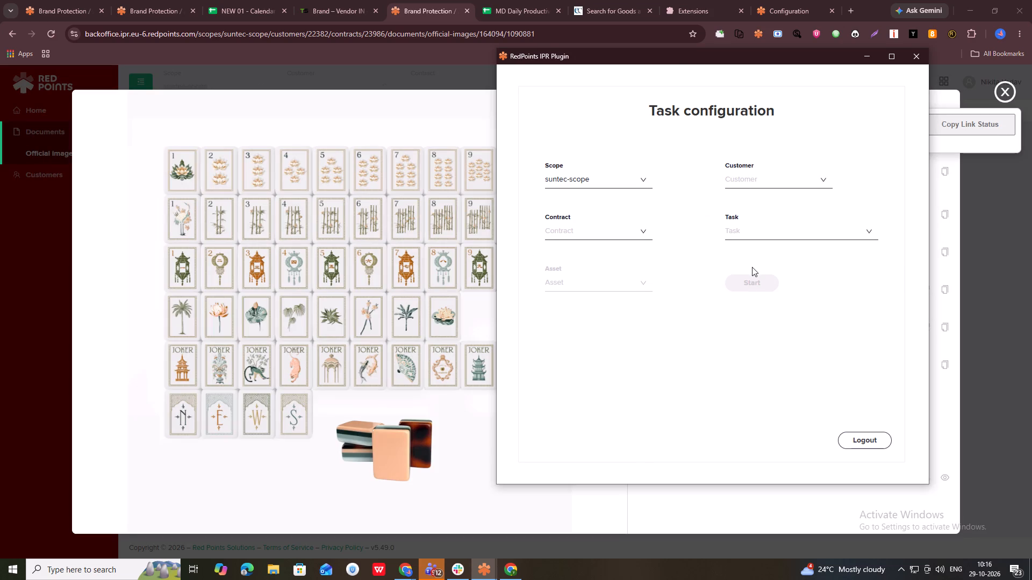
pyautogui.click(749, 187)
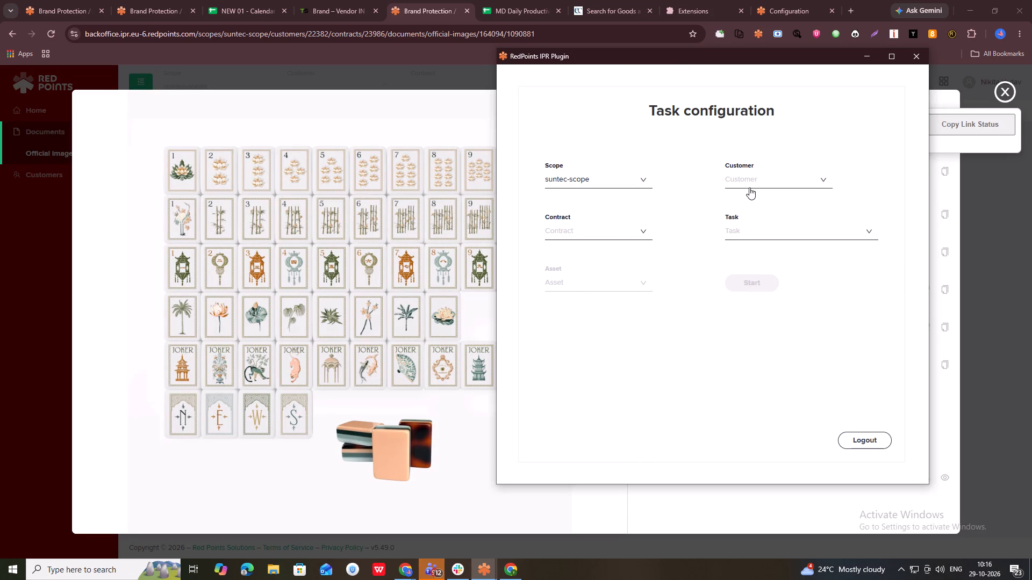
pyautogui.click(639, 325)
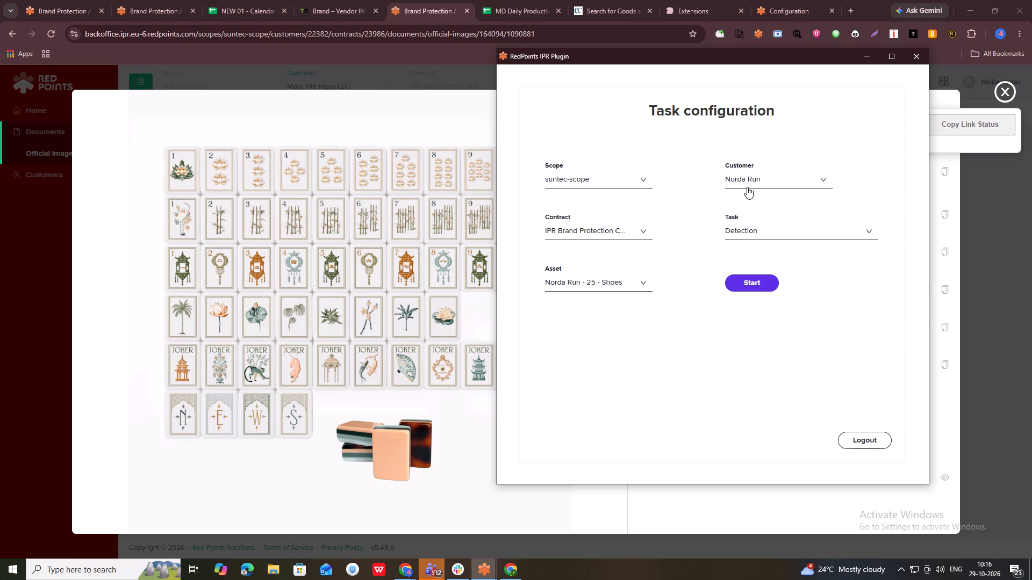
pyautogui.click(747, 180)
pyautogui.write('mahj')
pyautogui.press('space')
pyautogui.click(766, 246)
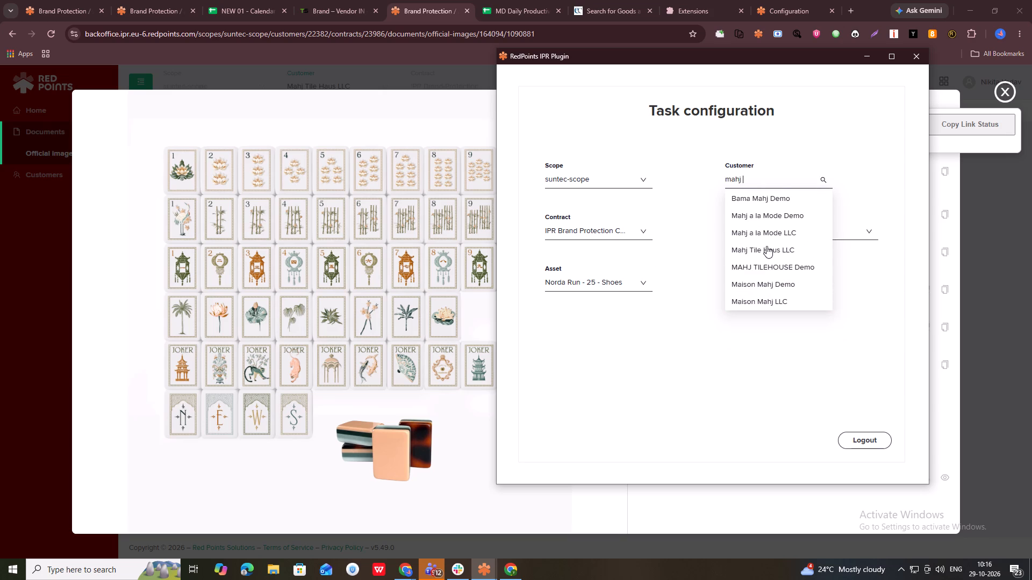
# Set the contract to IPR Brand Protection and the asset to the second Mahj Tile -28- White Lotus entry, and start the Detection task.
pyautogui.click(583, 232)
pyautogui.click(583, 242)
pyautogui.click(579, 287)
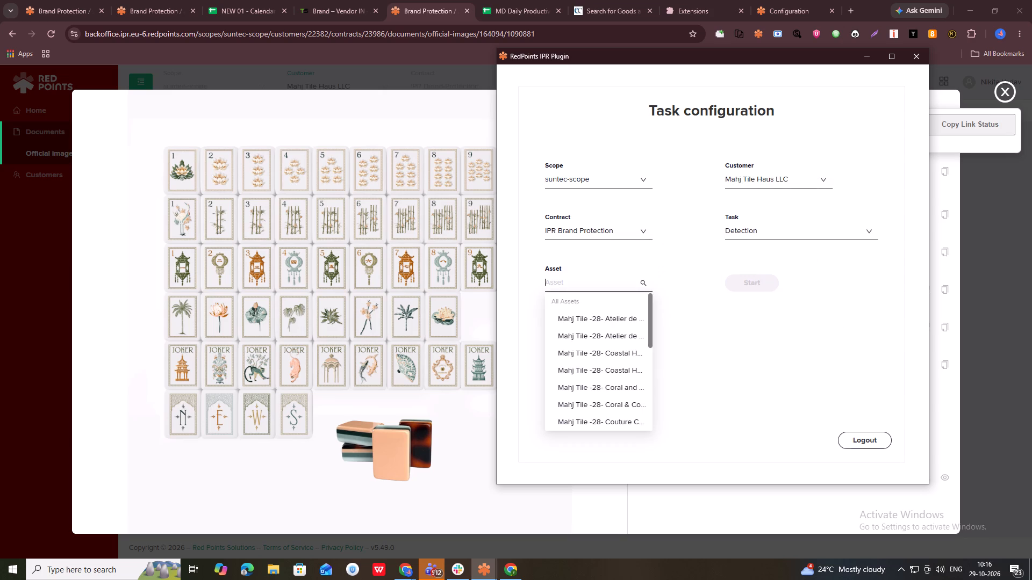
pyautogui.write('white')
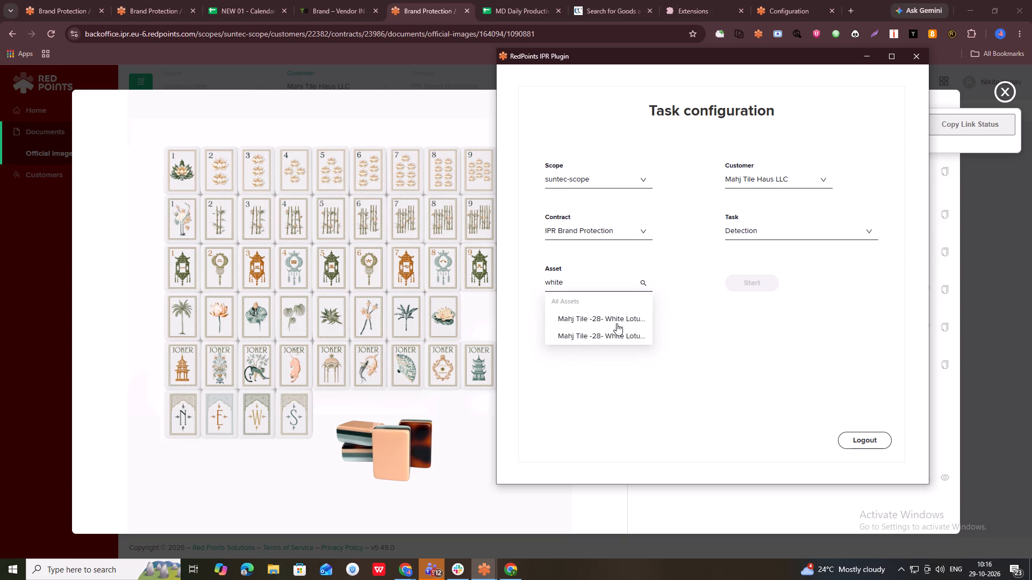
pyautogui.click(614, 334)
pyautogui.click(757, 280)
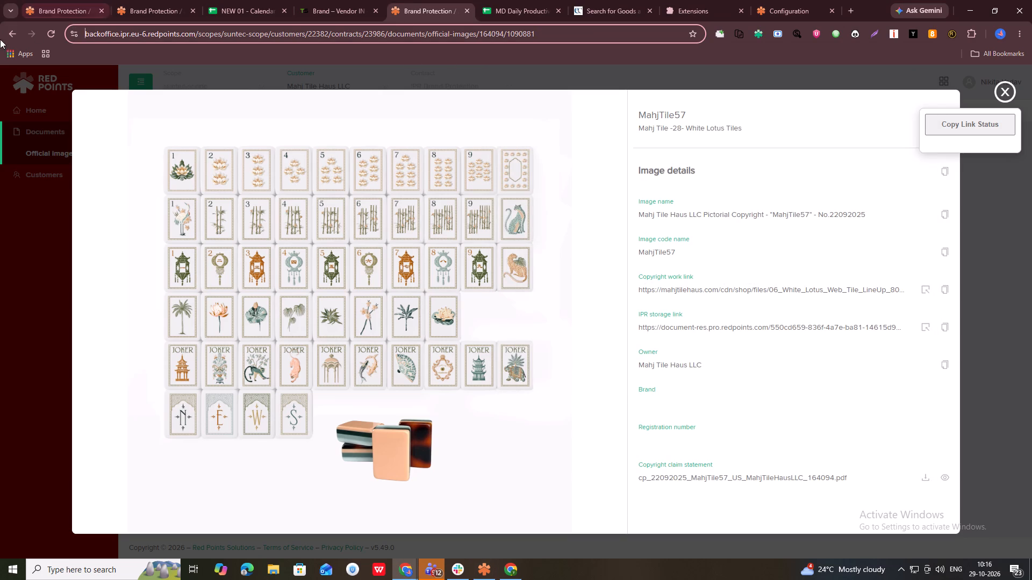
# Return the browser tab from the MahjTile57 page to the Alibaba search results.
pyautogui.click(10, 30)
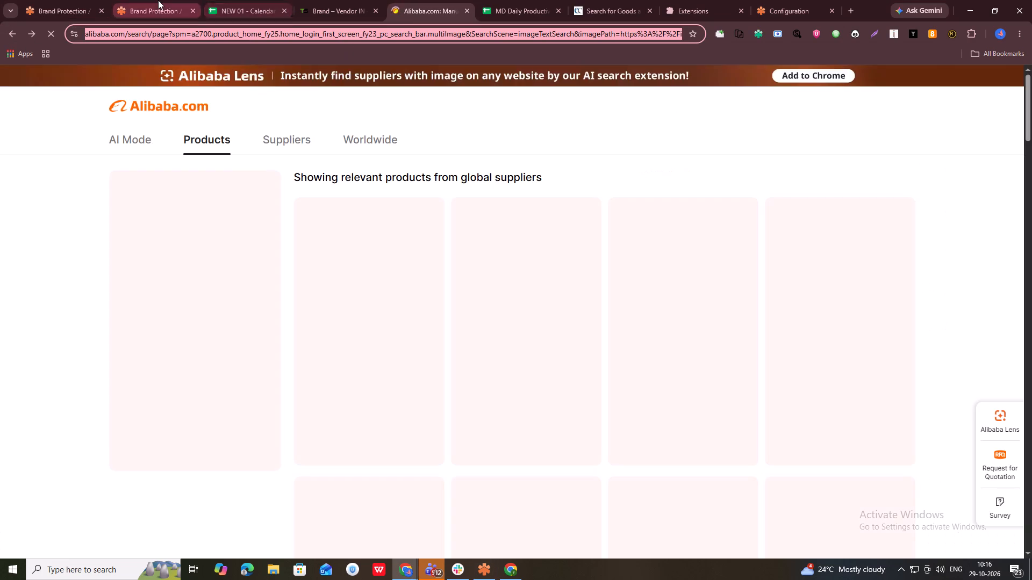
# Run an Alibaba image search with official image MahjTile57 in the second Chrome window and look over the listings for matching tile sets.
pyautogui.click(158, 0)
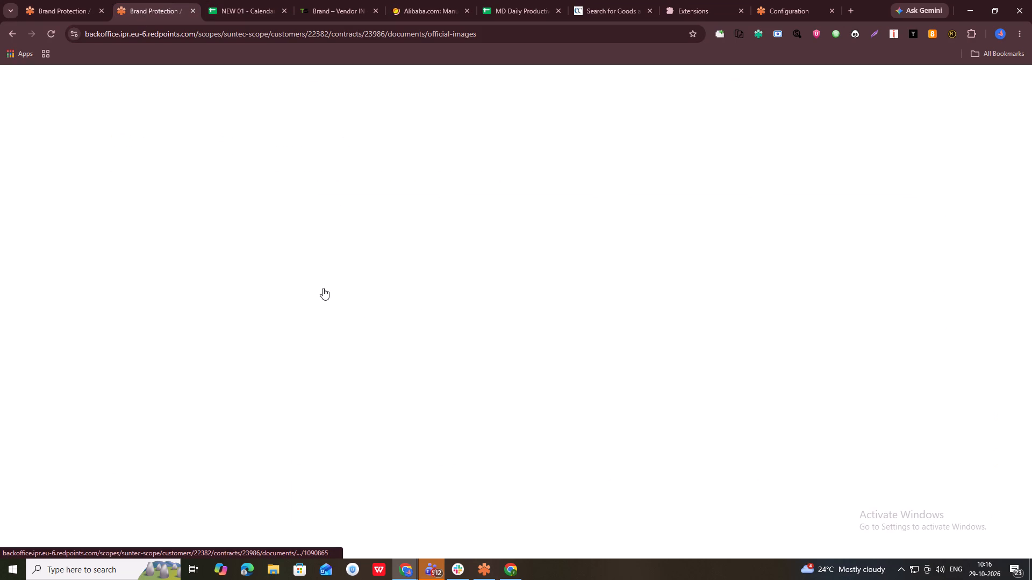
pyautogui.moveTo(649, 394); pyautogui.dragTo(576, 256)
pyautogui.hotkey('alt', 'Tab')
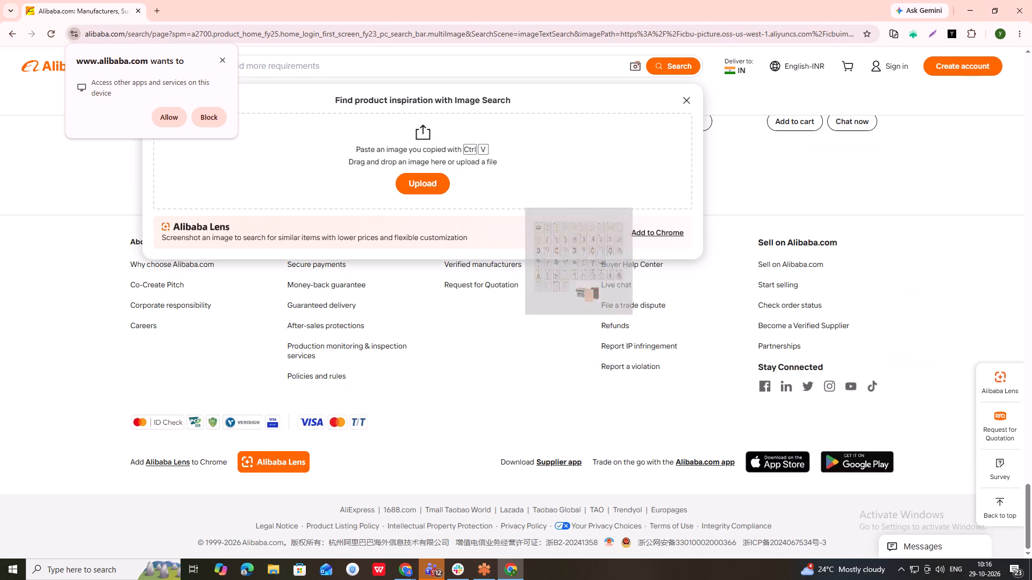
pyautogui.moveTo(576, 256); pyautogui.dragTo(475, 168)
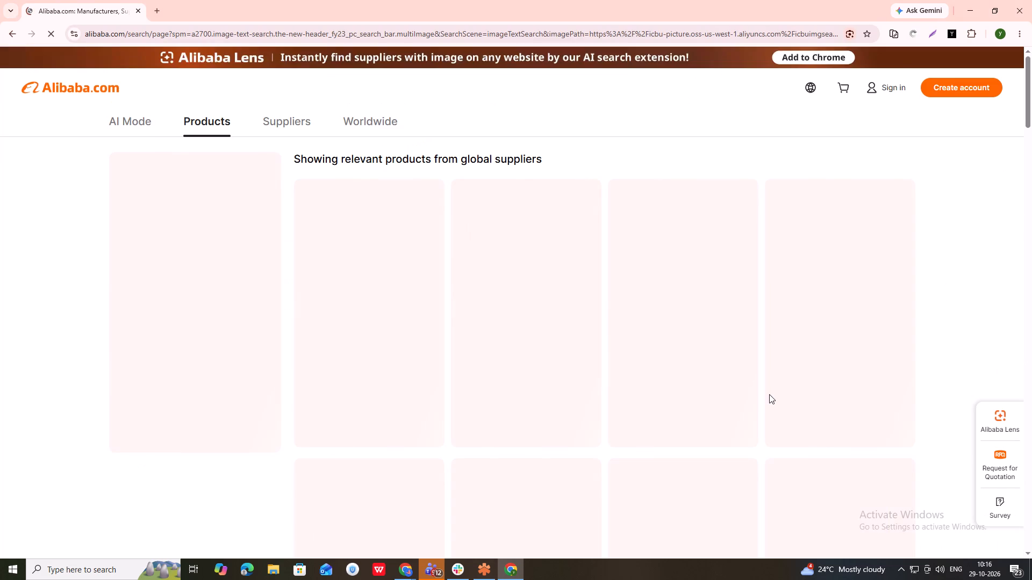
pyautogui.scroll(-7, 768, 342)
pyautogui.scroll(7, 768, 342)
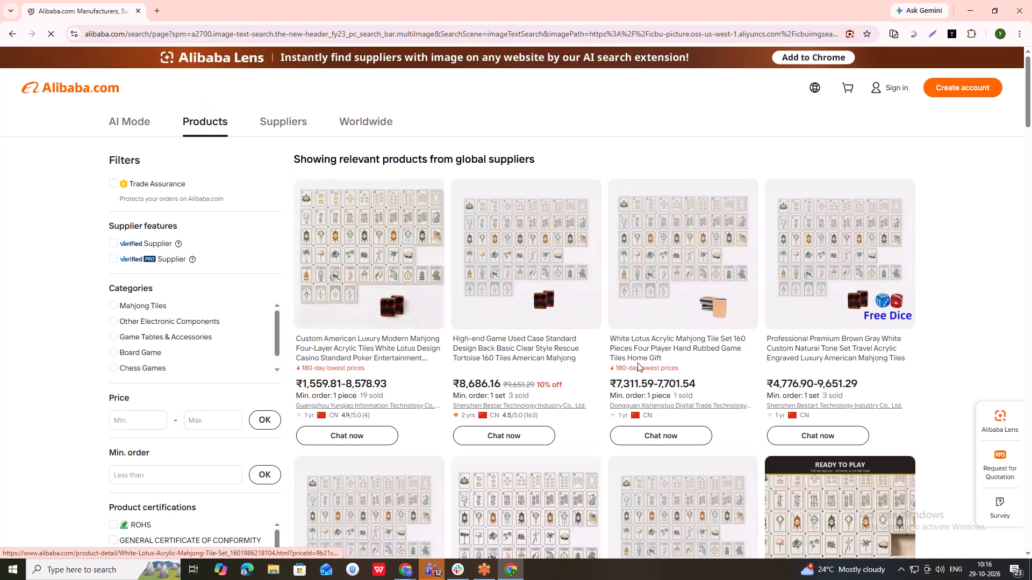
pyautogui.scroll(-13, 637, 363)
pyautogui.scroll(-8, 637, 363)
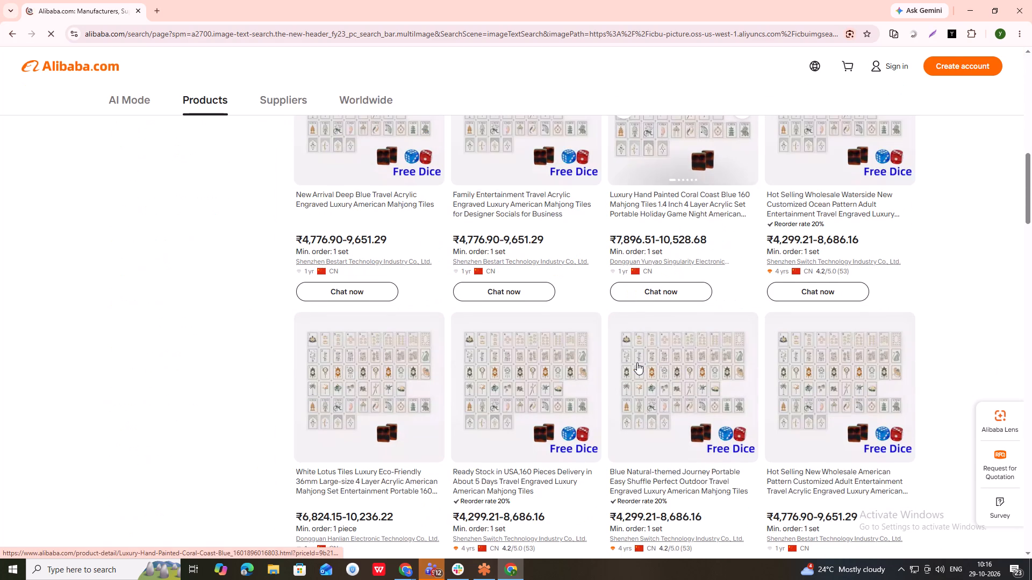
pyautogui.scroll(-20, 637, 363)
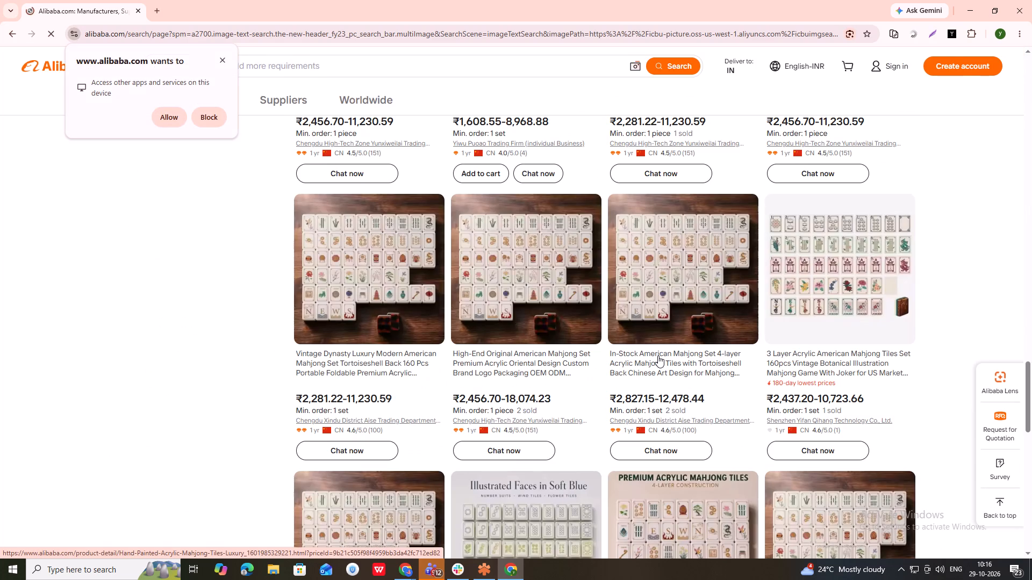
pyautogui.scroll(10, 658, 356)
# Run an Alibaba image search with official image MahjTile57 in the Chrome window where the RedPoints plugin task was started.
pyautogui.hotkey('alt', 'Tab')
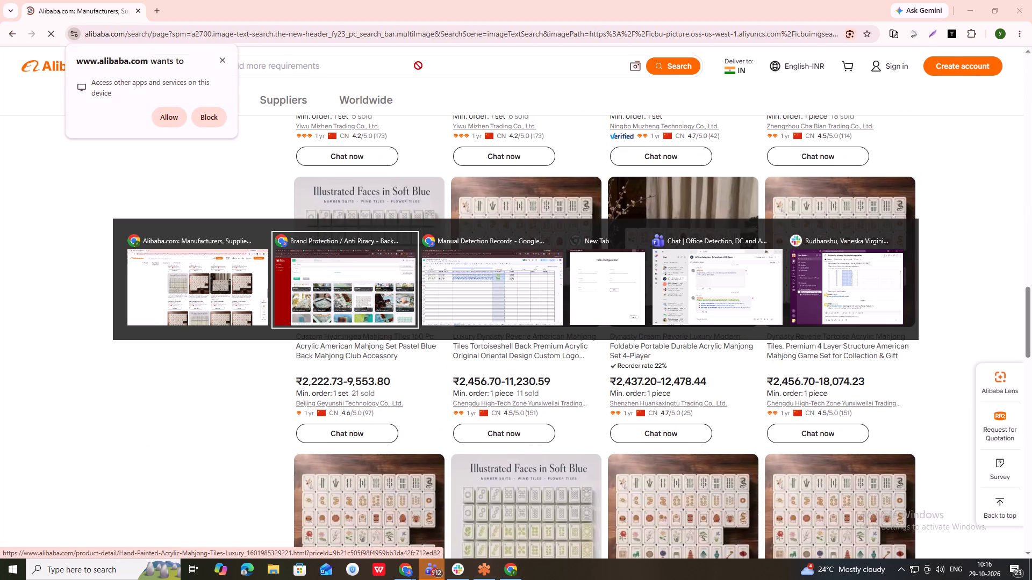
pyautogui.moveTo(654, 387); pyautogui.dragTo(655, 389)
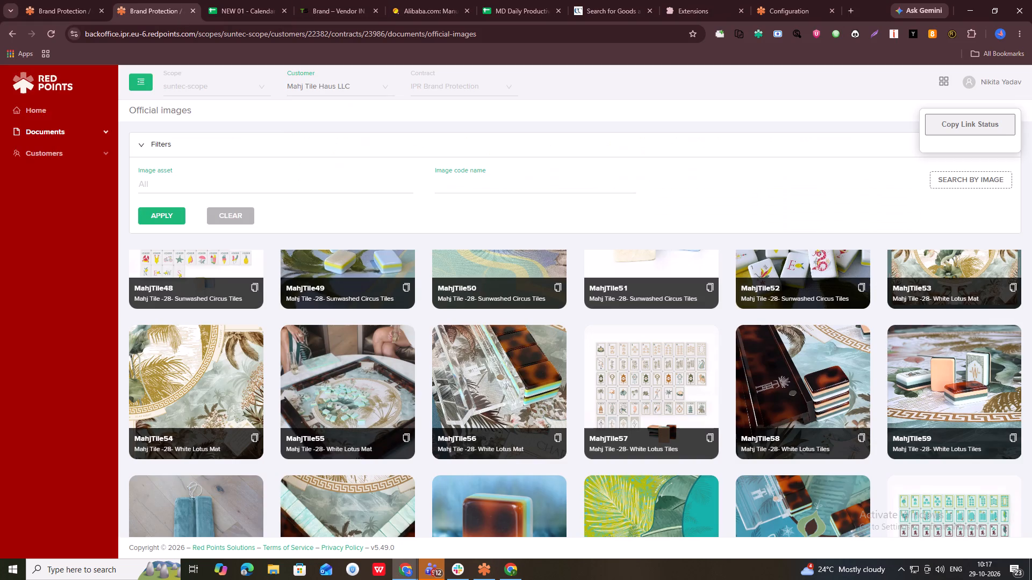
pyautogui.moveTo(655, 389); pyautogui.dragTo(455, 147)
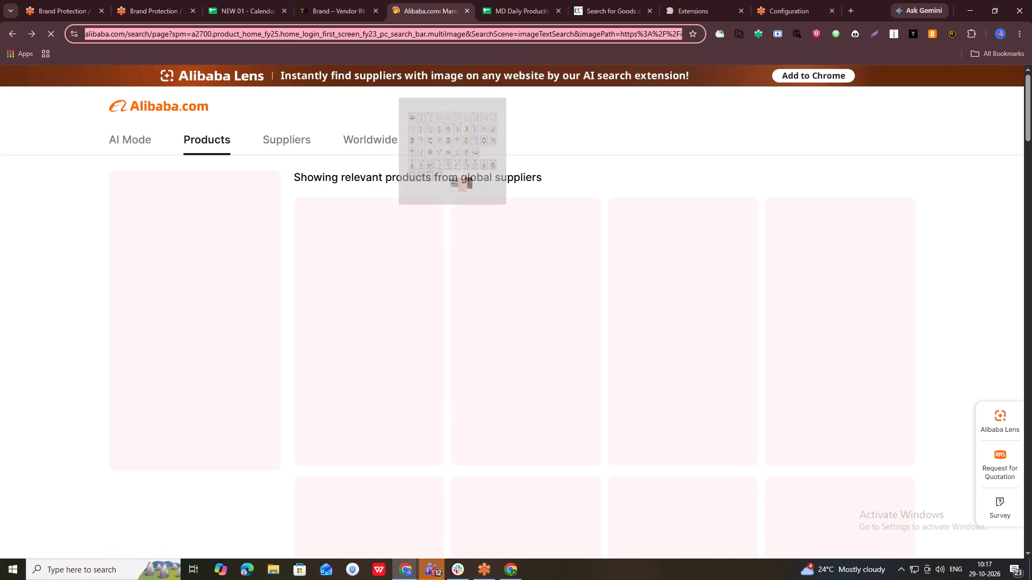
pyautogui.moveTo(455, 147); pyautogui.dragTo(435, 159)
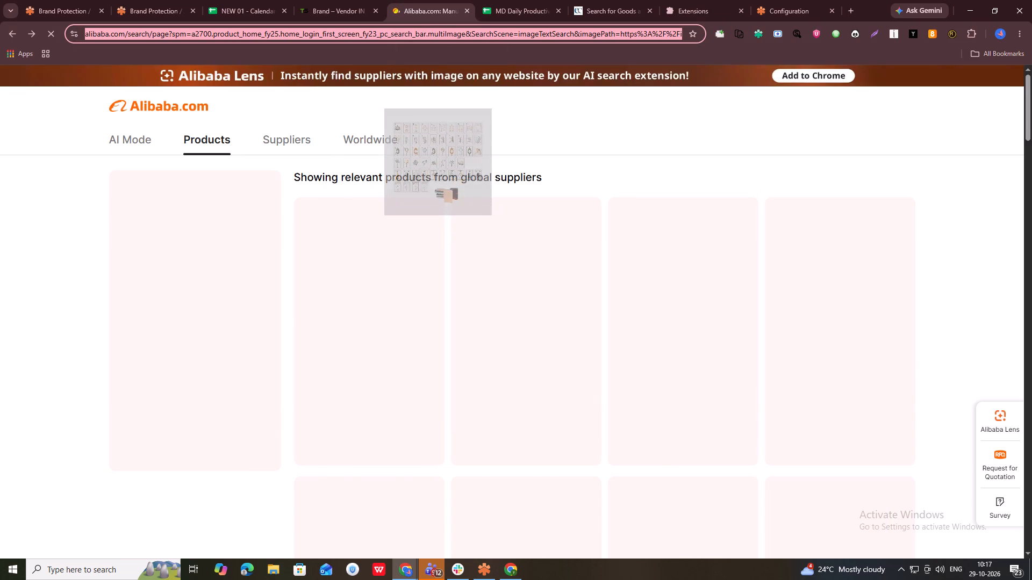
pyautogui.moveTo(435, 159); pyautogui.dragTo(615, 151)
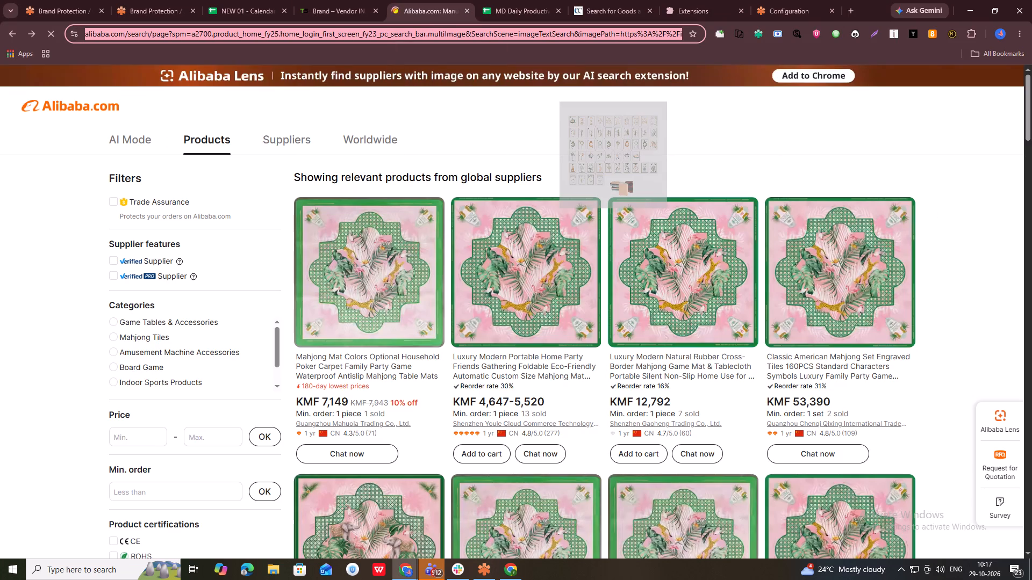
pyautogui.moveTo(615, 151); pyautogui.dragTo(522, 158)
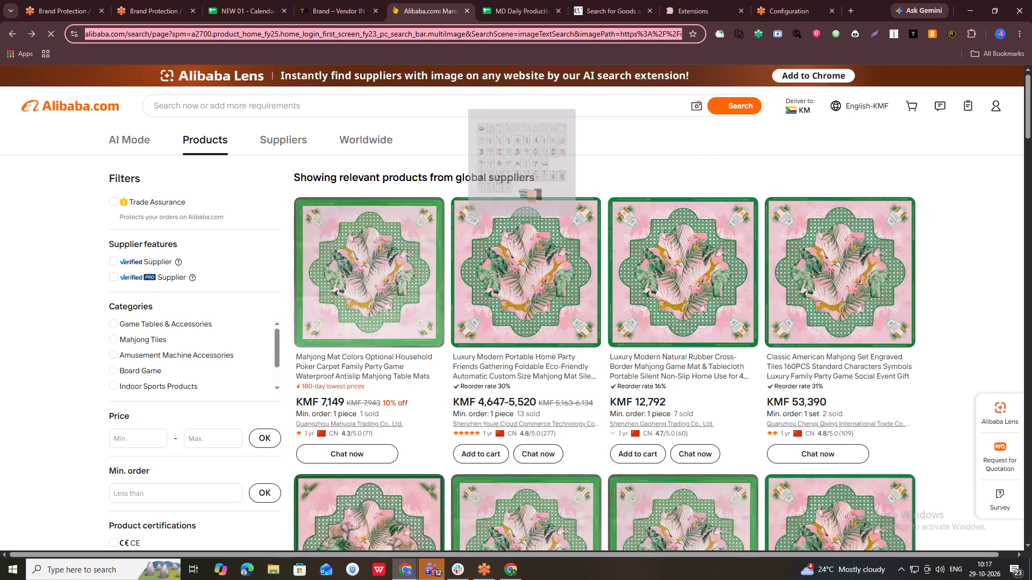
pyautogui.moveTo(522, 158); pyautogui.dragTo(662, 126)
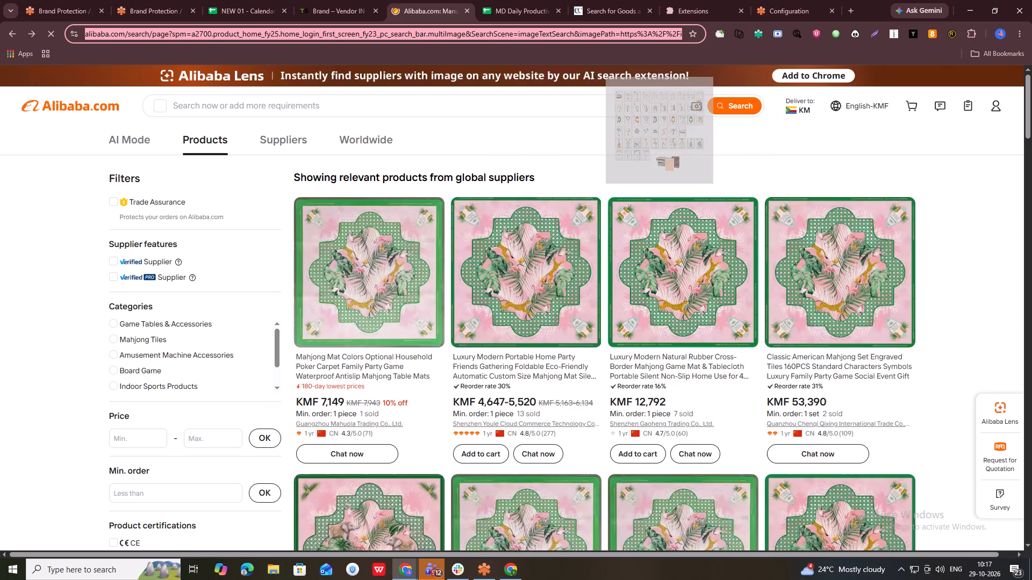
pyautogui.moveTo(662, 126); pyautogui.dragTo(455, 188)
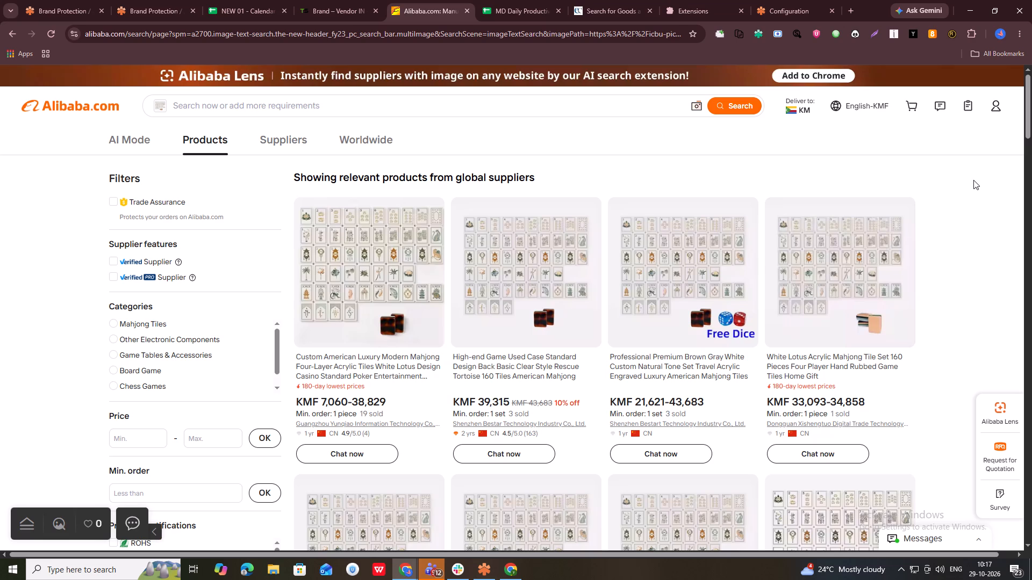
# Log the link of the first unhighlighted listing, Custom American Luxury Modern Mahjong Four-Layer Acrylic Tiles, in row 102434 of the Manual Detection Records sheet.
pyautogui.scroll(-20, 783, 277)
pyautogui.scroll(-1, 783, 277)
pyautogui.scroll(6, 777, 294)
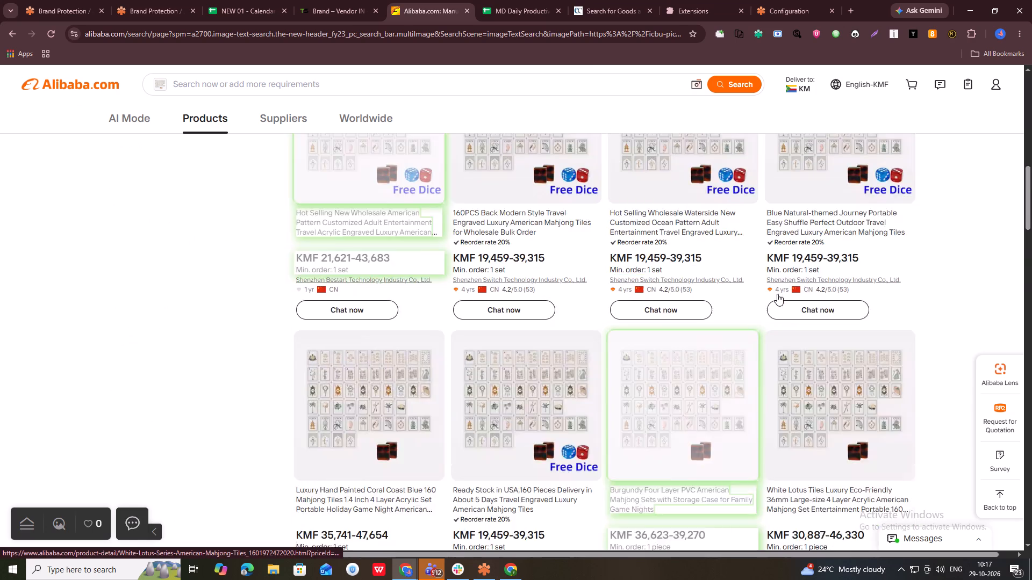
pyautogui.scroll(20, 777, 294)
pyautogui.scroll(7, 777, 294)
pyautogui.scroll(-8, 776, 414)
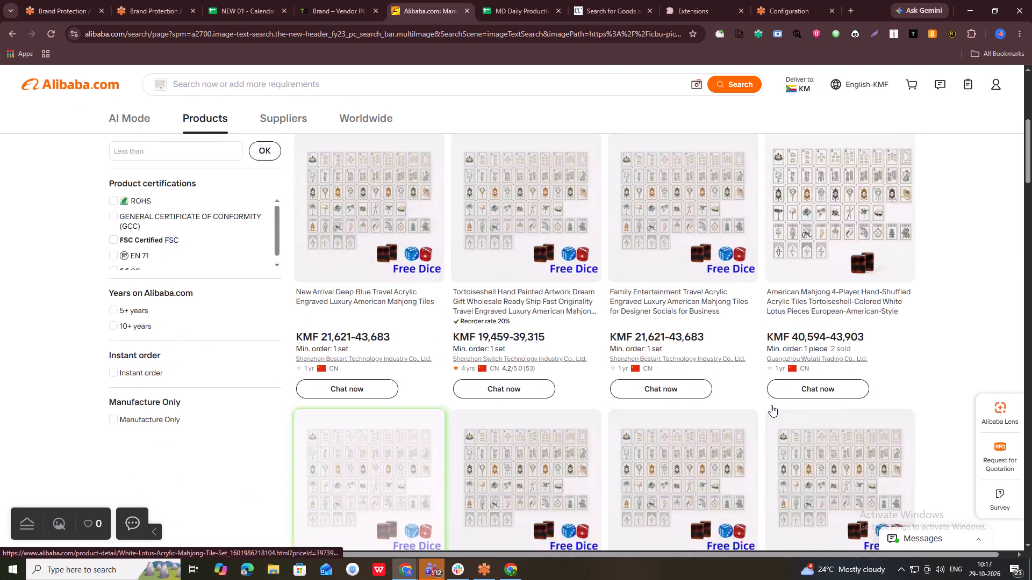
pyautogui.scroll(18, 771, 405)
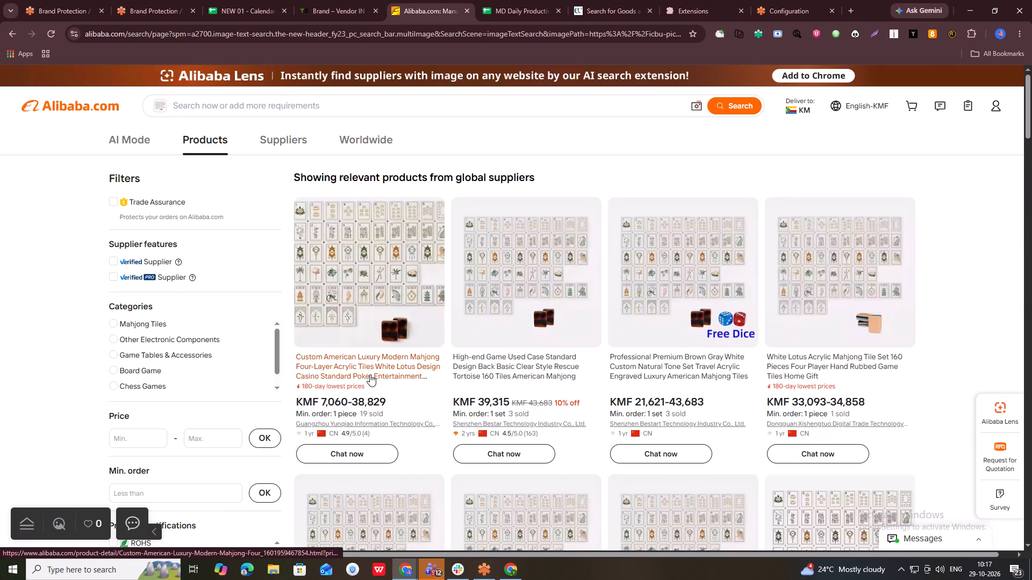
pyautogui.rightClick(370, 374)
pyautogui.click(412, 293)
pyautogui.hotkey('alt', 'Tab')
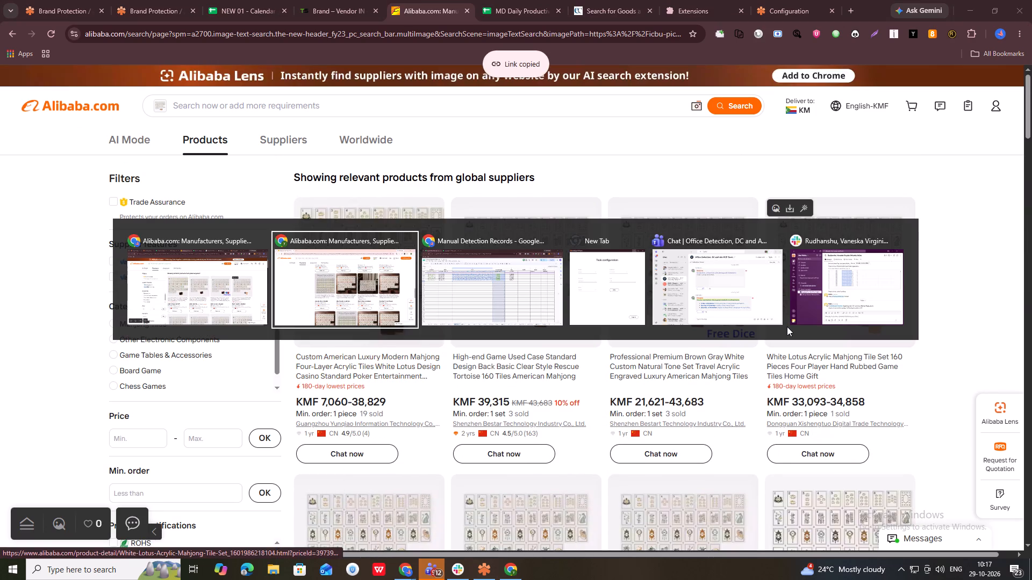
pyautogui.hotkey('alt', 'Tab')
pyautogui.press('Down')
pyautogui.hotkey('ctrl', 'v')
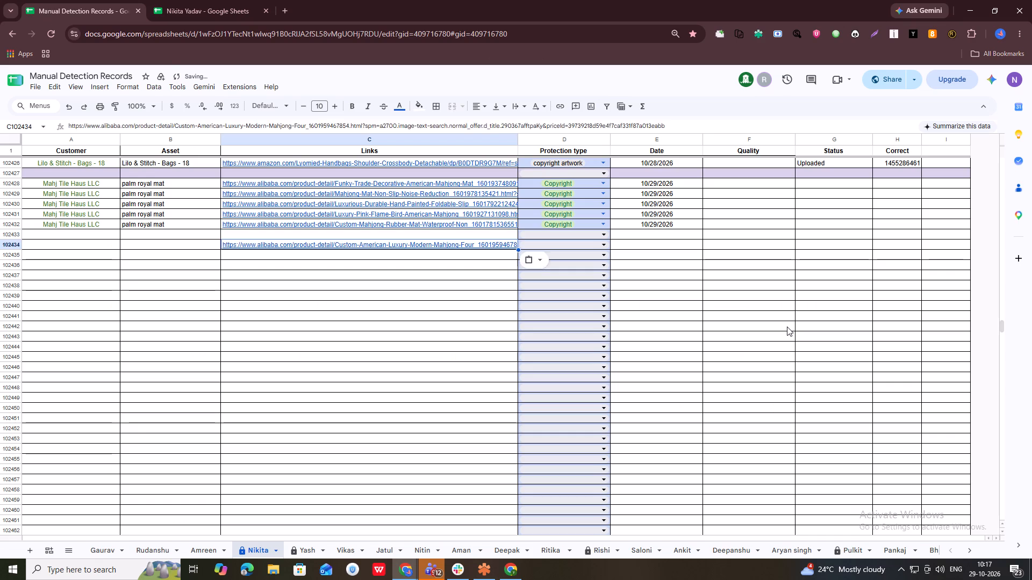
# Enter white lotus tile as the asset in row 102434.
pyautogui.press('Left')
pyautogui.write('white lotus tilew')
pyautogui.press('BackSpace')
pyautogui.press('Right')
pyautogui.press('Right')
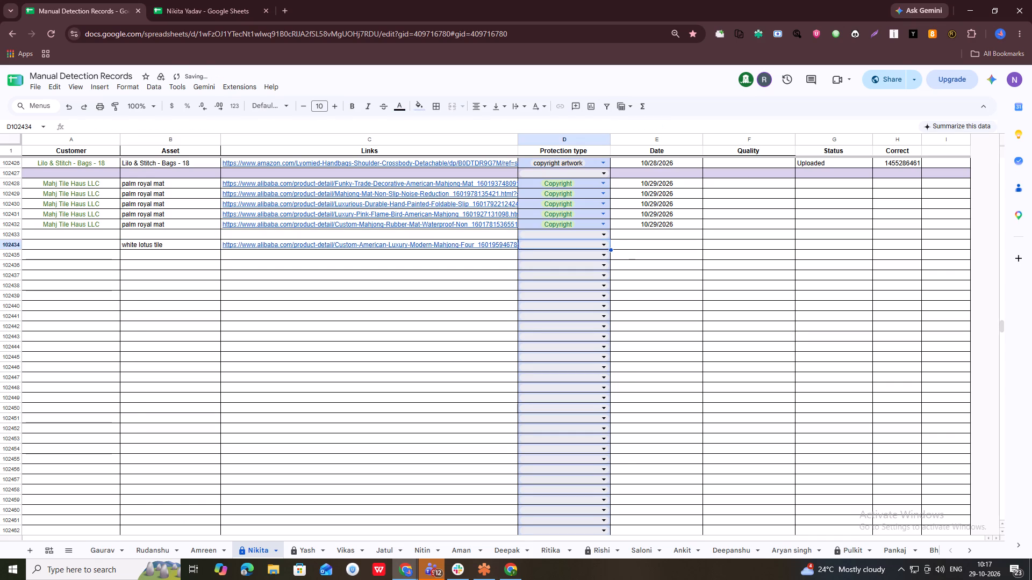
# Copy protection type Copyright and date 10/29/2026 from row 102432 into row 102434.
pyautogui.hotkey('ctrl', 'Up')
pyautogui.hotkey('shift', 'Right')
pyautogui.hotkey('ctrl', 'c')
pyautogui.press('Down')
pyautogui.press('Down')
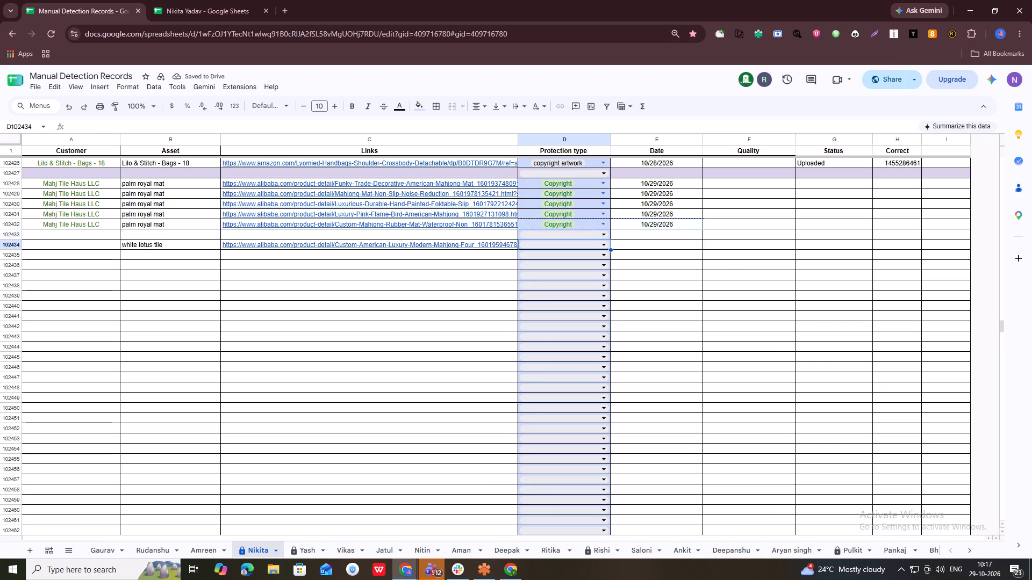
pyautogui.hotkey('ctrl', 'v')
pyautogui.press('Down')
pyautogui.press('Left')
pyautogui.press('Up')
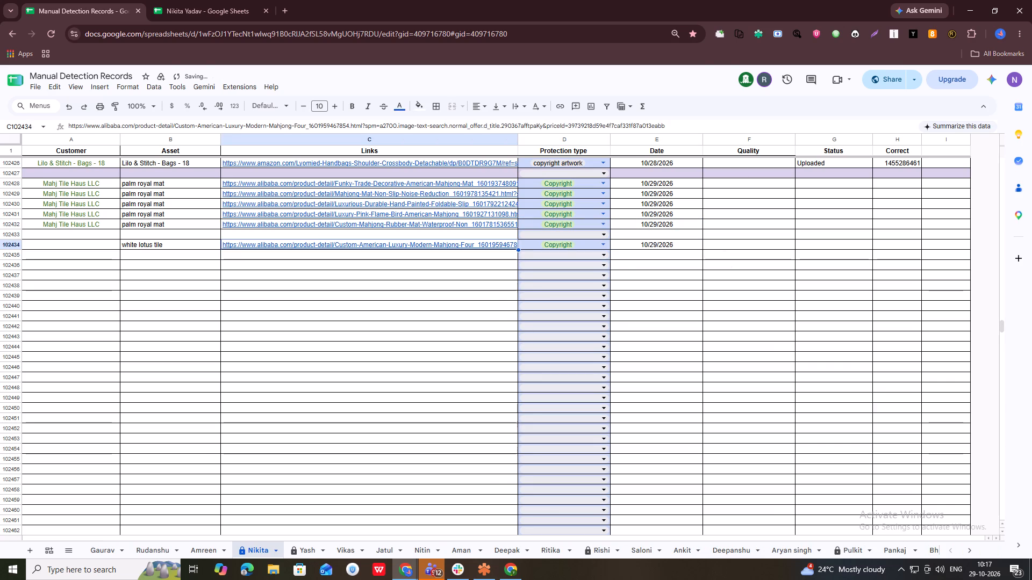
# Log the link of the Alibaba listing High-end Game Used Case Standard Design in the sheet's Links column at row 102435.
pyautogui.press('Down')
pyautogui.hotkey('alt', 'Tab')
pyautogui.press('Down')
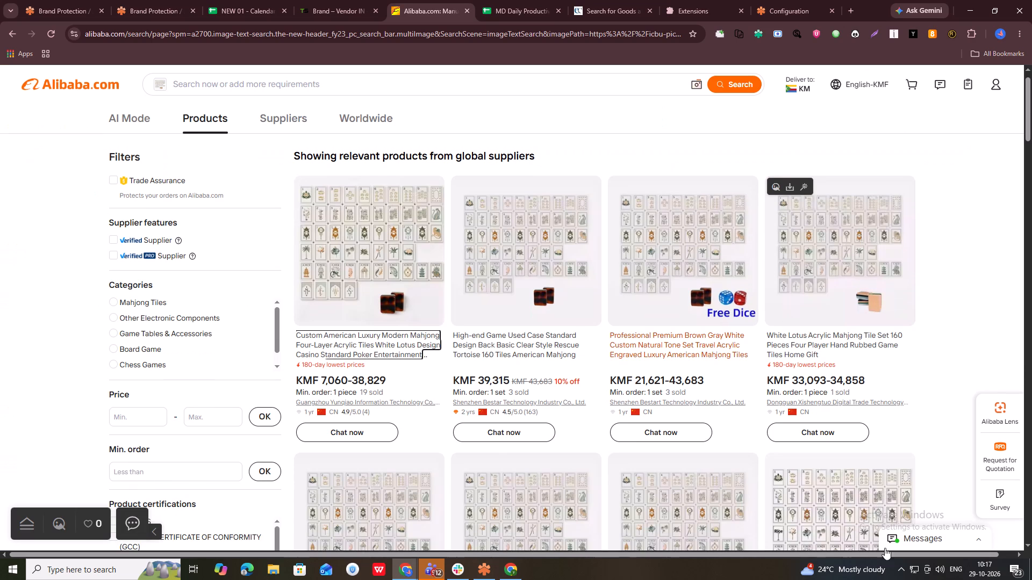
pyautogui.rightClick(528, 347)
pyautogui.click(566, 461)
pyautogui.hotkey('alt', 'Tab')
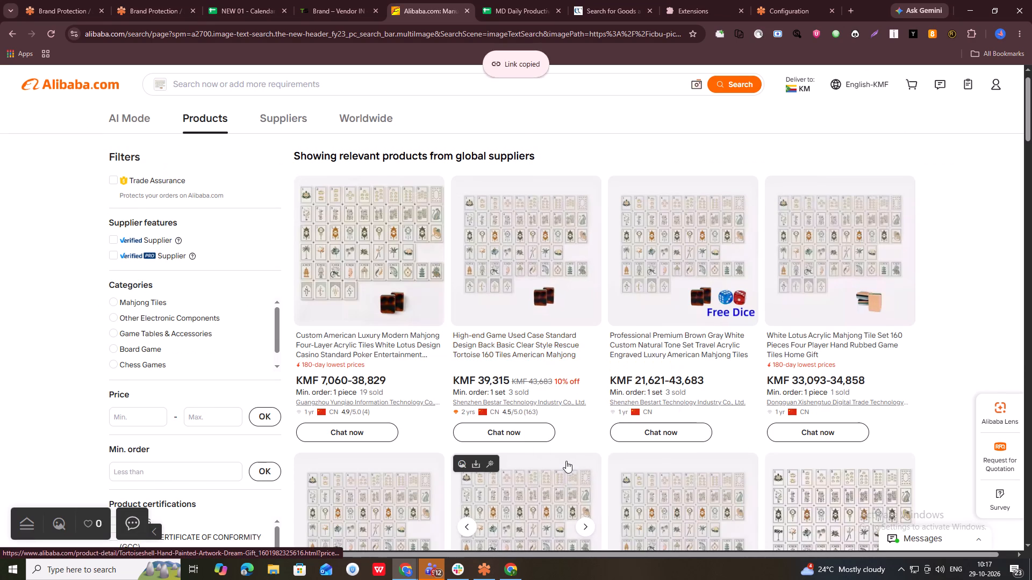
pyautogui.hotkey('ctrl', 'v')
pyautogui.press('Down')
# Log the link of the Alibaba listing Professional Premium Brown Gray White Custom in the Links column at row 102436.
pyautogui.hotkey('alt', 'Tab')
pyautogui.press('Down')
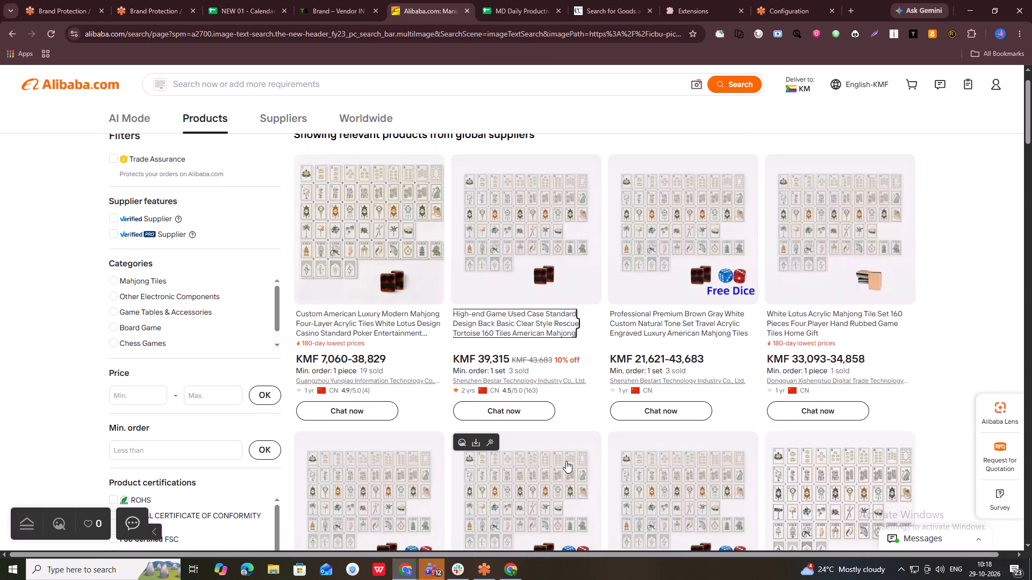
pyautogui.rightClick(679, 325)
pyautogui.click(697, 432)
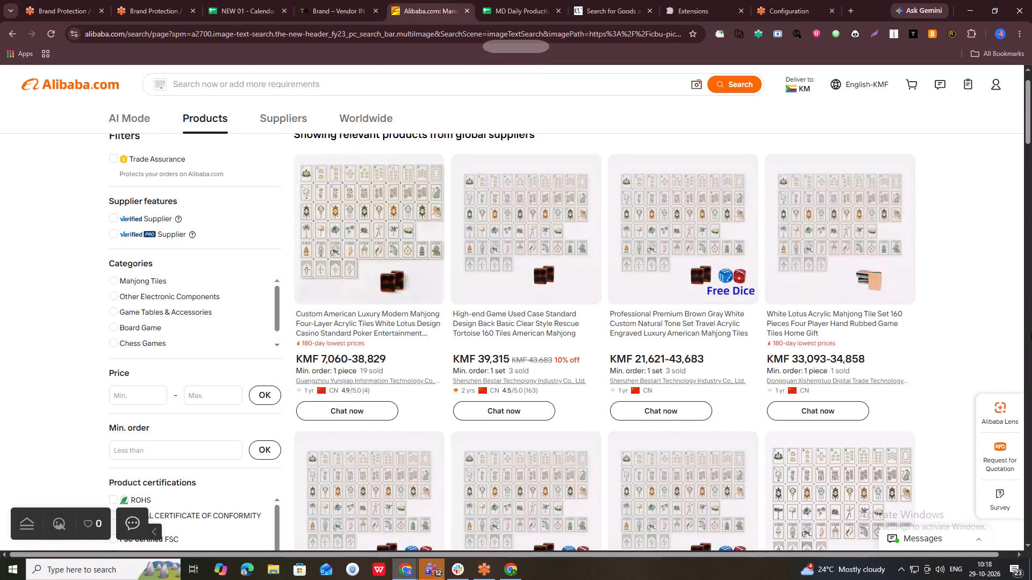
pyautogui.hotkey('alt', 'Tab')
pyautogui.hotkey('ctrl', 'v')
pyautogui.press('Down')
pyautogui.hotkey('alt', 'Tab')
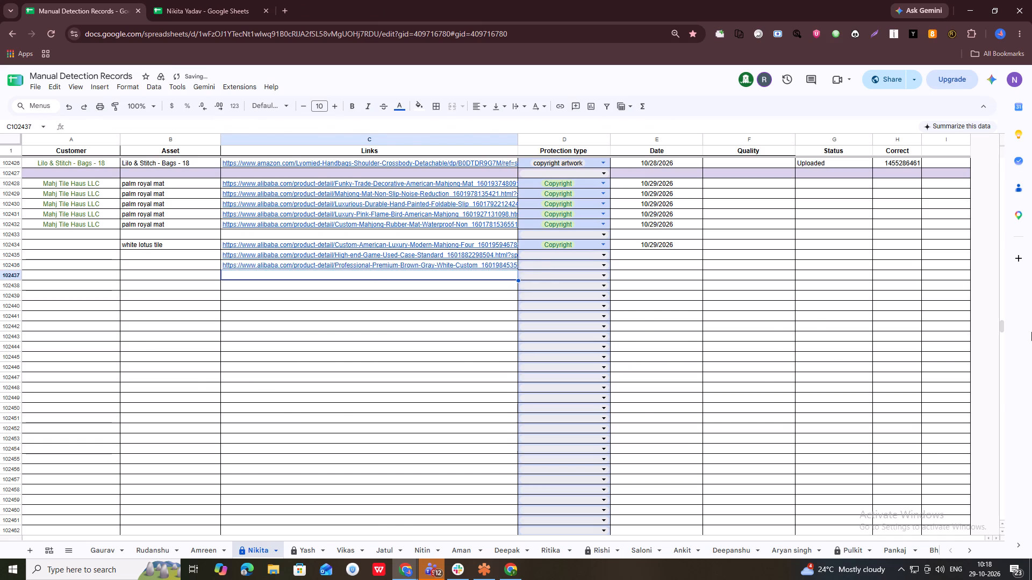
# Log the link of the White Lotus Acrylic Mahjong Tile Set 160 Pieces listing in the Links column at row 102437.
pyautogui.press('Right')
pyautogui.press('Right')
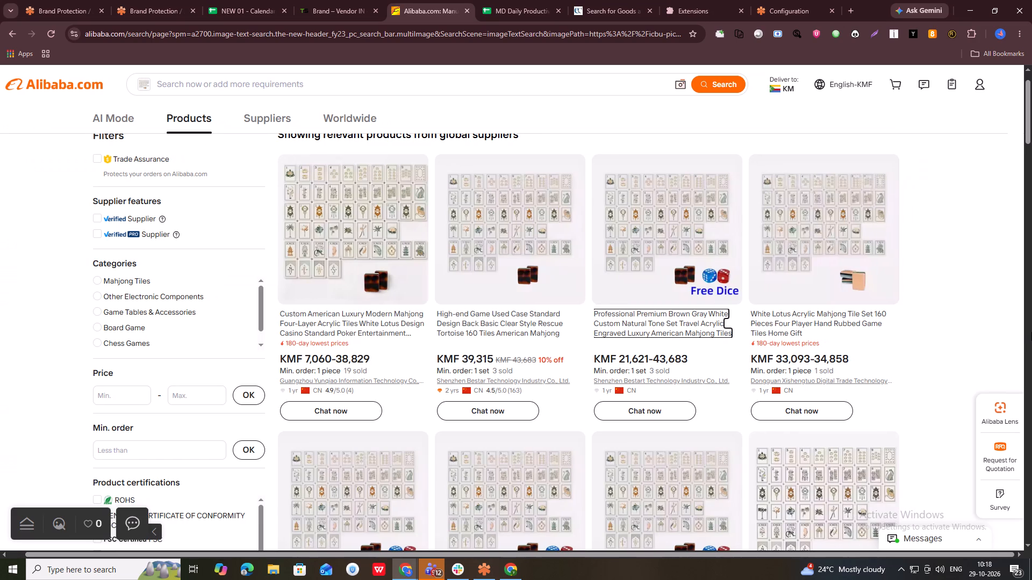
pyautogui.rightClick(806, 318)
pyautogui.rightClick(806, 319)
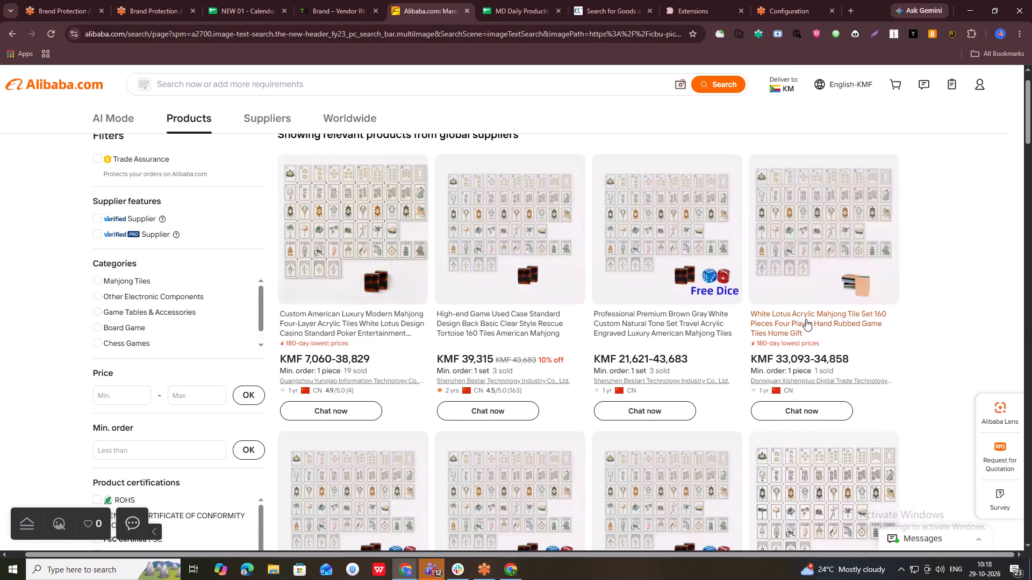
pyautogui.click(816, 432)
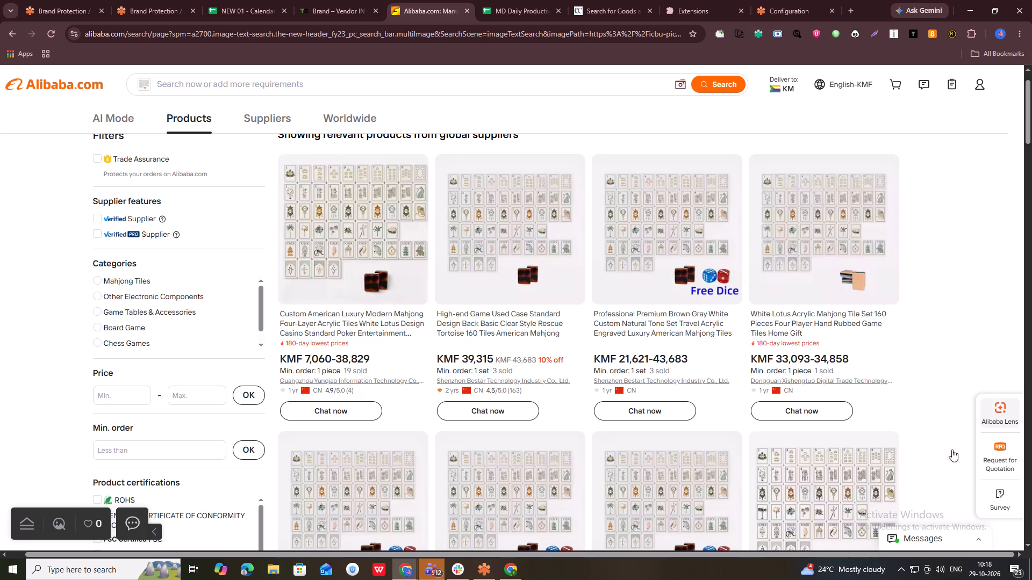
pyautogui.rightClick(801, 331)
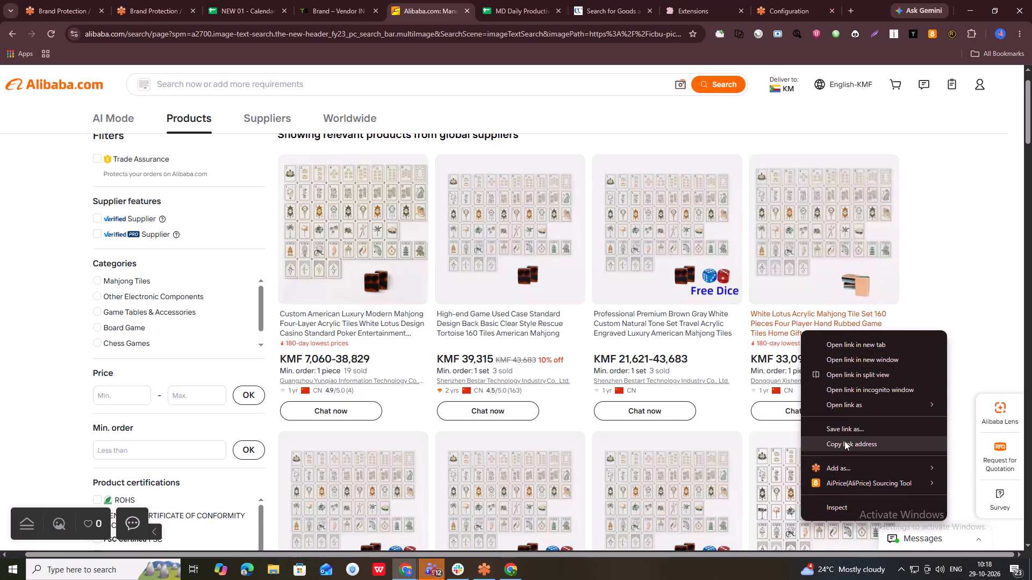
pyautogui.click(844, 440)
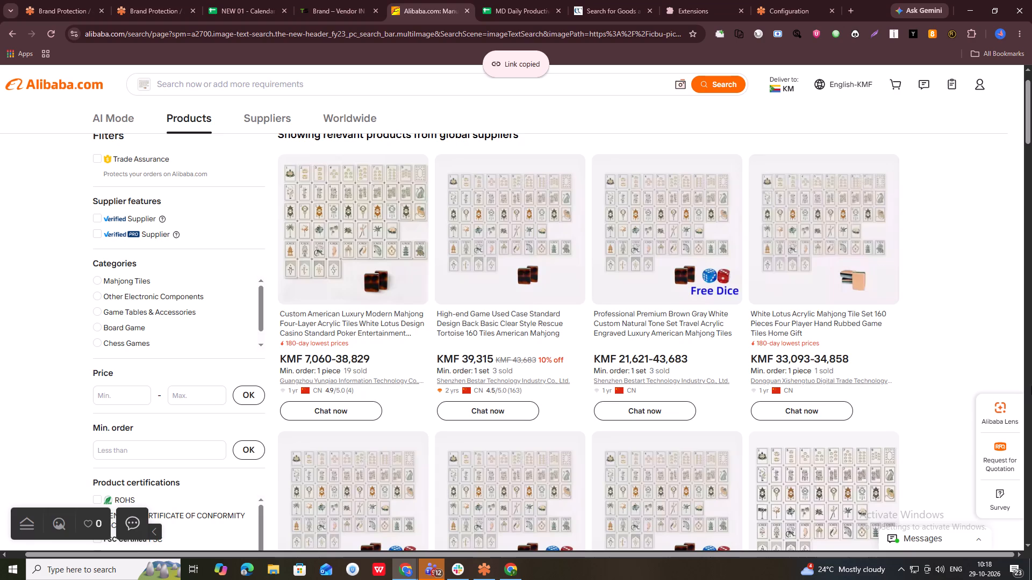
pyautogui.hotkey('alt', 'Tab')
pyautogui.hotkey('ctrl', 'v')
pyautogui.press('Down')
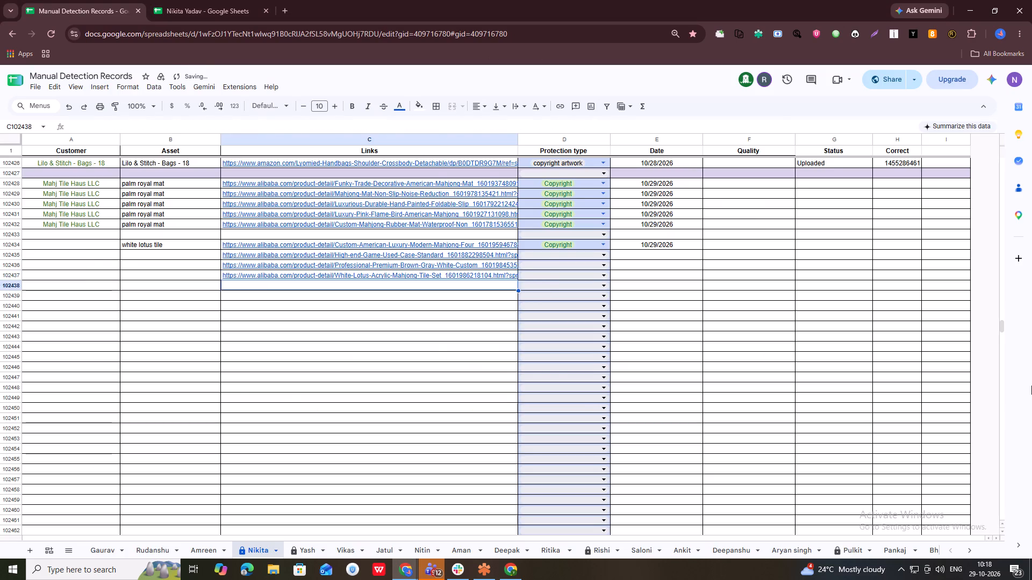
pyautogui.hotkey('alt', 'Tab')
# Log the link of the New Arrival Deep Blue Travel Acrylic listing in the Links column at row 102438.
pyautogui.press('Down')
pyautogui.press('Down')
pyautogui.press('Down')
pyautogui.press('Down')
pyautogui.press('Down')
pyautogui.press('Down')
pyautogui.press('Down')
pyautogui.press('Down')
pyautogui.press('Down')
pyautogui.press('Down')
pyautogui.press('Down')
pyautogui.press('Down')
pyautogui.press('Down')
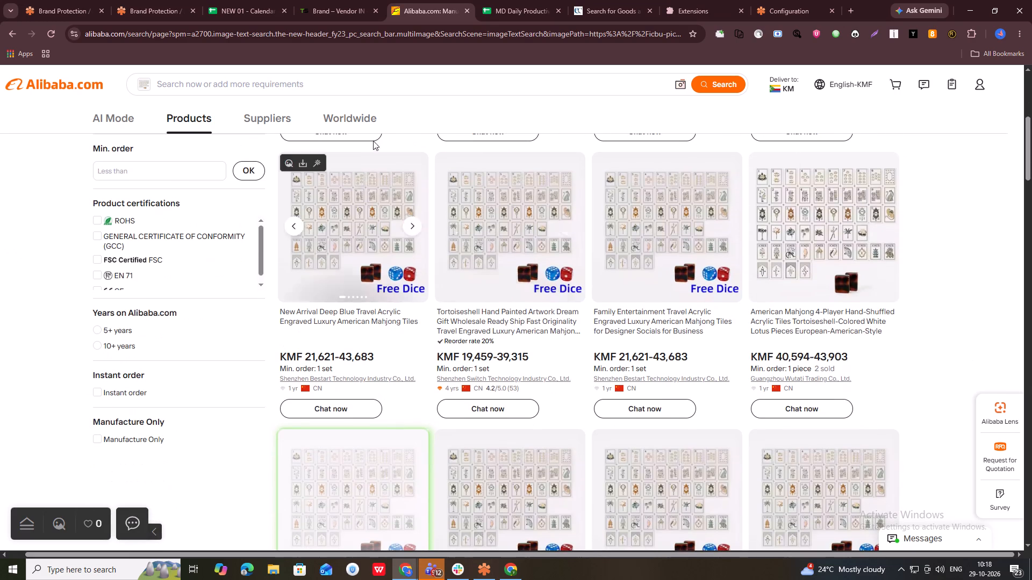
pyautogui.rightClick(362, 316)
pyautogui.rightClick(345, 323)
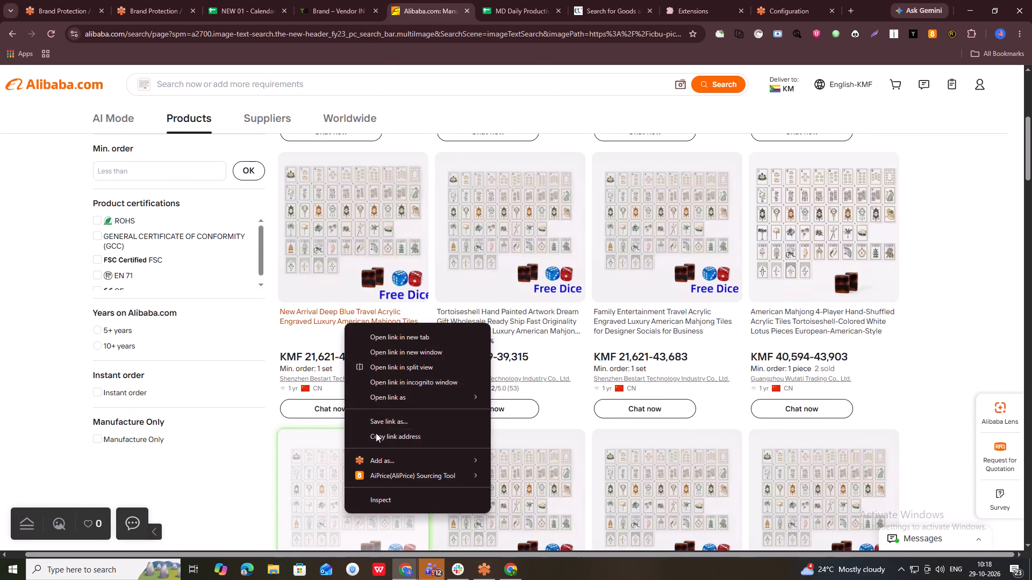
pyautogui.click(377, 436)
pyautogui.hotkey('alt', 'Tab')
pyautogui.hotkey('ctrl', 'v')
pyautogui.press('Down')
pyautogui.press('Right')
pyautogui.hotkey('alt', 'Tab')
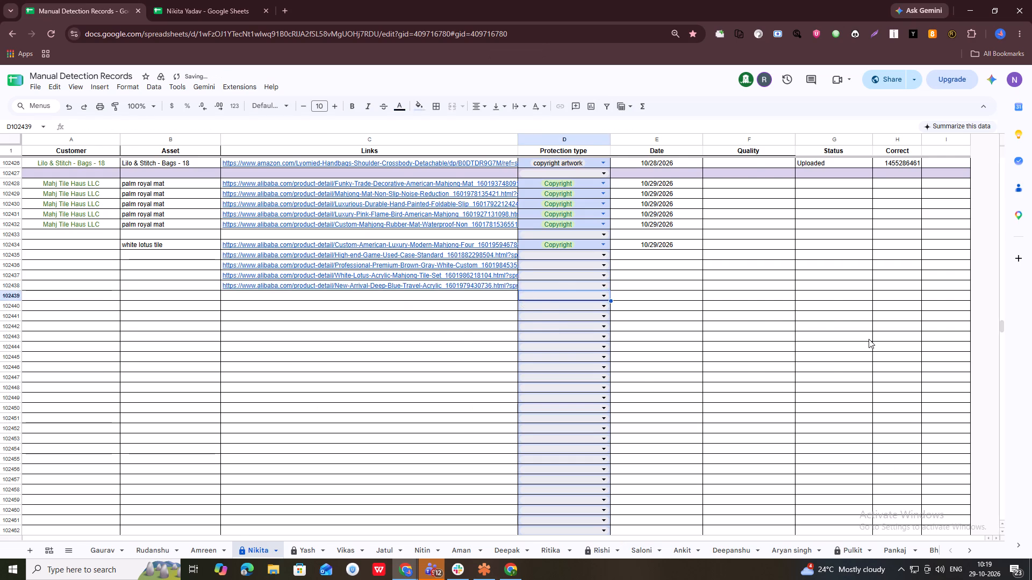
# Log the link of the Tortoiseshell Hand Painted Artwork Dream Gift listing in the Links column at row 102439.
pyautogui.press('Right')
pyautogui.rightClick(532, 325)
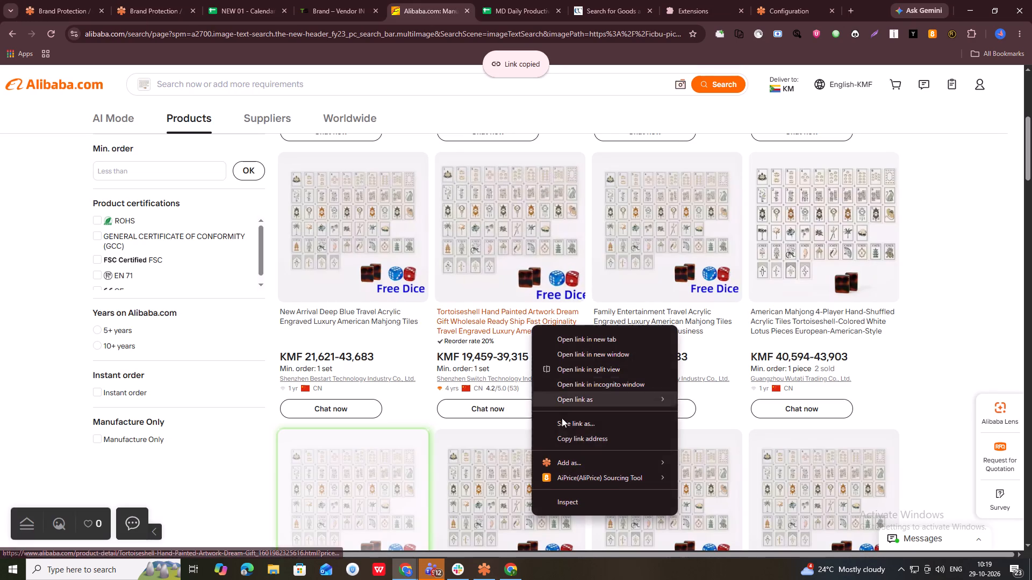
pyautogui.click(566, 437)
pyautogui.hotkey('alt', 'Tab')
pyautogui.click(400, 297)
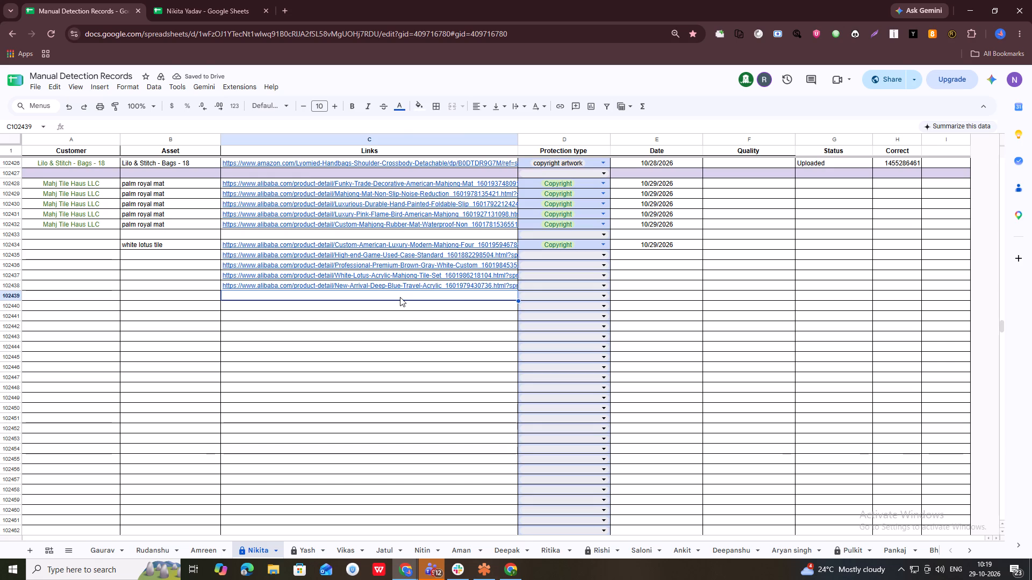
pyautogui.hotkey('ctrl', 'v')
pyautogui.click(402, 309)
pyautogui.hotkey('alt', 'Tab')
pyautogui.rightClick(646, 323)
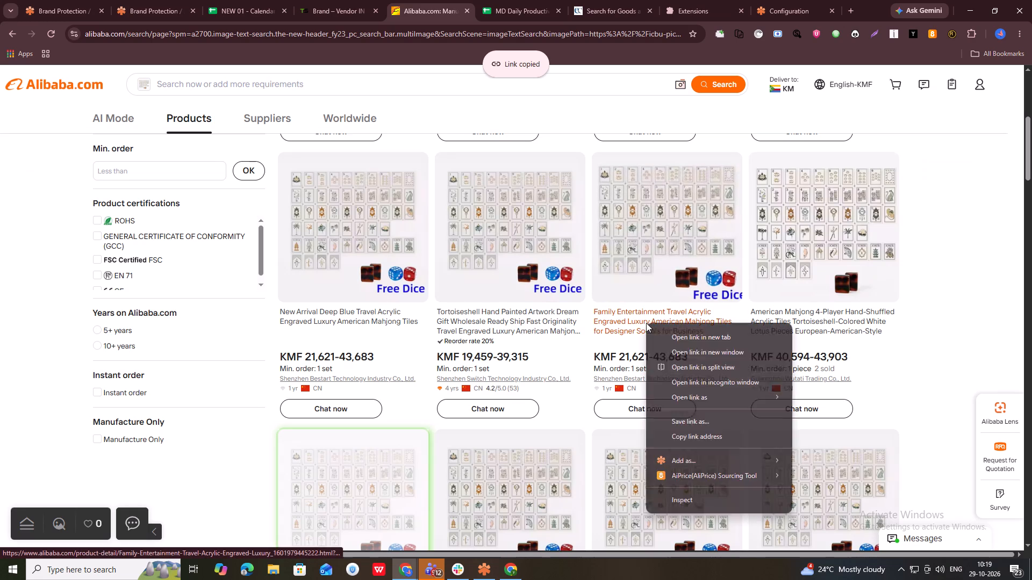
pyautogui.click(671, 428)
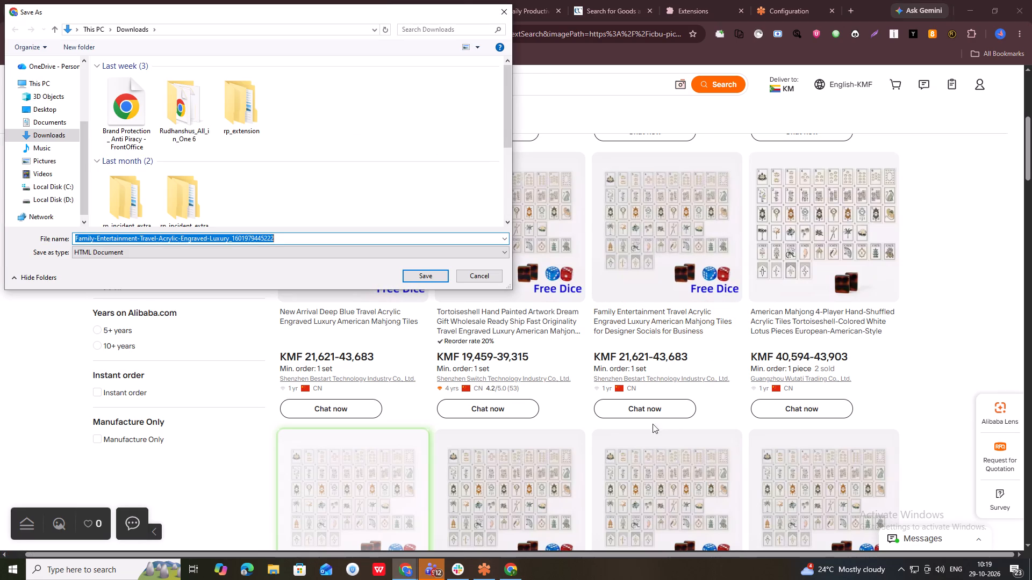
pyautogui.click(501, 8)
# Log the link of the Family Entertainment Travel Acrylic Engraved Luxury listing in the Links column at row 102440.
pyautogui.rightClick(649, 327)
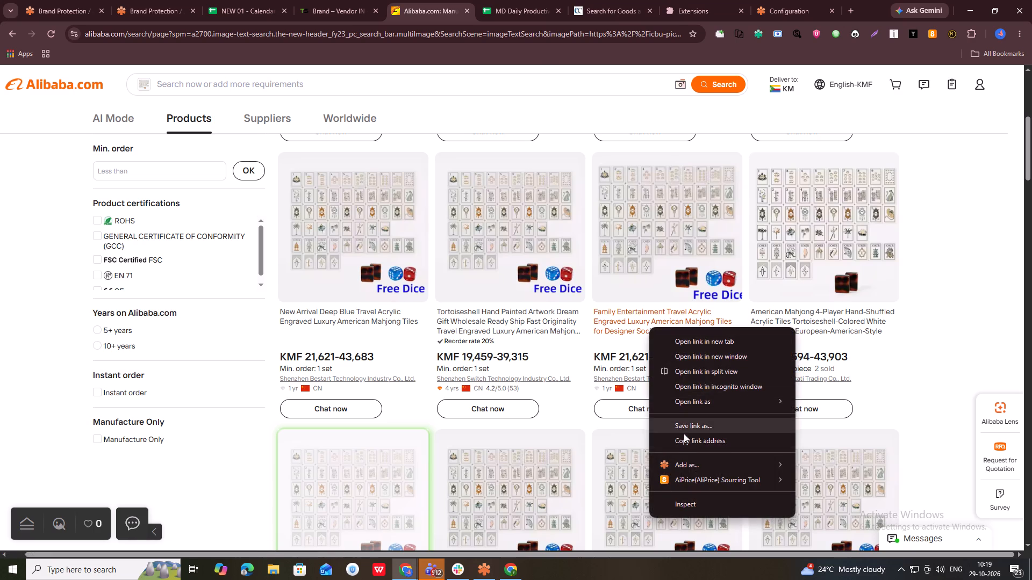
pyautogui.click(686, 438)
pyautogui.hotkey('alt', 'Tab')
pyautogui.hotkey('ctrl', 'v')
pyautogui.press('Down')
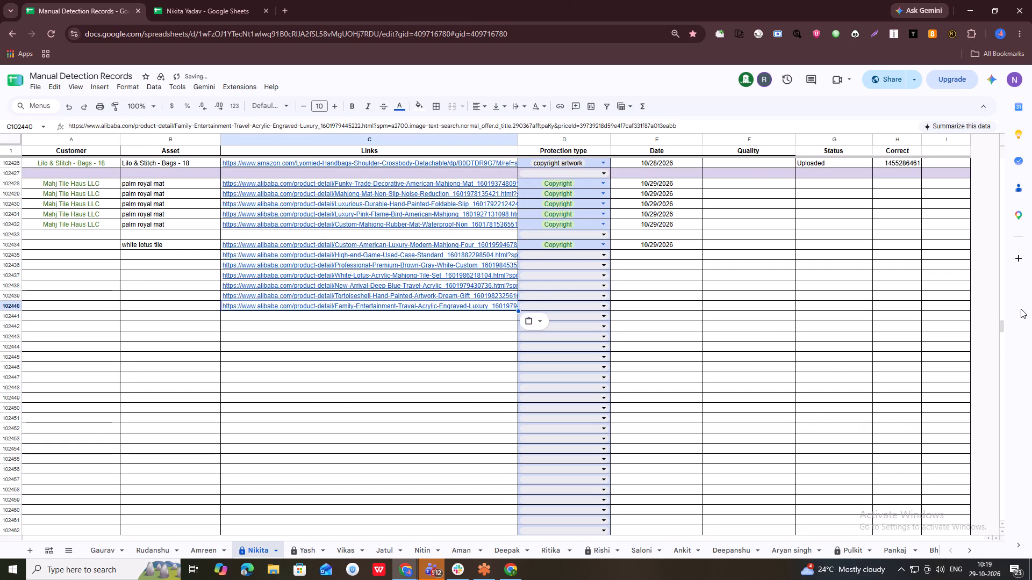
pyautogui.hotkey('alt', 'Tab')
# Log the link of the American Mahjong 4-Player Hand-Shuffled Acrylic Tiles listing in the Links column at row 102441.
pyautogui.press('Right')
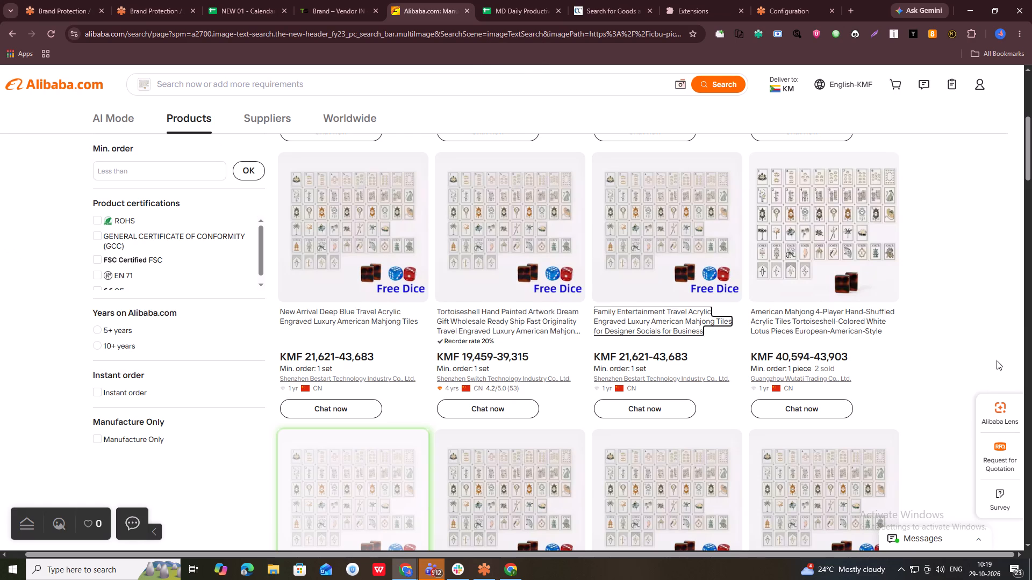
pyautogui.rightClick(852, 324)
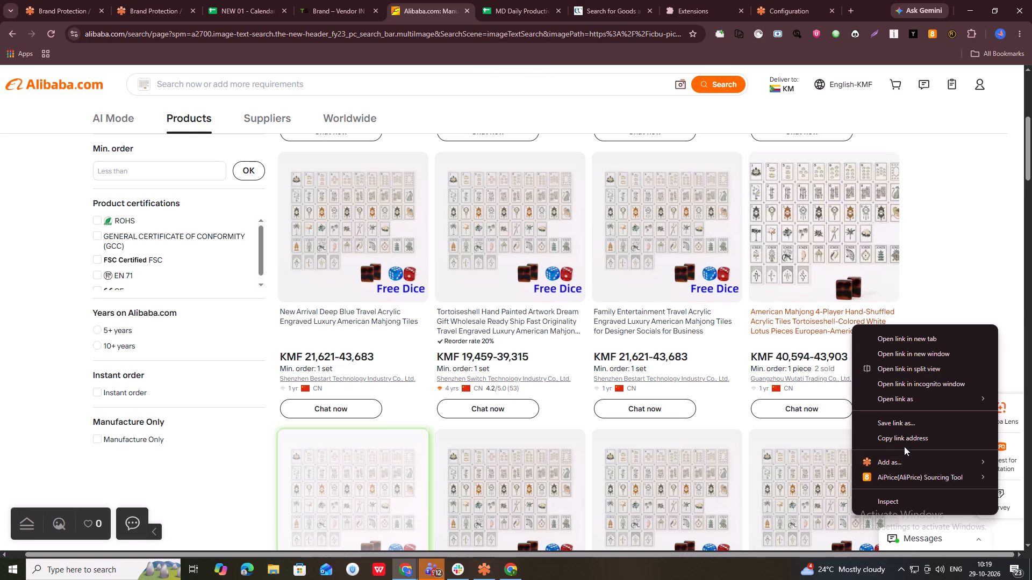
pyautogui.click(905, 441)
pyautogui.hotkey('alt', 'Tab')
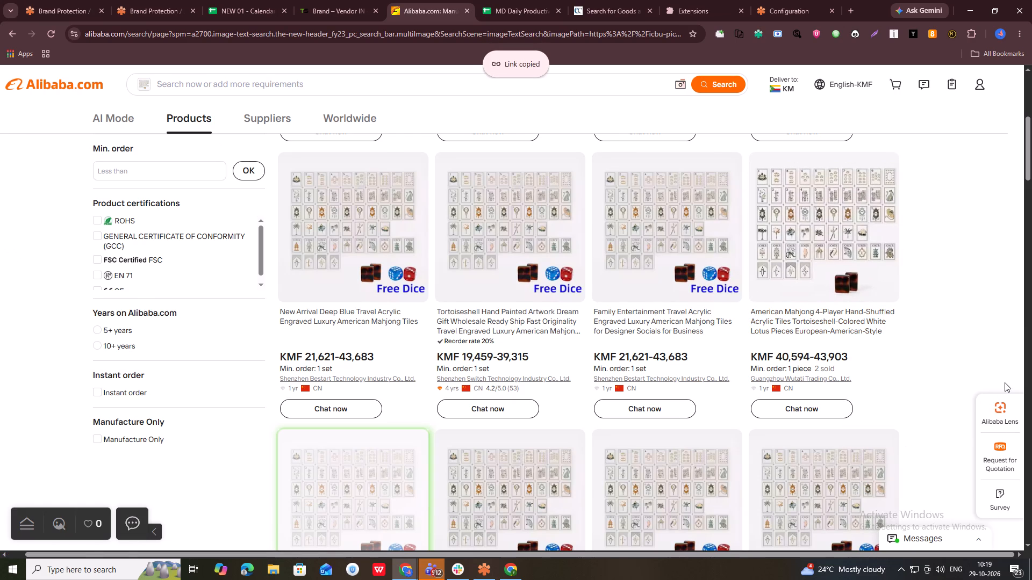
pyautogui.hotkey('ctrl', 'v')
pyautogui.press('Down')
pyautogui.hotkey('alt', 'Tab')
# Log the link of the unhighlighted 160PCS Back Modern Style Travel Engraved listing in the Links column at row 102442.
pyautogui.press('Down')
pyautogui.press('Down')
pyautogui.press('Down')
pyautogui.press('Down')
pyautogui.press('Down')
pyautogui.press('Down')
pyautogui.press('Down')
pyautogui.press('Down')
pyautogui.press('Down')
pyautogui.press('Down')
pyautogui.press('Down')
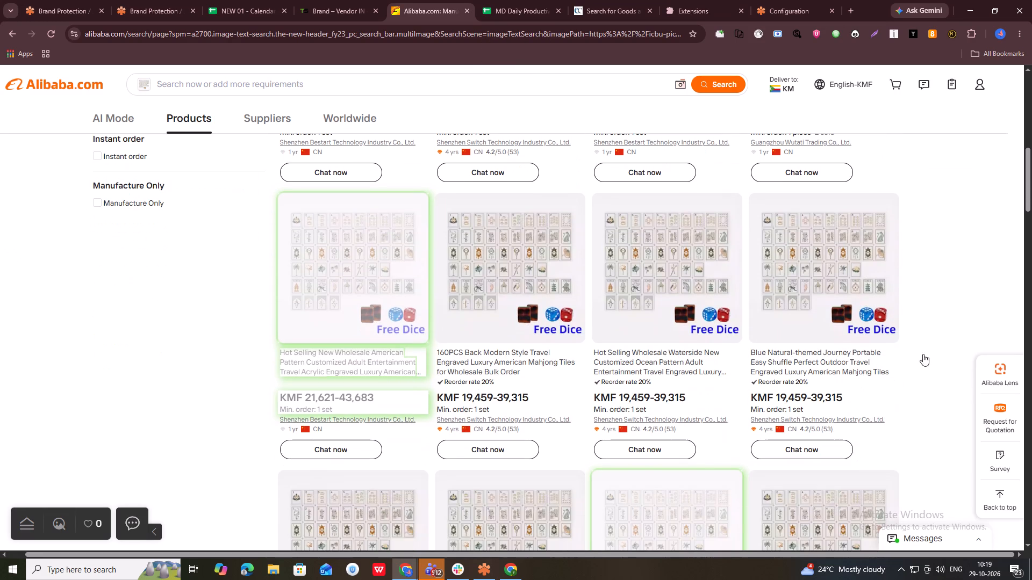
pyautogui.rightClick(511, 363)
pyautogui.click(531, 476)
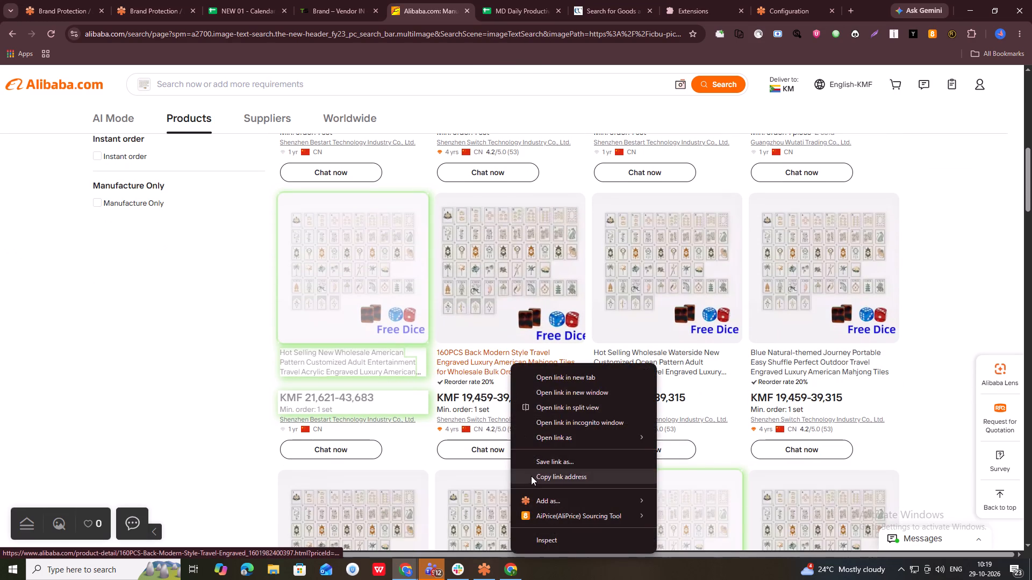
pyautogui.hotkey('alt', 'Tab')
pyautogui.hotkey('ctrl', 'v')
pyautogui.press('Down')
pyautogui.hotkey('alt', 'Tab')
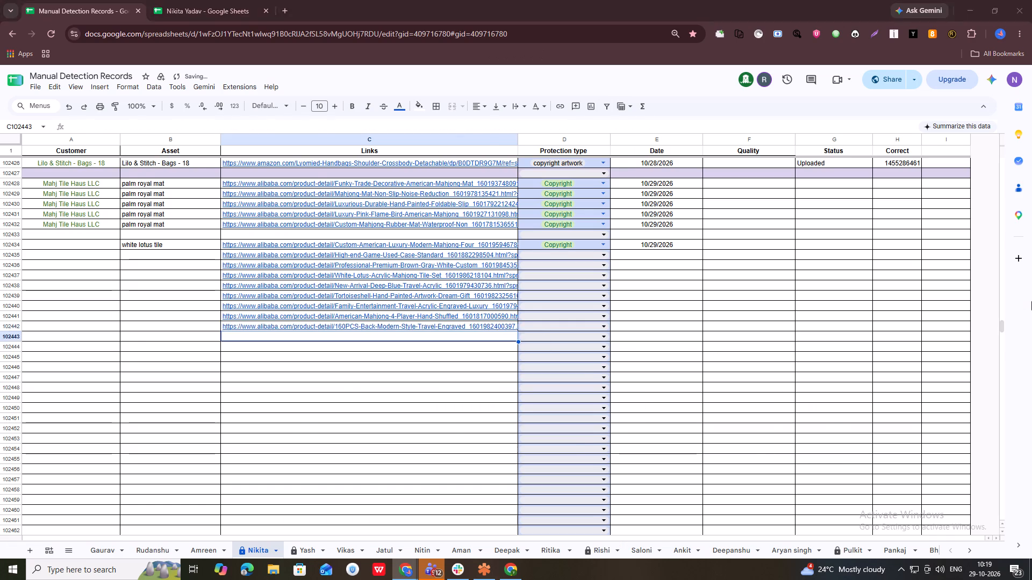
# Log the link of the Hot Selling Wholesale Waterside New Customized listing in the Links column at row 102443.
pyautogui.press('Right')
pyautogui.rightClick(651, 367)
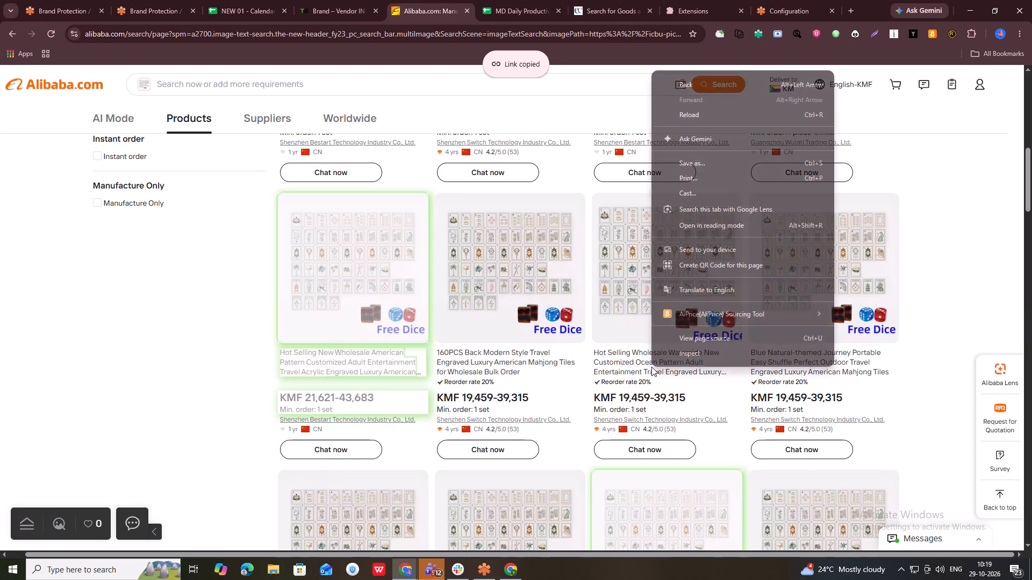
pyautogui.rightClick(637, 367)
pyautogui.rightClick(625, 368)
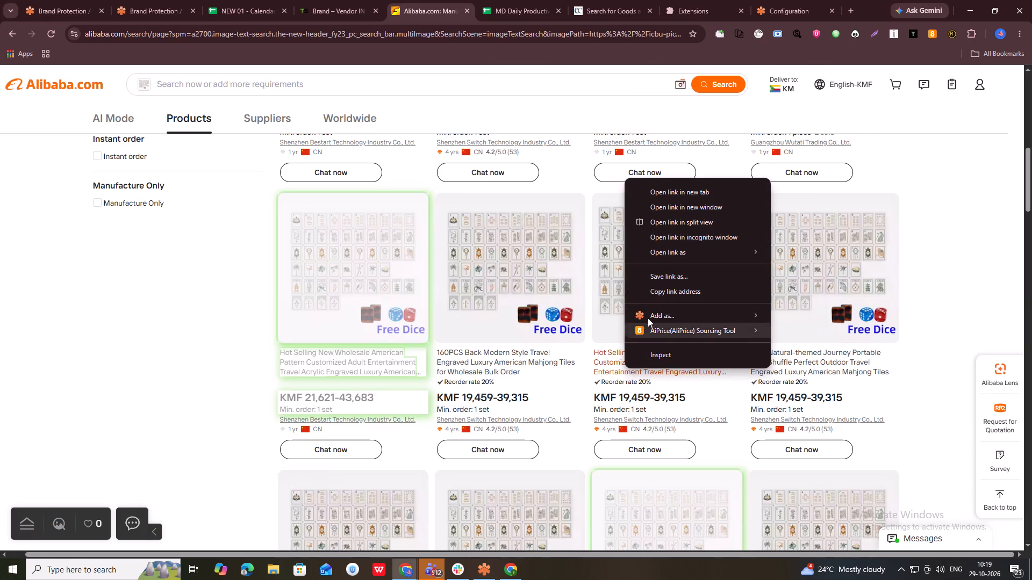
pyautogui.click(666, 292)
pyautogui.hotkey('alt', 'Tab')
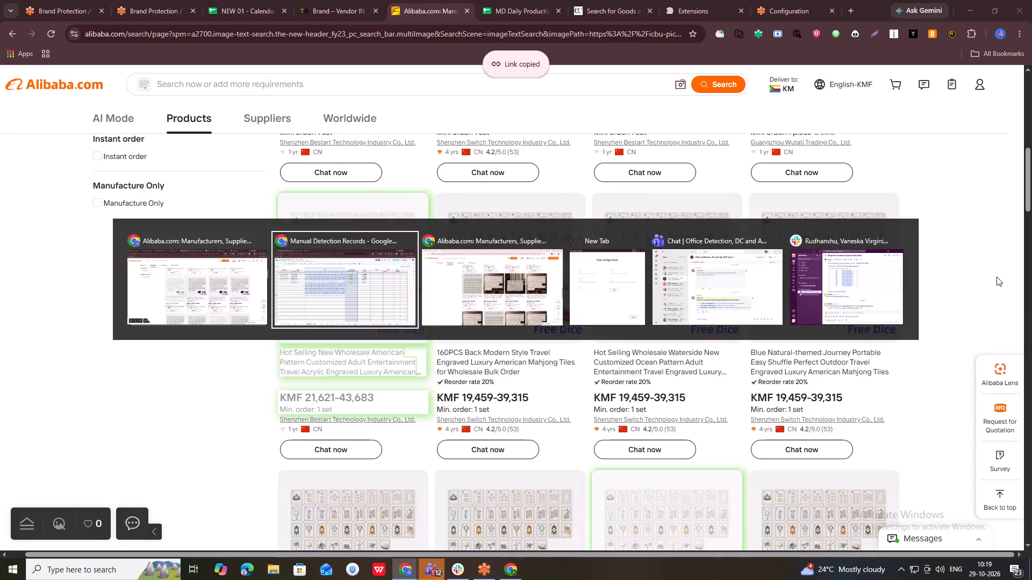
pyautogui.hotkey('ctrl', 'v')
pyautogui.press('Down')
pyautogui.hotkey('alt', 'Tab')
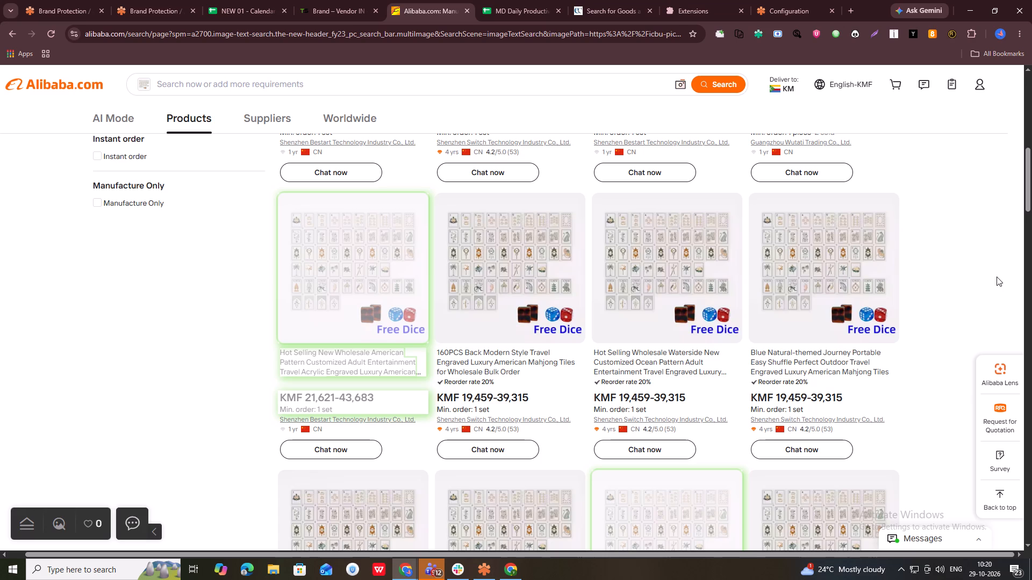
# Log the link of the Blue Natural-themed Journey Portable Easy Shuffle listing in the Links column at row 102444.
pyautogui.press('Right')
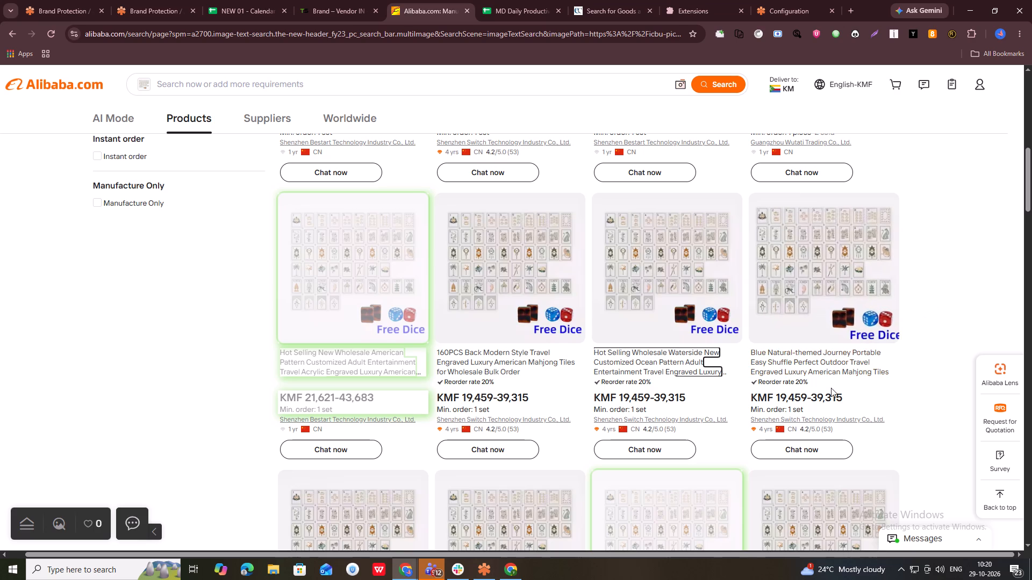
pyautogui.rightClick(809, 365)
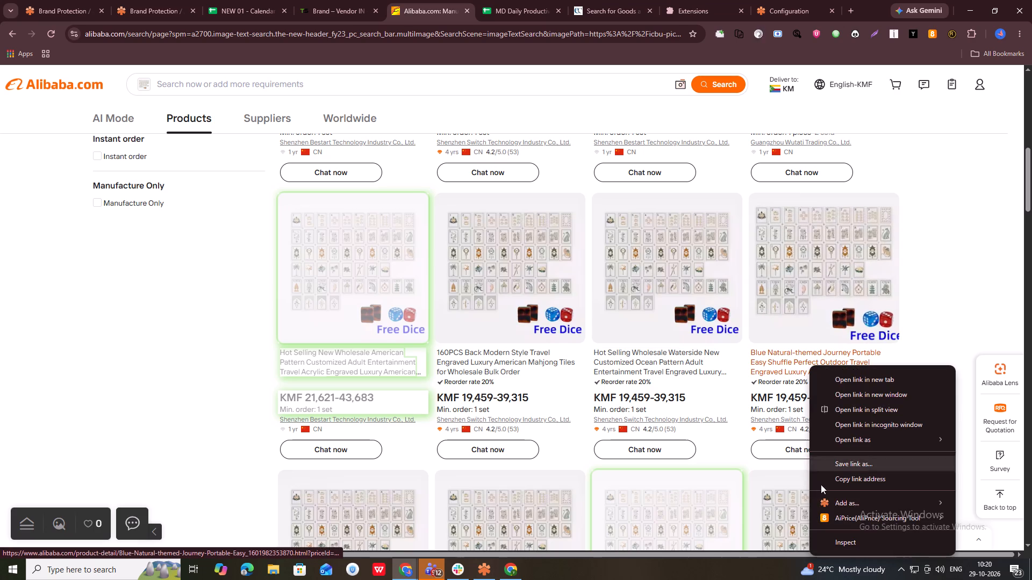
pyautogui.click(830, 476)
pyautogui.hotkey('alt', 'Tab')
pyautogui.hotkey('ctrl', 'v')
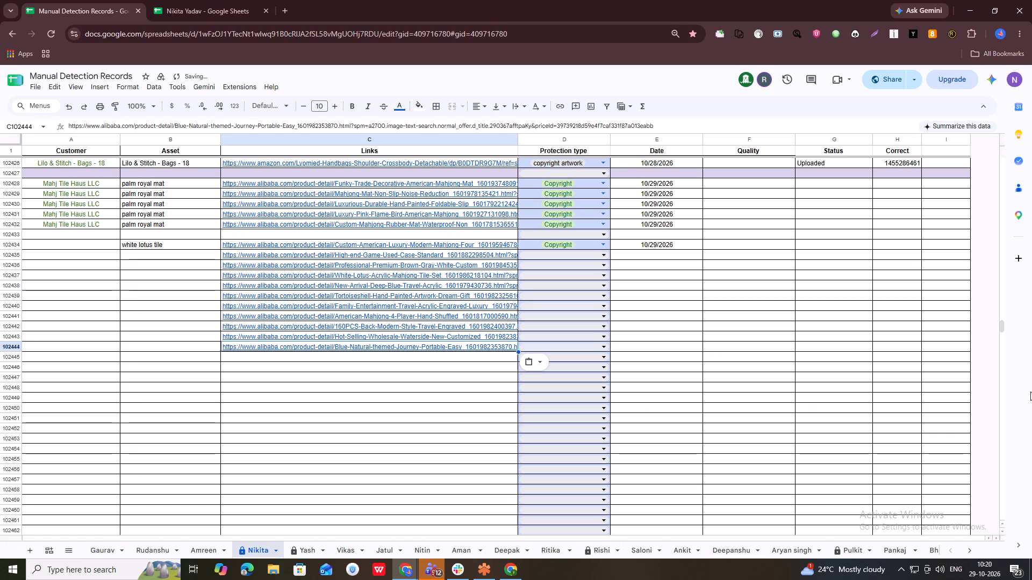
pyautogui.press('Down')
pyautogui.hotkey('alt', 'Tab')
# Log the link of the Luxury Hand Painted Coral Coast Blue 160 Mahjong Tiles listing in the Links column at row 102445.
pyautogui.press('Down')
pyautogui.scroll(-3, 494, 402)
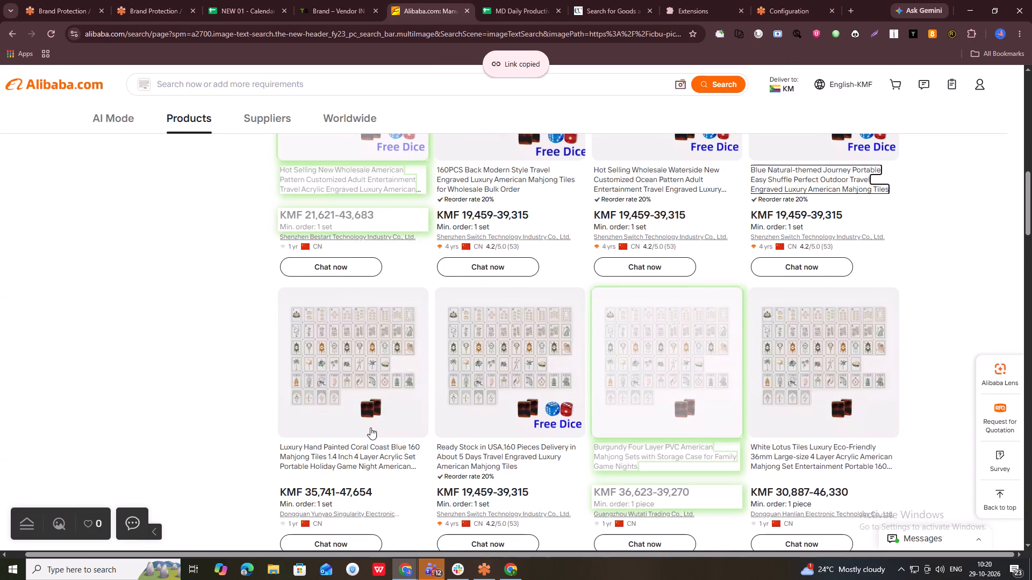
pyautogui.rightClick(357, 448)
pyautogui.click(406, 371)
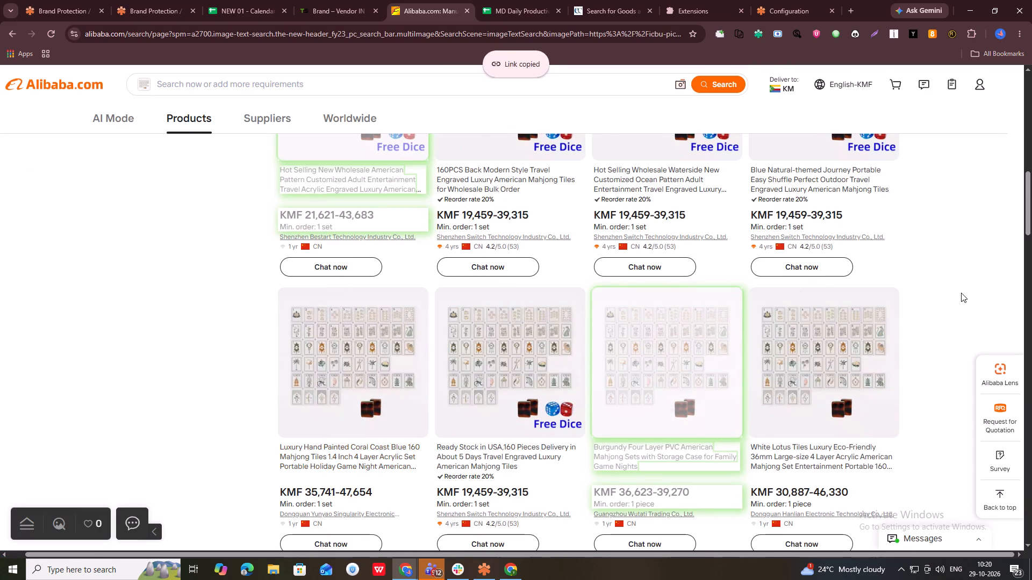
pyautogui.hotkey('alt', 'Tab')
pyautogui.hotkey('ctrl', 'v')
pyautogui.press('Down')
pyautogui.hotkey('alt', 'Tab')
pyautogui.press('Right')
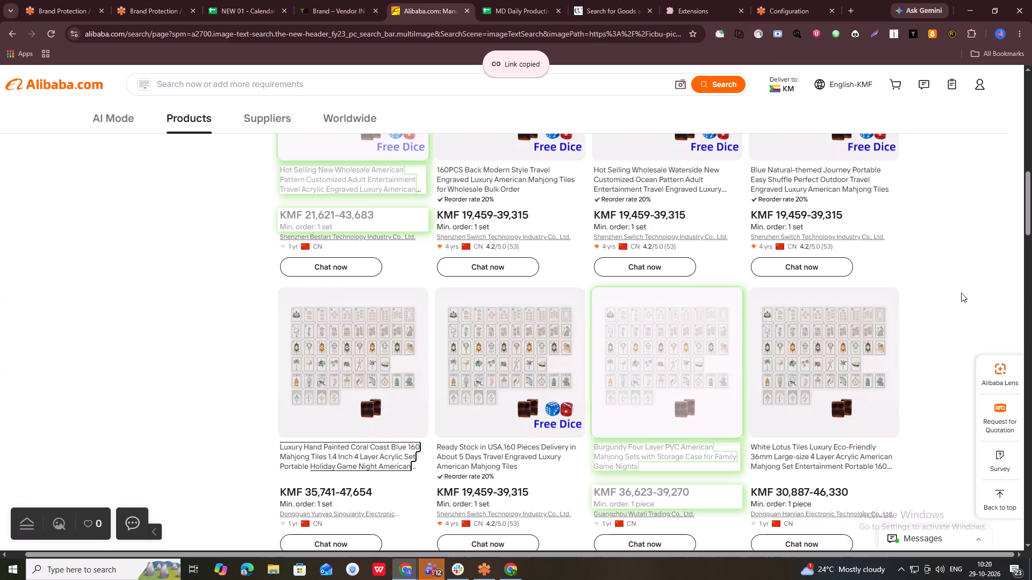
# Log the link of the Ready Stock in USA, 160 Pieces listing in the Links column at row 102446.
pyautogui.rightClick(514, 452)
pyautogui.rightClick(507, 456)
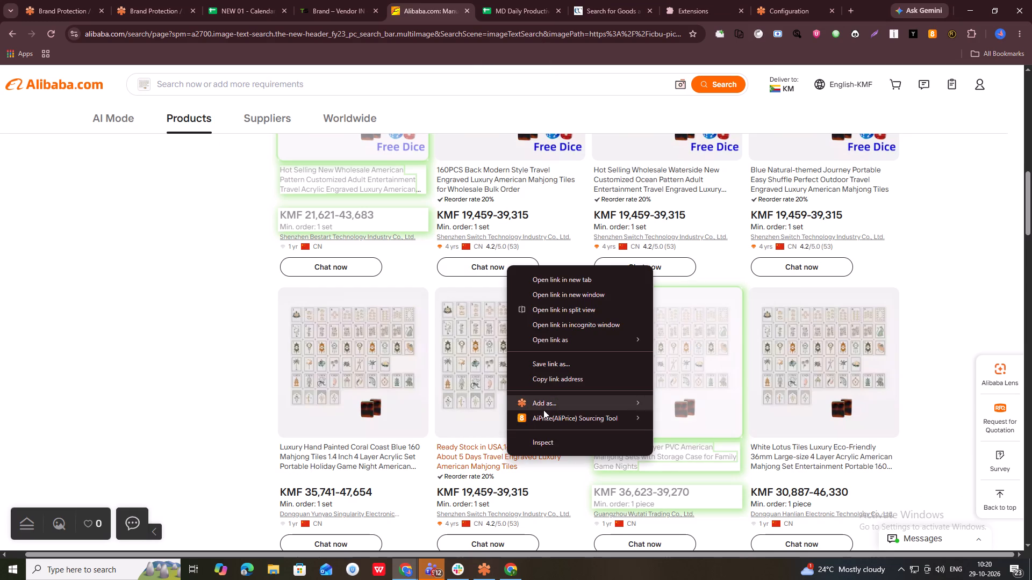
pyautogui.click(551, 380)
pyautogui.hotkey('alt', 'Tab')
pyautogui.hotkey('ctrl', 'v')
pyautogui.press('Down')
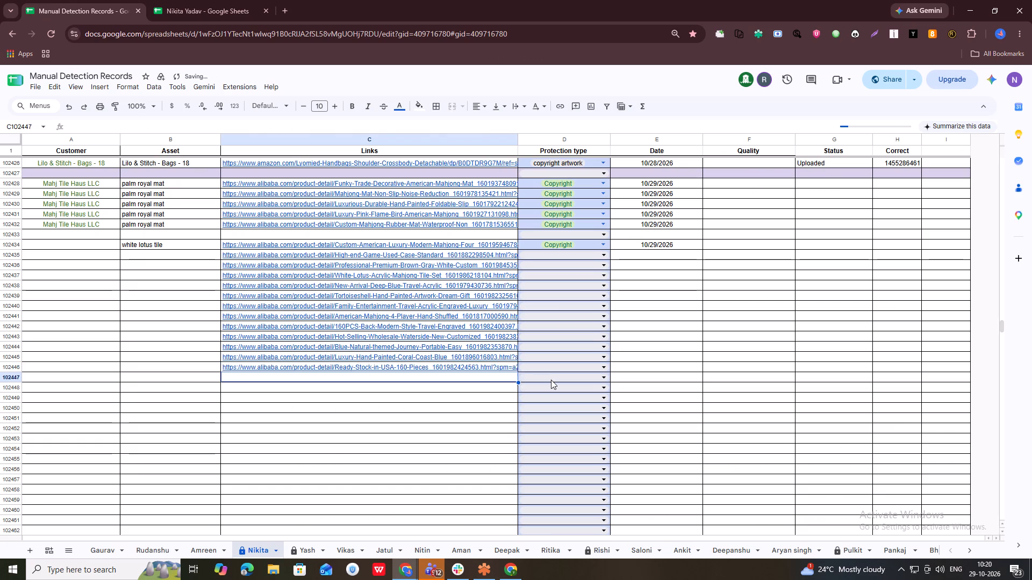
# Log the link of the White Lotus Tiles Luxury Eco-Friendly 36mm listing in the Links column at row 102447.
pyautogui.hotkey('alt', 'Tab')
pyautogui.press('Right')
pyautogui.rightClick(815, 453)
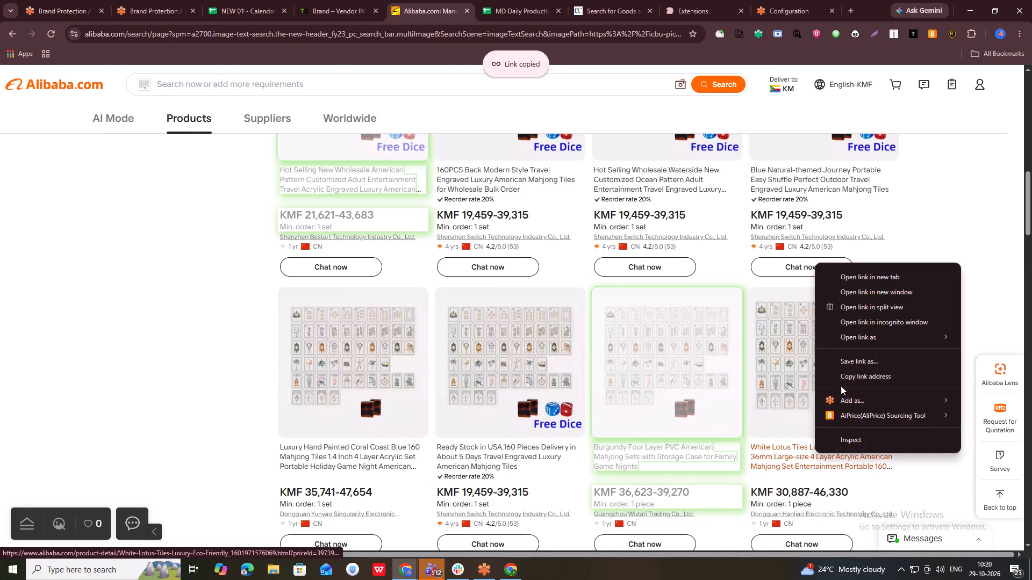
pyautogui.click(843, 374)
pyautogui.hotkey('alt', 'Tab')
pyautogui.hotkey('ctrl', 'v')
pyautogui.hotkey('ctrl', 'shift', 'Up')
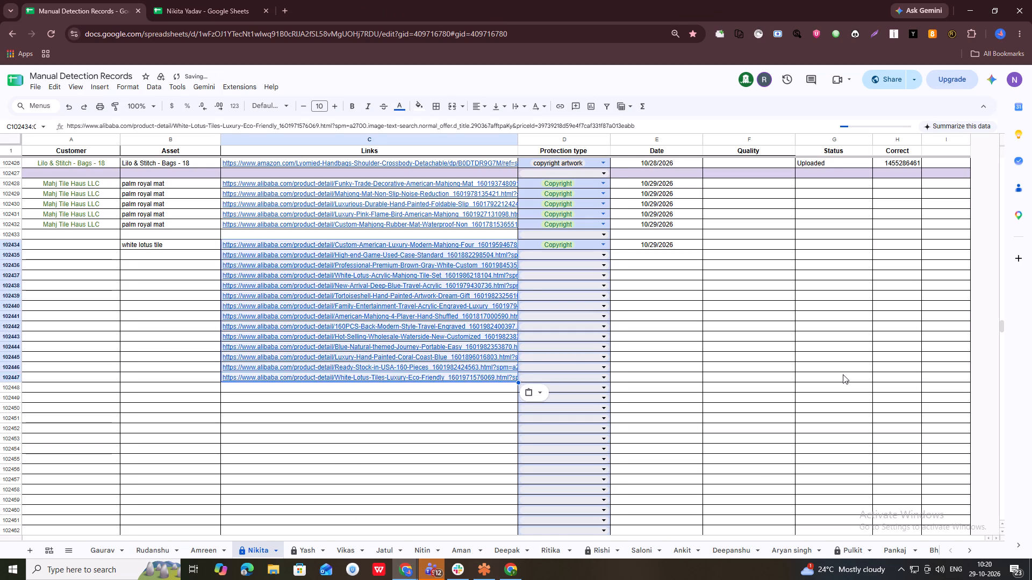
pyautogui.press('Down')
# Log the link of the unhighlighted White Lotus Acrylic Mahjong Set 4 Layer listing in the Links column at row 102448.
pyautogui.hotkey('alt', 'Tab')
pyautogui.press('Down')
pyautogui.scroll(-4, 825, 374)
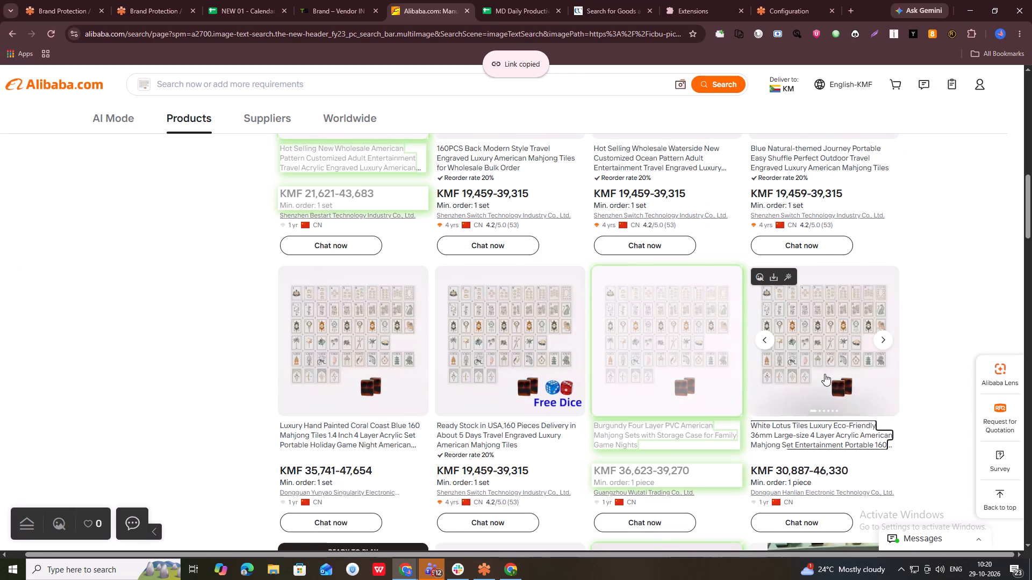
pyautogui.scroll(-3, 678, 396)
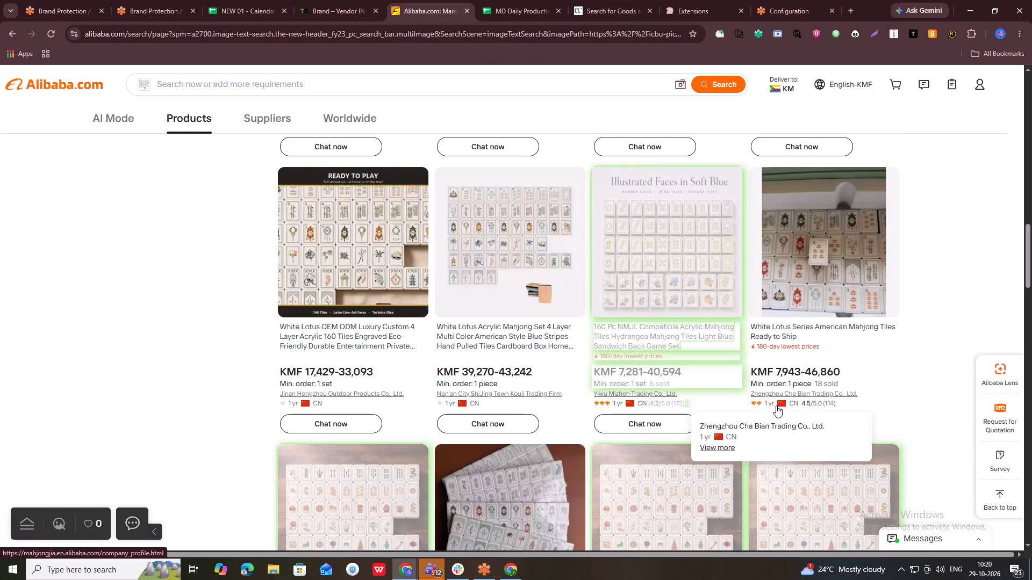
pyautogui.rightClick(505, 339)
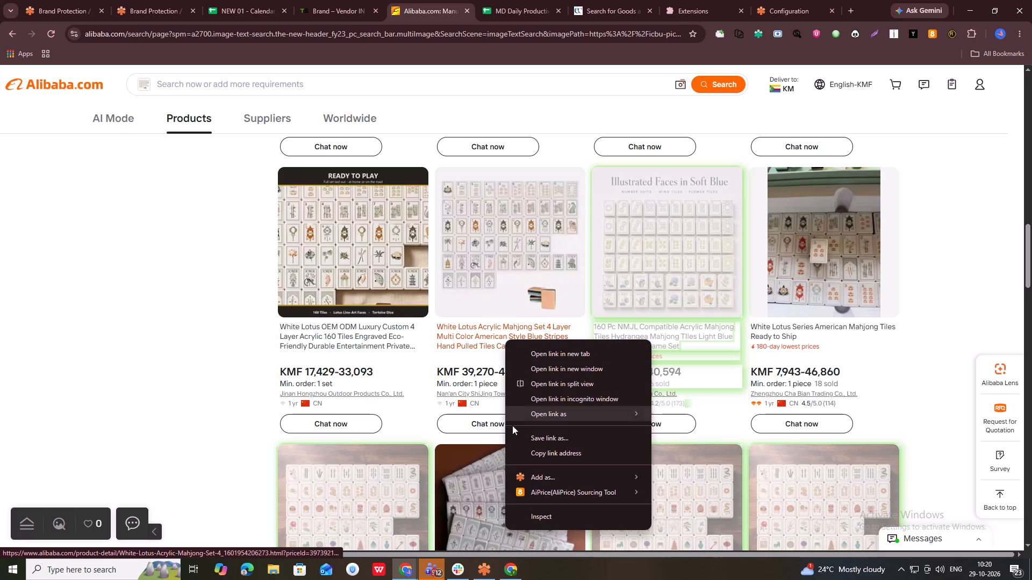
pyautogui.click(532, 456)
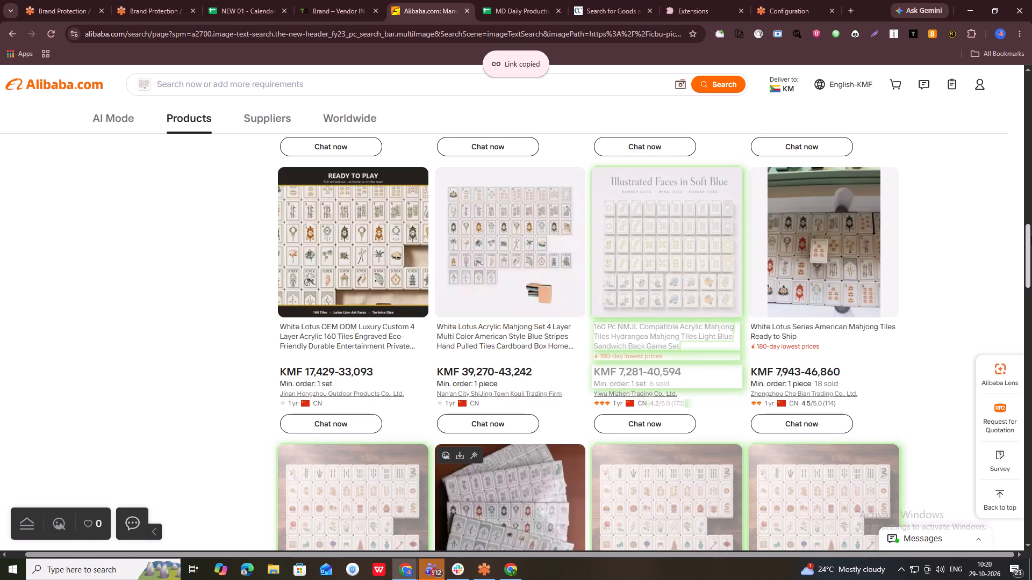
pyautogui.hotkey('alt', 'Tab')
pyautogui.hotkey('ctrl', 'v')
pyautogui.press('Down')
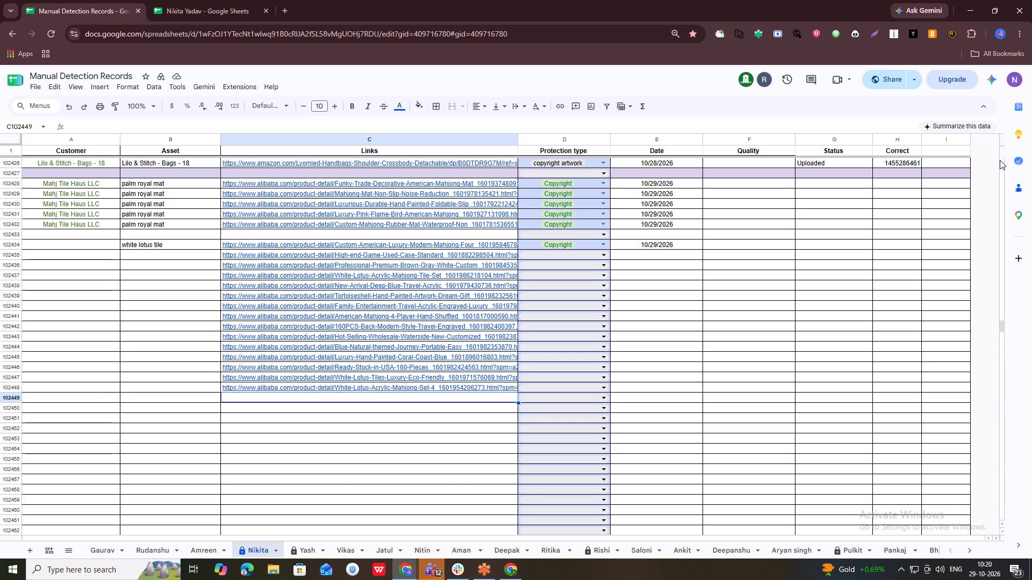
# Check the remaining Alibaba results on page 1 for White Lotus copies, including the photos of the American Luxury Modern Mahjong New White Lotus listing.
pyautogui.hotkey('alt', 'Tab')
pyautogui.press('Down')
pyautogui.scroll(-4, 663, 340)
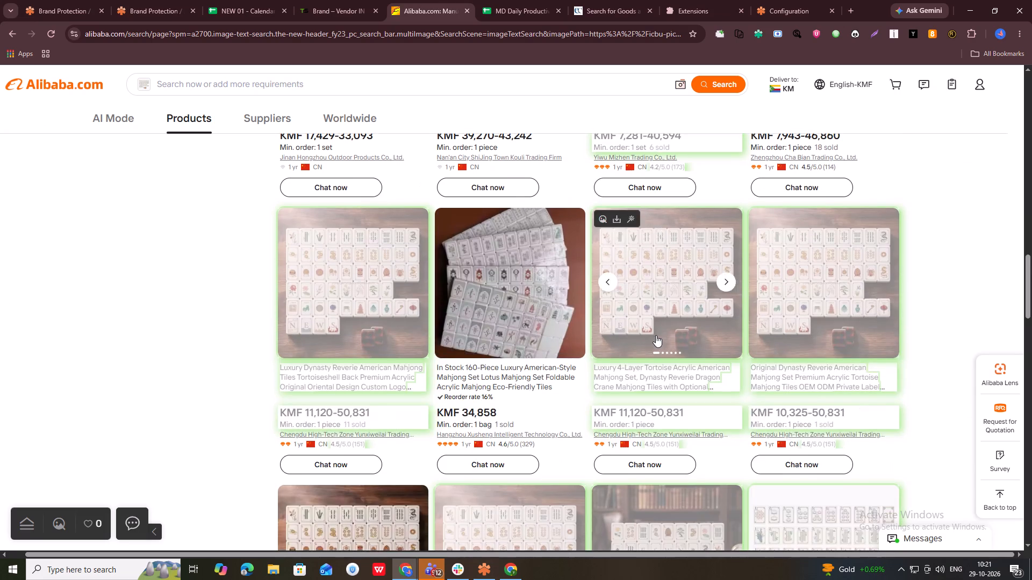
pyautogui.scroll(-18, 782, 343)
pyautogui.scroll(-6, 618, 352)
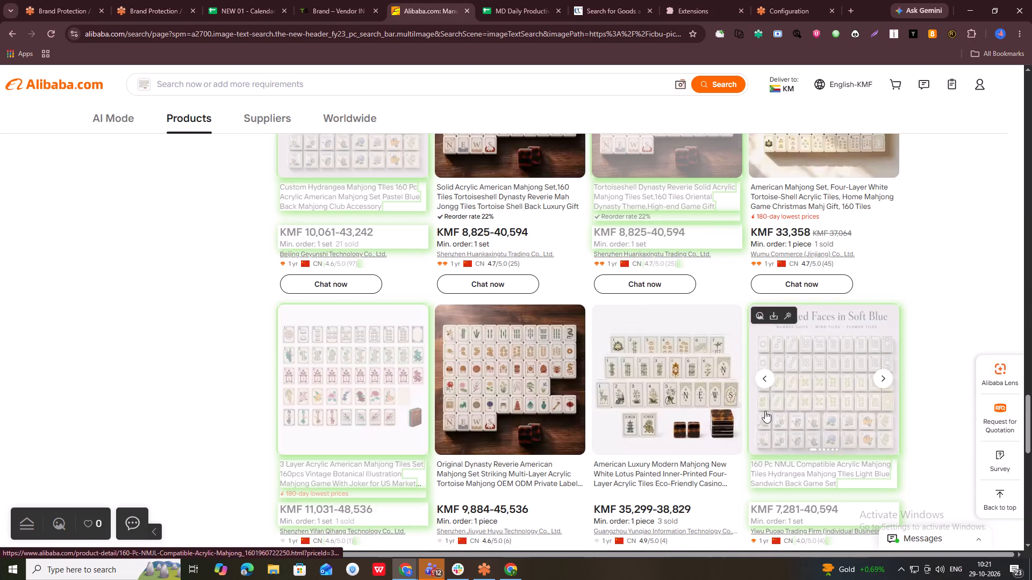
pyautogui.click(722, 380)
pyautogui.click(722, 380)
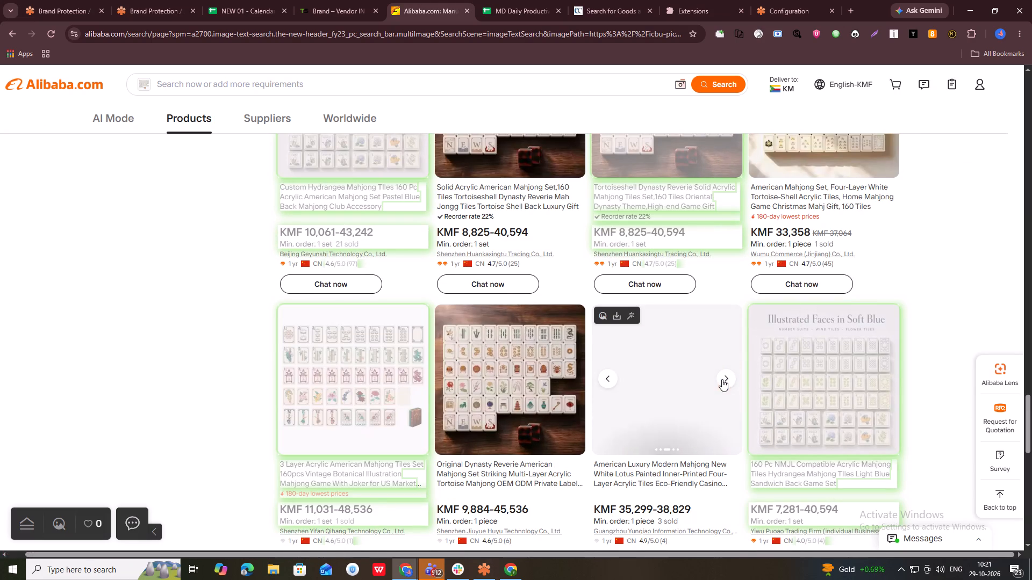
pyautogui.click(722, 379)
pyautogui.click(722, 379)
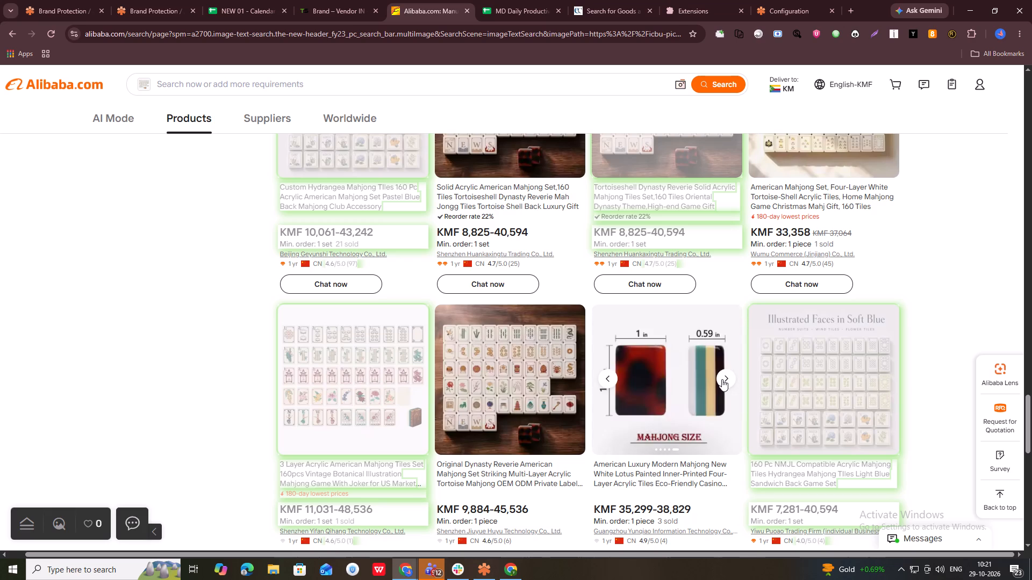
pyautogui.click(722, 379)
pyautogui.scroll(-7, 722, 379)
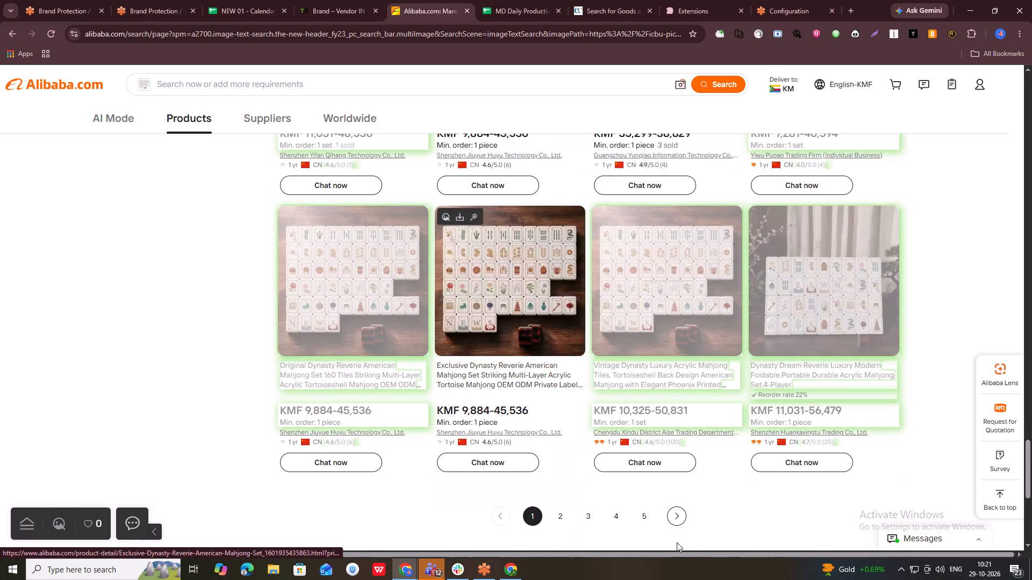
# Examine page 2 of the Alibaba image results for White Lotus copies, including the photos of the Custom Acrylic Mahjong Tiles, Engraved listing.
pyautogui.click(554, 516)
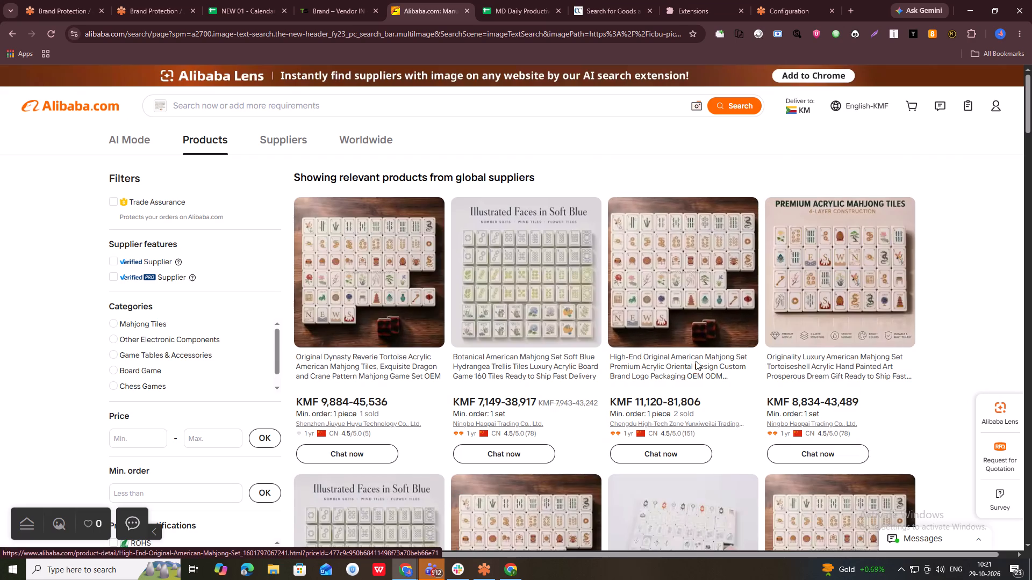
pyautogui.scroll(-7, 711, 343)
pyautogui.scroll(-7, 763, 396)
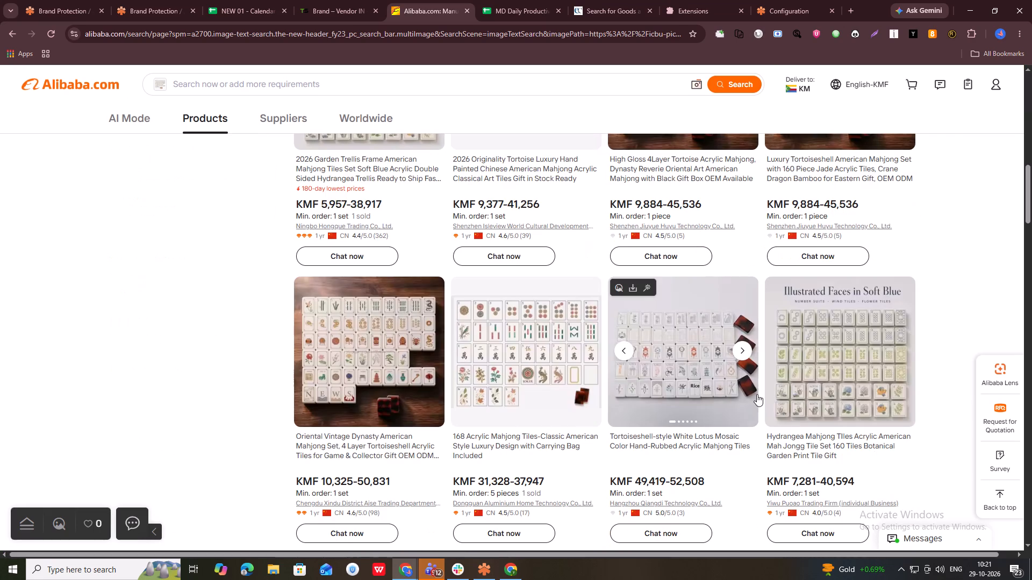
pyautogui.scroll(-8, 756, 394)
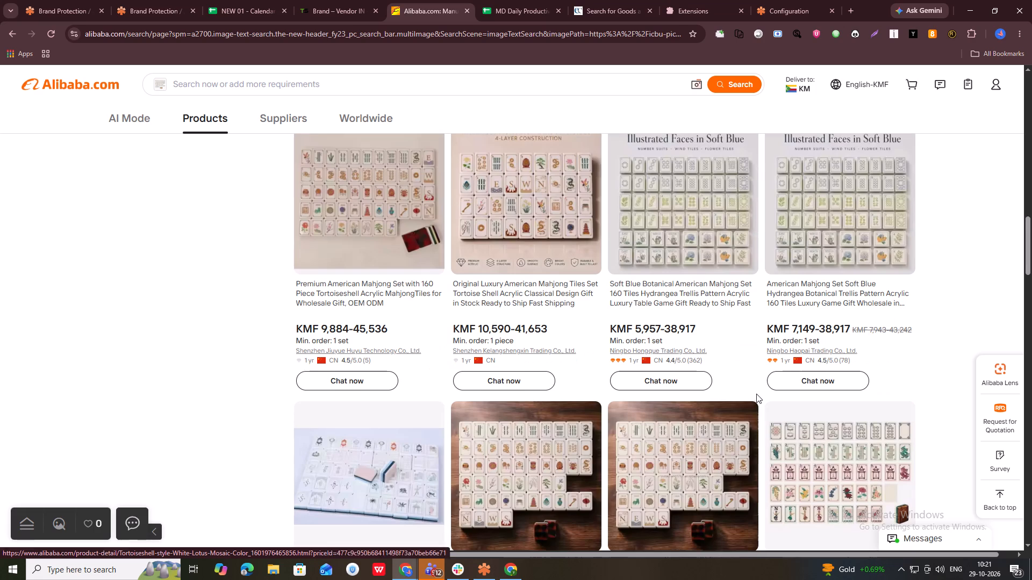
pyautogui.scroll(-7, 756, 394)
pyautogui.scroll(6, 666, 391)
pyautogui.scroll(-3, 666, 391)
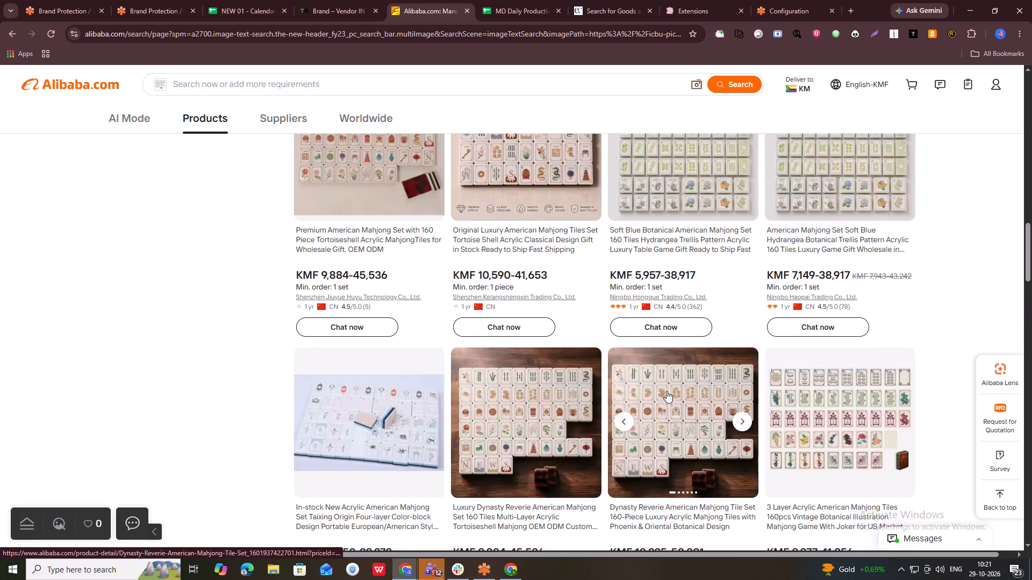
pyautogui.scroll(-3, 666, 391)
pyautogui.scroll(-18, 789, 367)
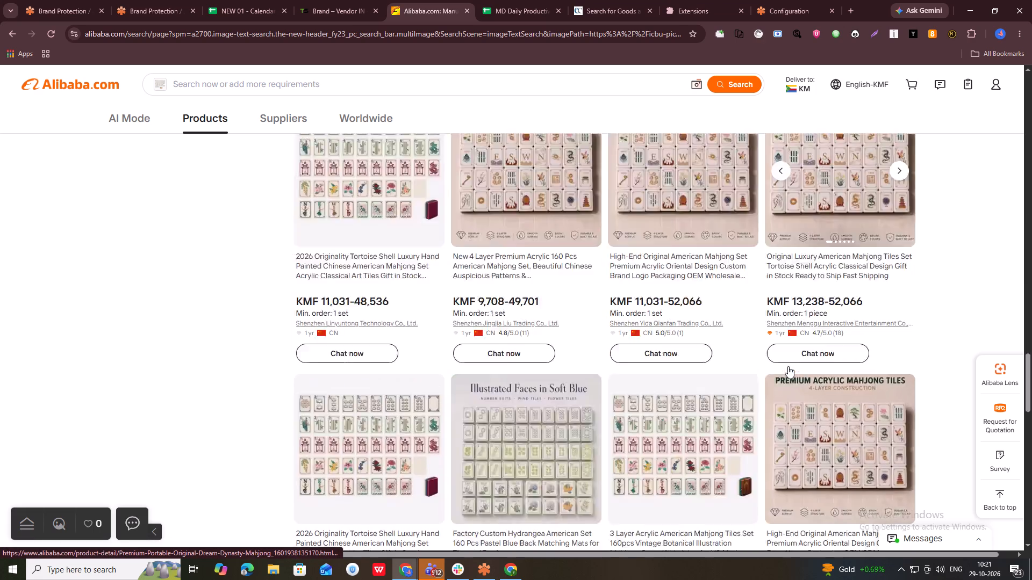
pyautogui.scroll(-6, 788, 366)
pyautogui.scroll(5, 763, 364)
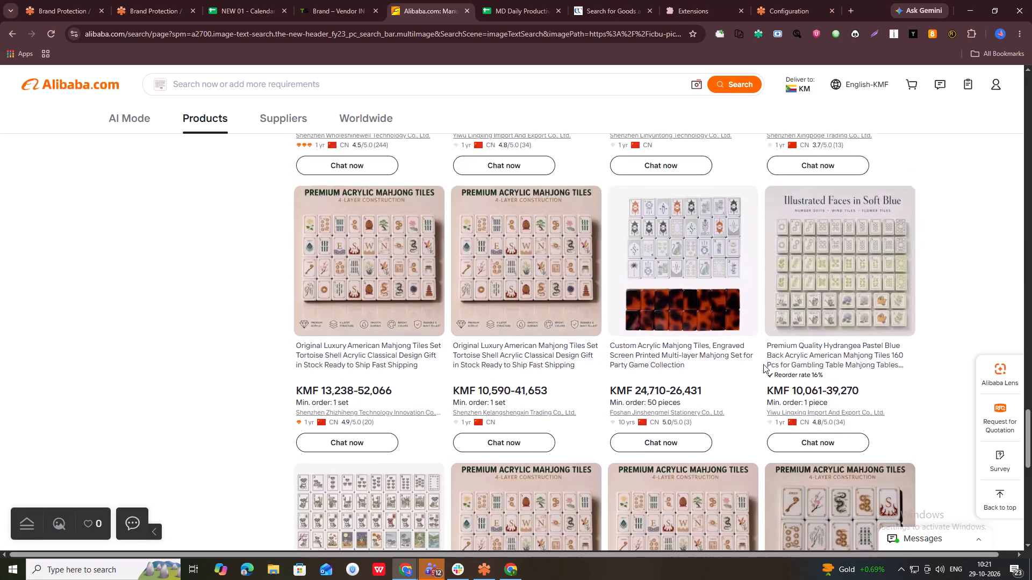
pyautogui.click(740, 465)
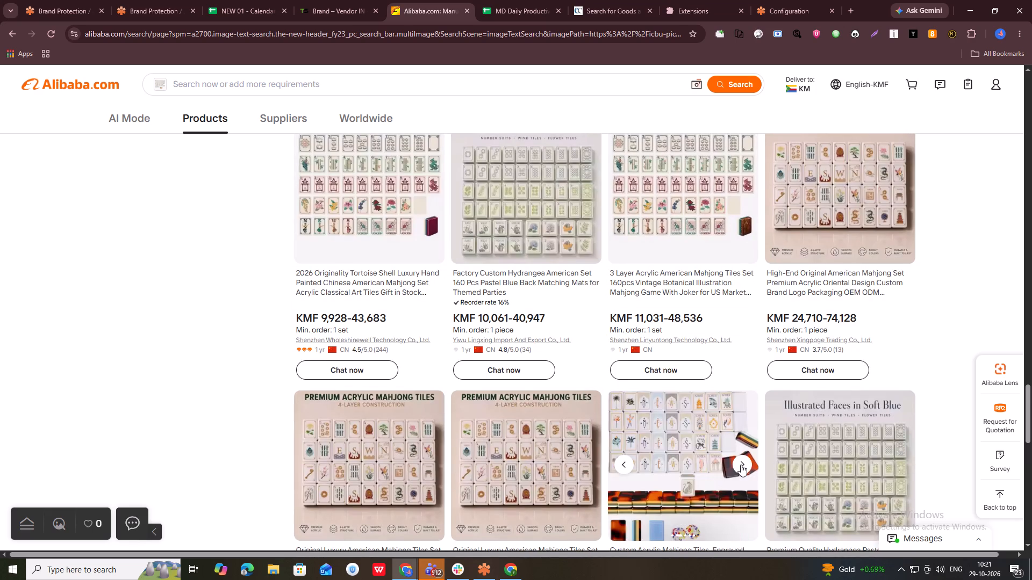
pyautogui.click(741, 465)
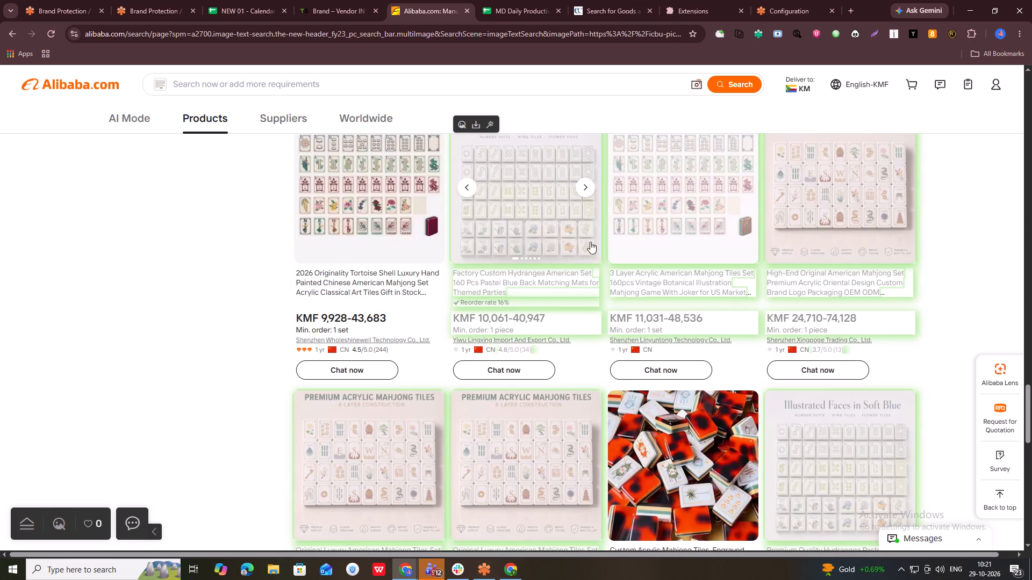
pyautogui.click(588, 193)
pyautogui.click(588, 193)
pyautogui.scroll(-15, 837, 455)
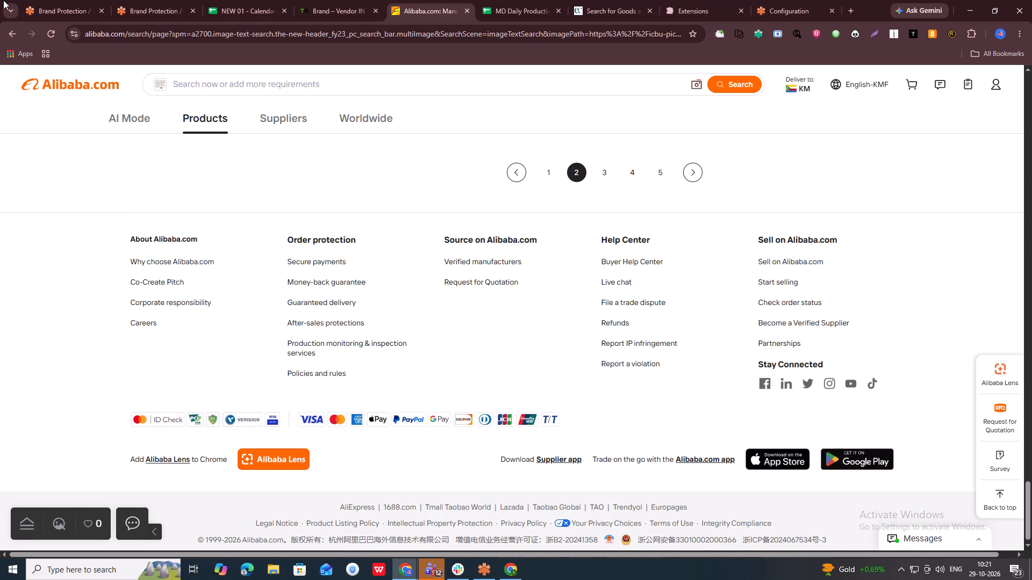
# Submit the five palm royal mat links from rows 102428 to 102432 as a Red Points New Incident under Mahj Tile -28- Palm Royale Mat, Copyright.
pyautogui.click(56, 0)
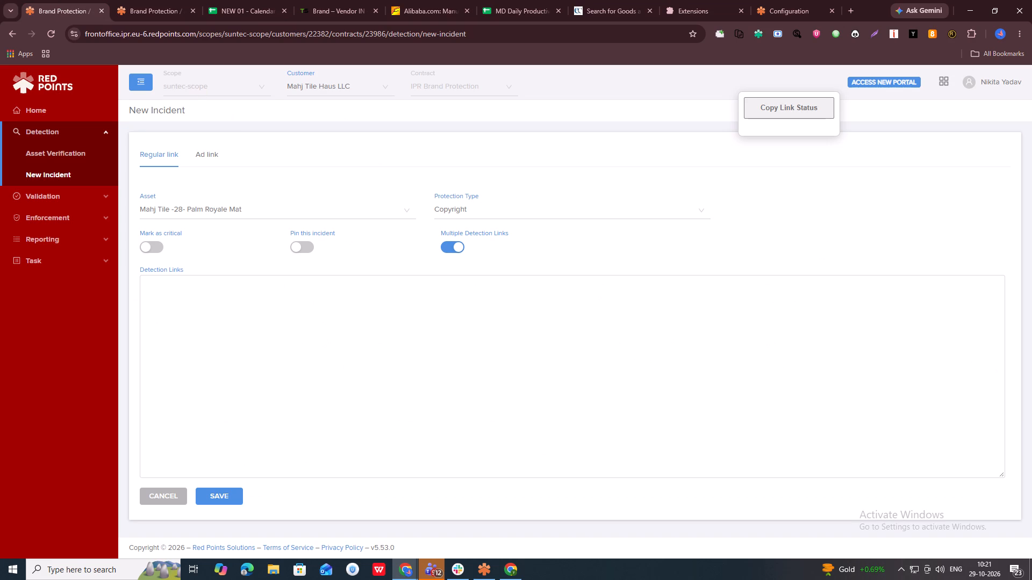
pyautogui.click(392, 328)
pyautogui.hotkey('alt', 'Tab')
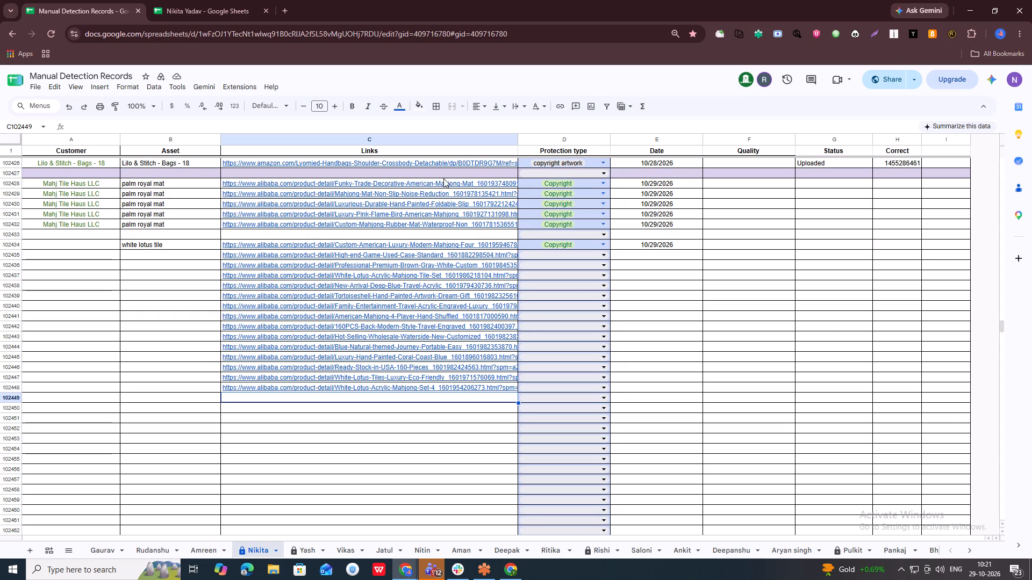
pyautogui.click(443, 178)
pyautogui.click(446, 183)
pyautogui.keyDown('shift'); pyautogui.click(451, 221); pyautogui.keyUp('shift')
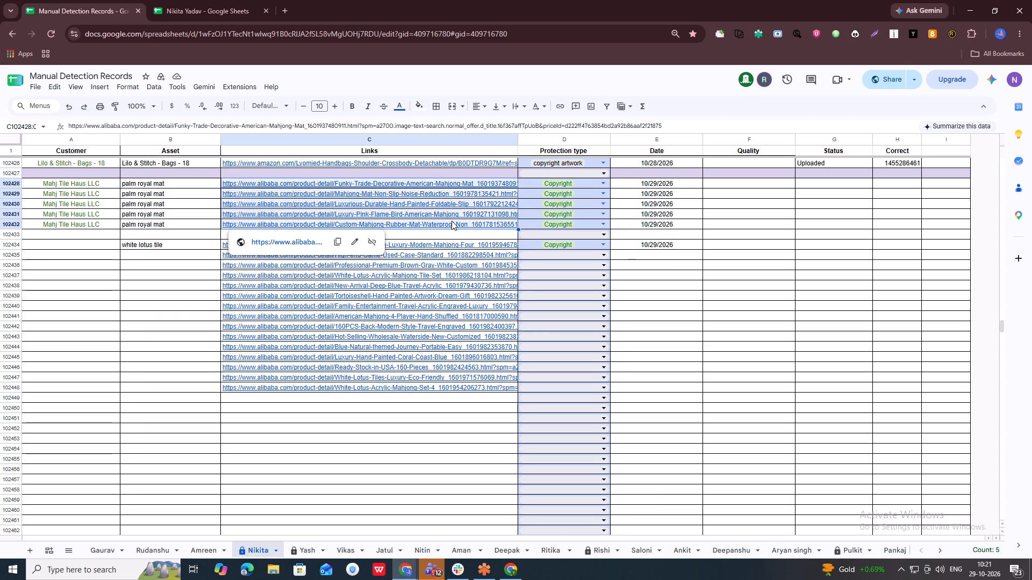
pyautogui.hotkey('ctrl', 'c')
pyautogui.hotkey('ctrl', 'c')
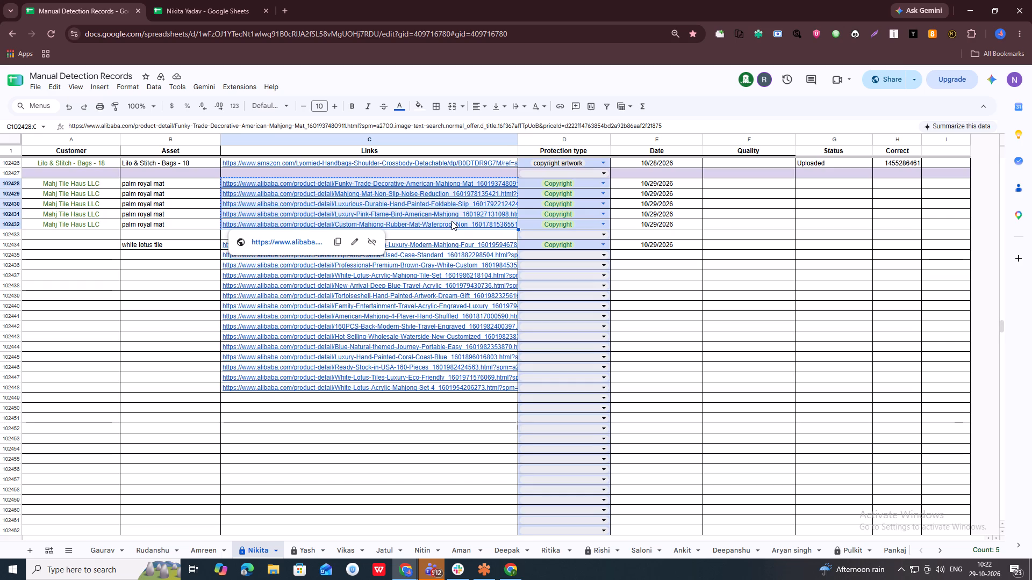
pyautogui.hotkey('ctrl', 'c')
pyautogui.hotkey('alt', 'Tab')
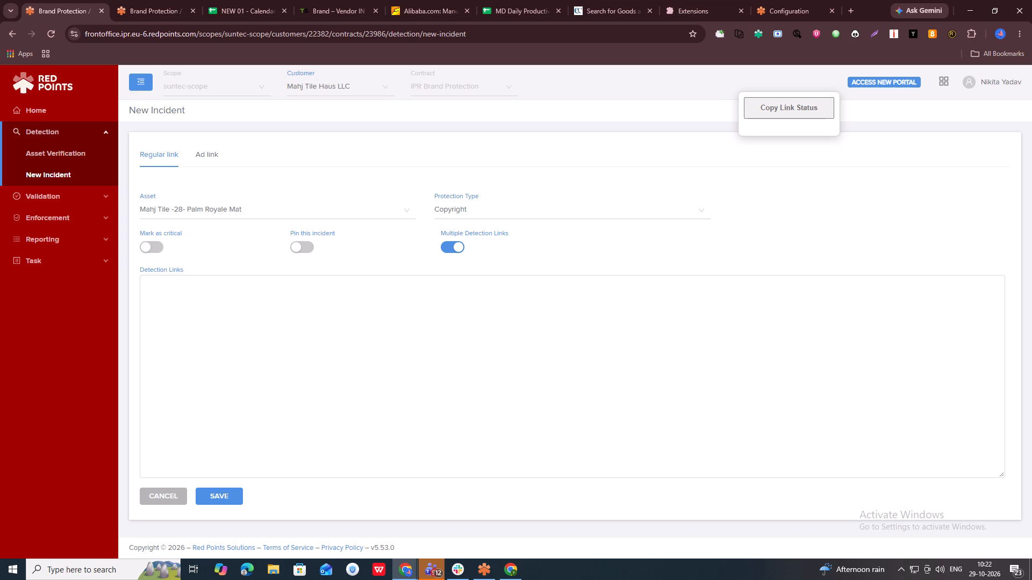
pyautogui.hotkey('ctrl', 'v')
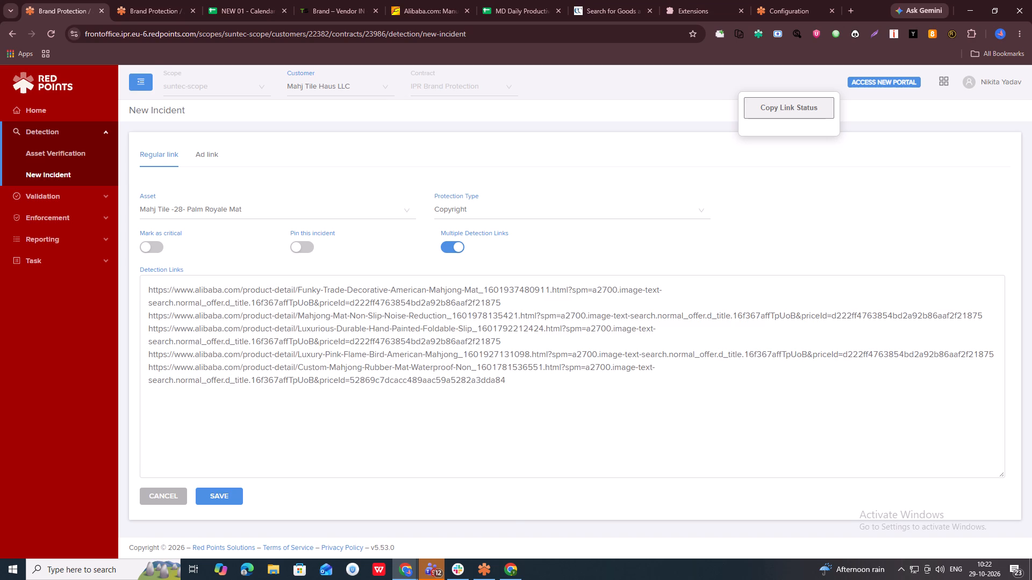
pyautogui.hotkey('alt', 'Tab')
pyautogui.hotkey('alt', 'Tab')
pyautogui.click(226, 496)
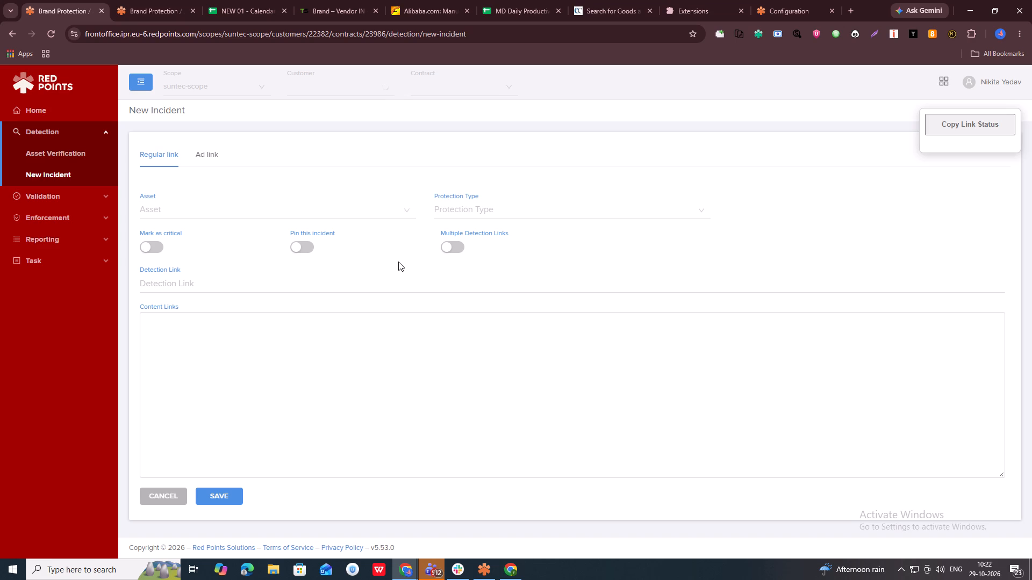
# In the NEW 01 Calendar - Suntec - Brand spreadsheet, find and open the NS-3 analyst sheet.
pyautogui.click(220, 0)
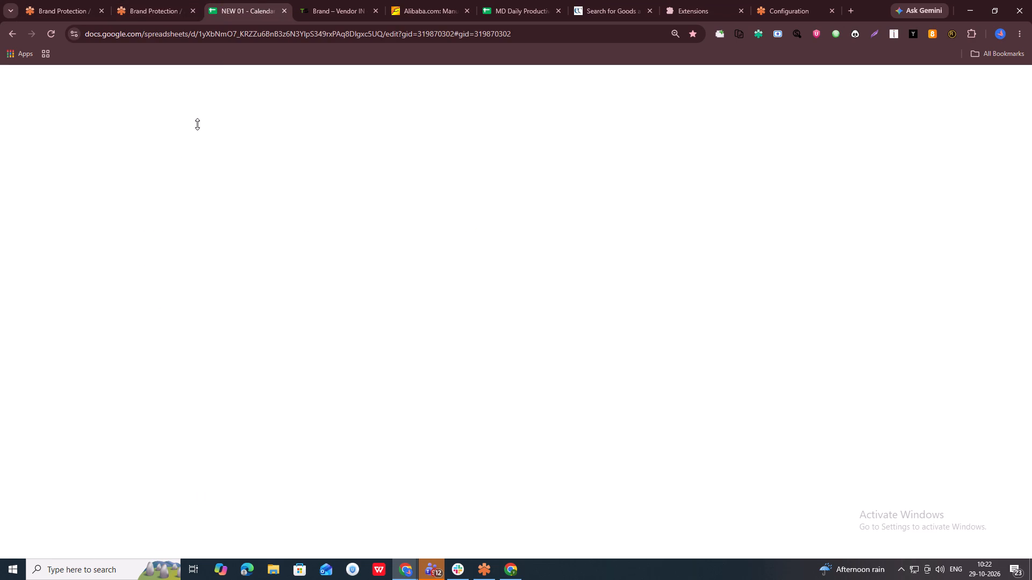
pyautogui.scroll(7, 188, 553)
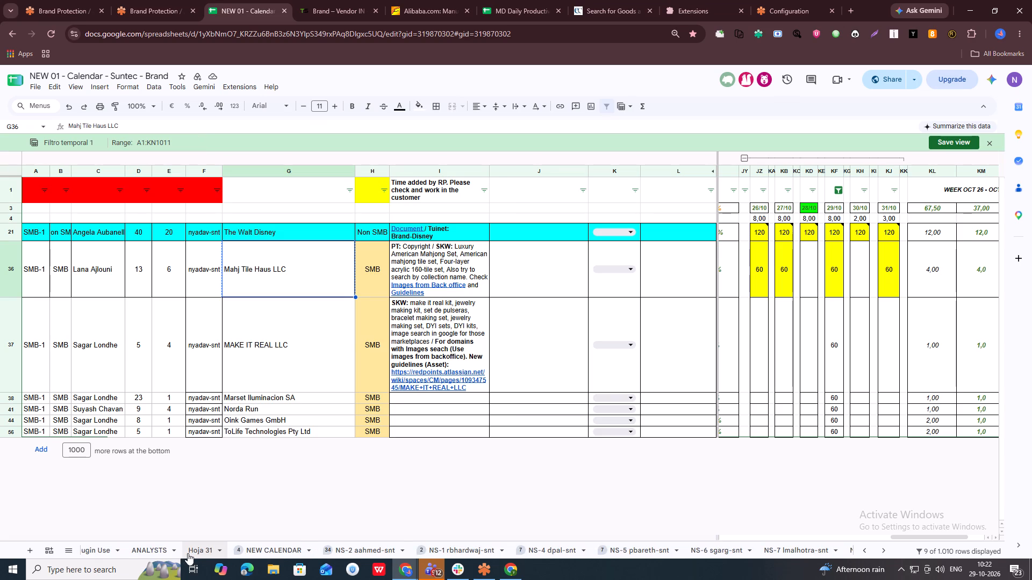
pyautogui.scroll(5, 188, 553)
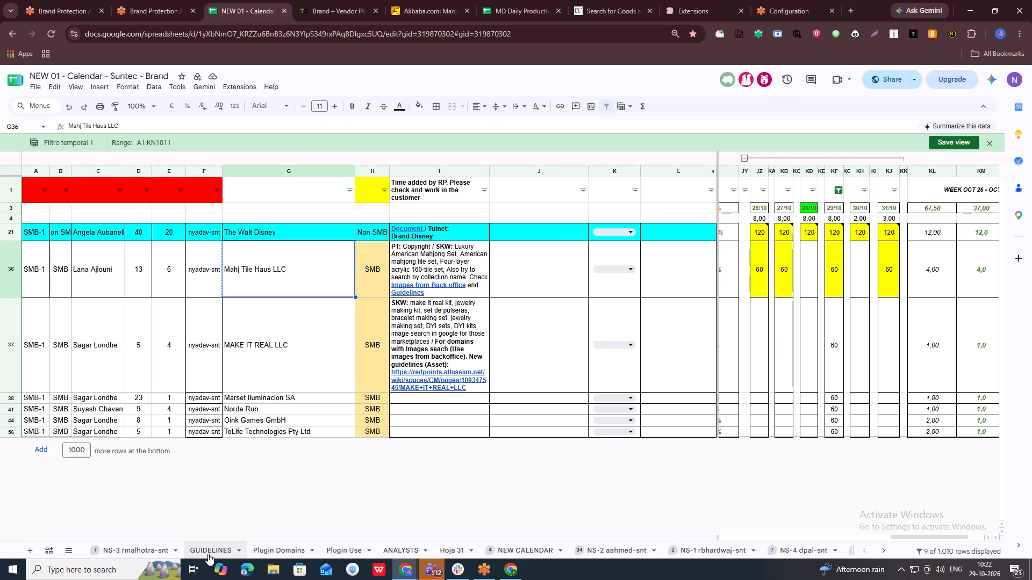
pyautogui.scroll(8, 184, 550)
pyautogui.scroll(-2, 149, 556)
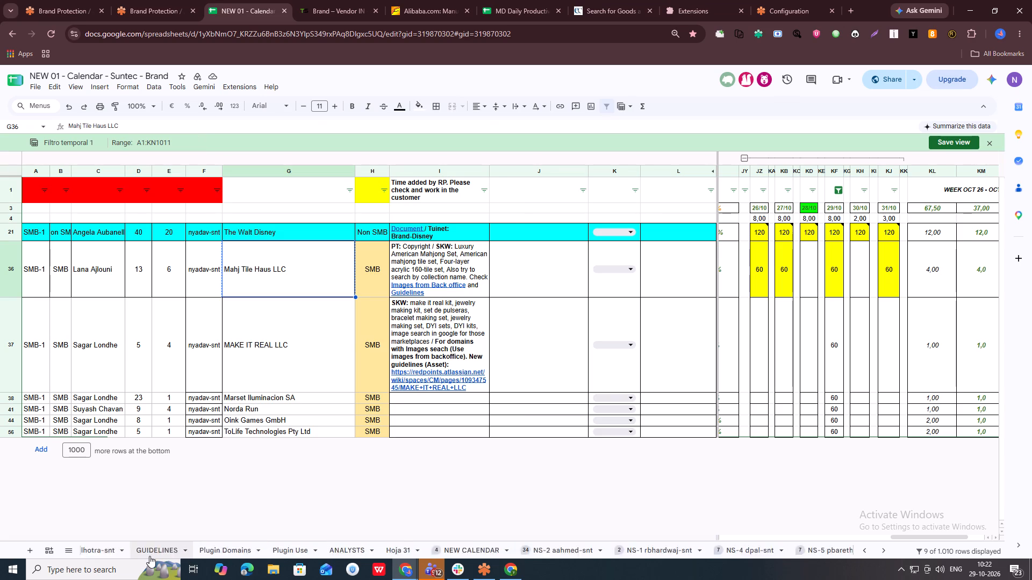
pyautogui.scroll(-5, 149, 556)
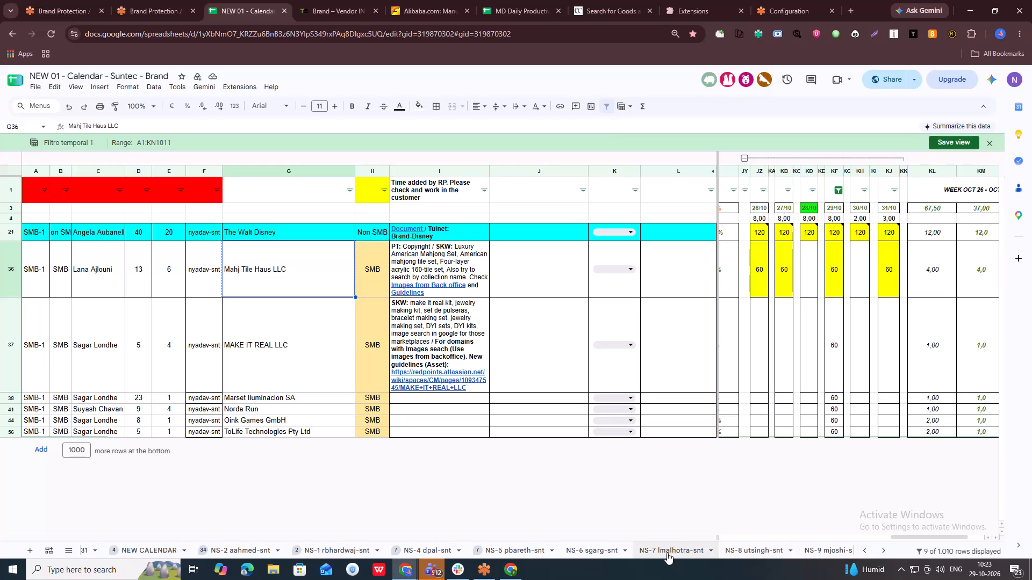
pyautogui.scroll(-7, 529, 555)
pyautogui.scroll(16, 529, 555)
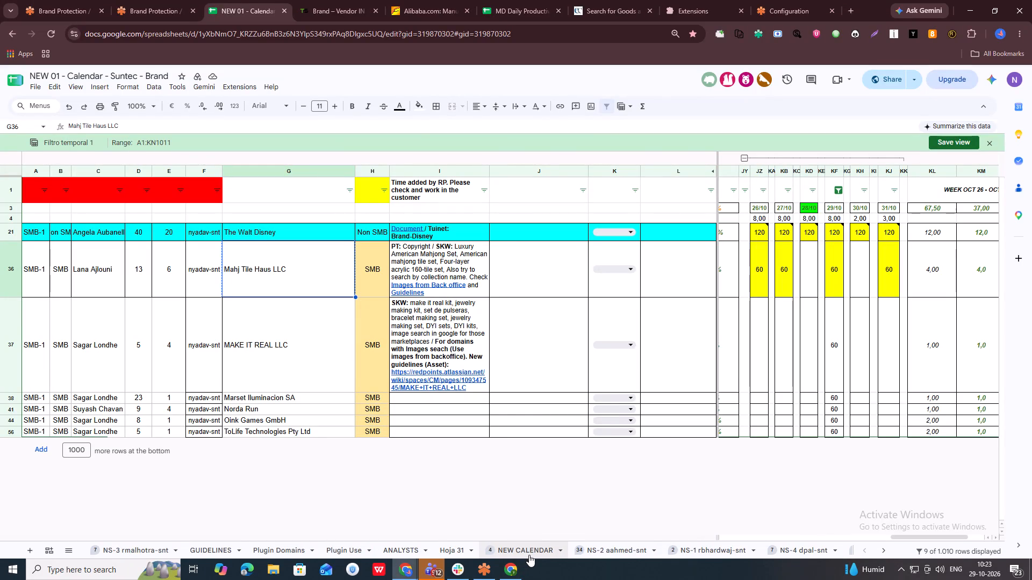
pyautogui.scroll(7, 529, 555)
pyautogui.scroll(20, 155, 549)
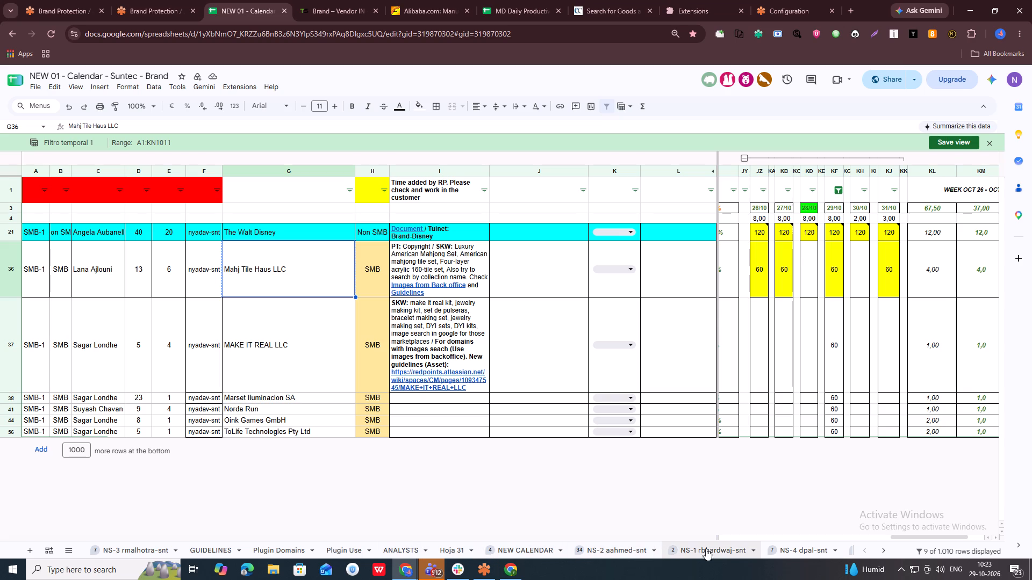
pyautogui.click(105, 550)
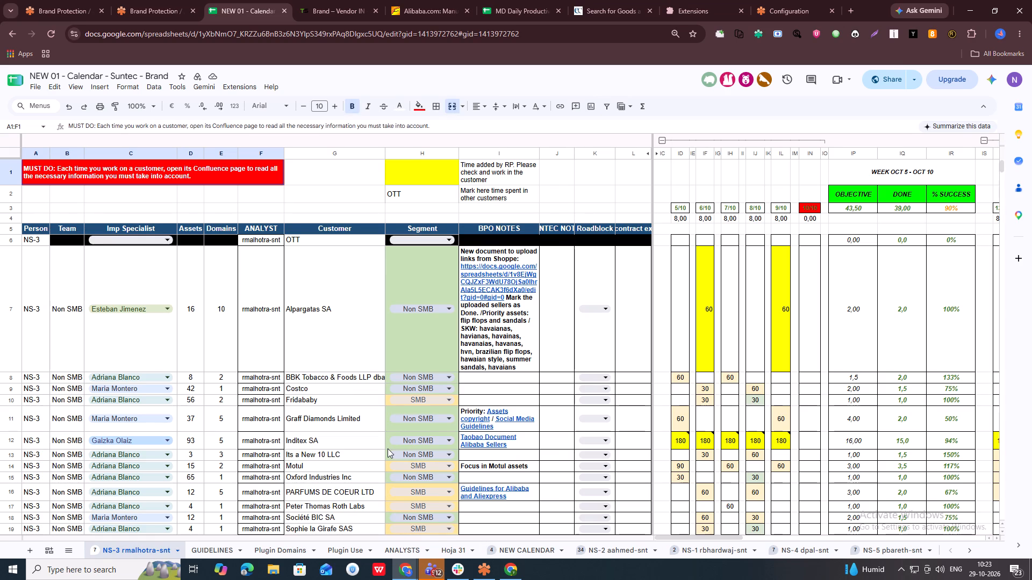
# Examine the NS-3 customer list, BPO notes and hours planned for the week Oct 26 - Oct 31, including Inditex SA and PARFUMS DE COEUR LTD.
pyautogui.scroll(-1, 388, 448)
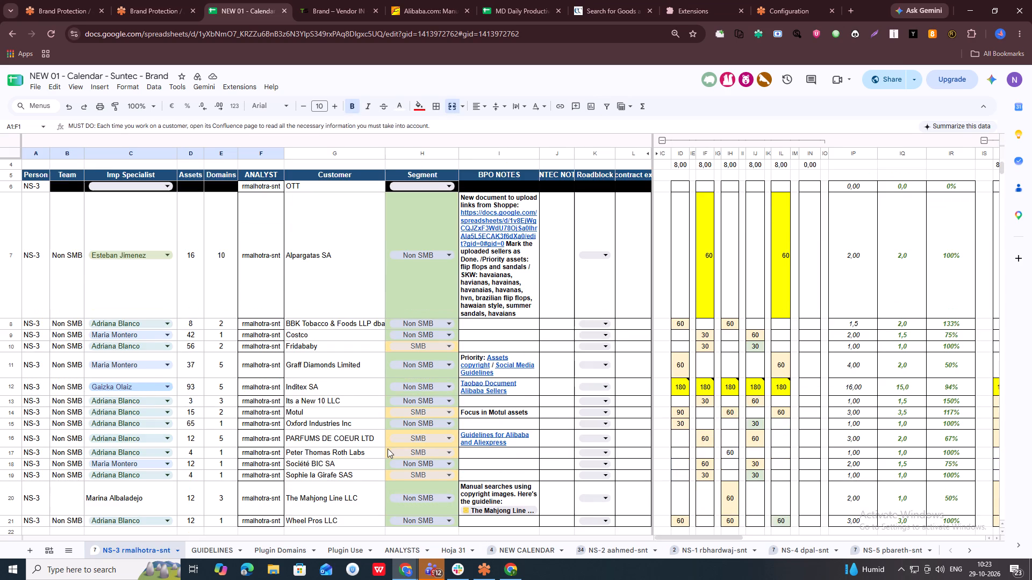
pyautogui.scroll(-1, 388, 448)
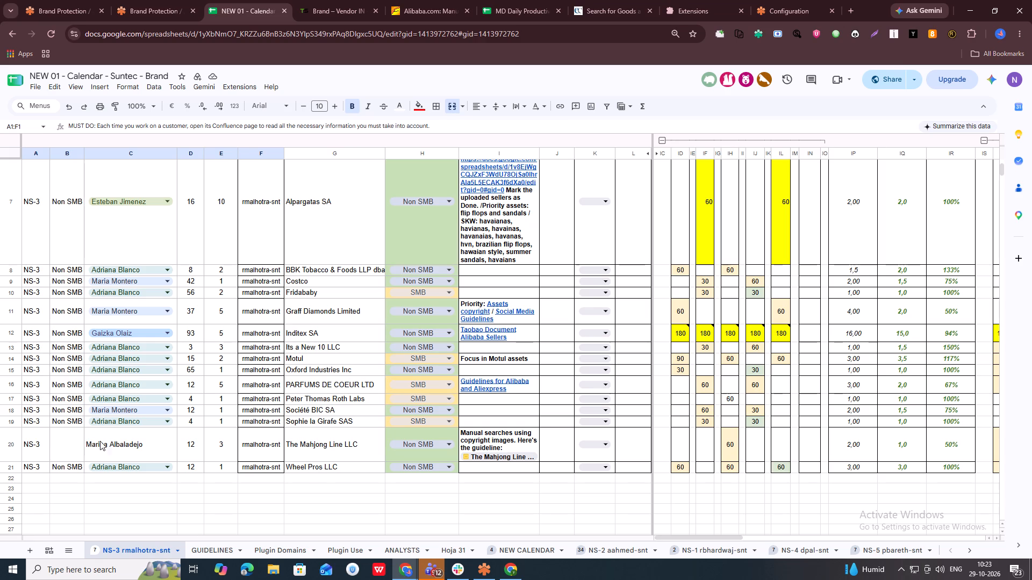
pyautogui.moveTo(701, 537); pyautogui.dragTo(756, 538)
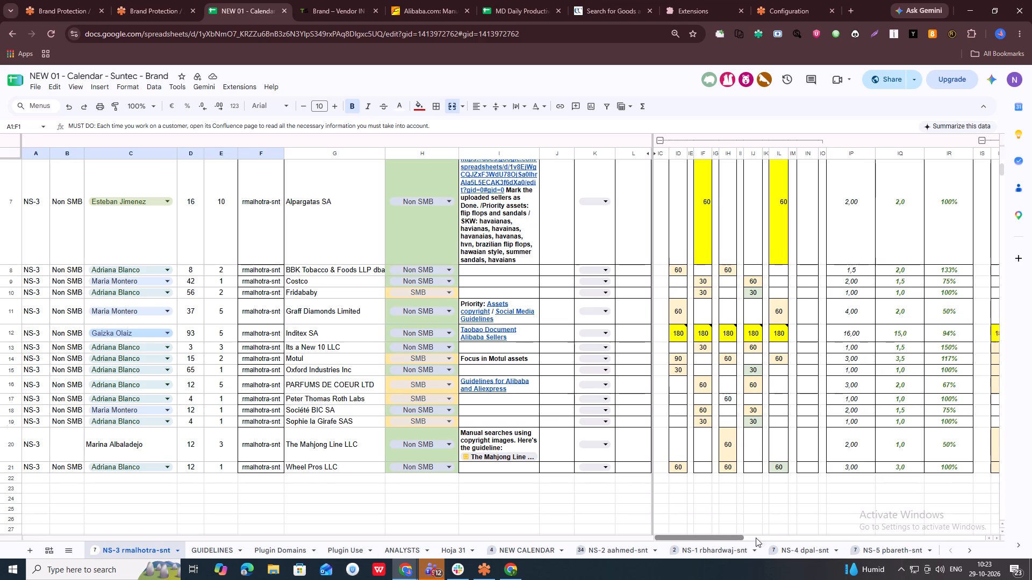
pyautogui.moveTo(756, 538); pyautogui.dragTo(1002, 534)
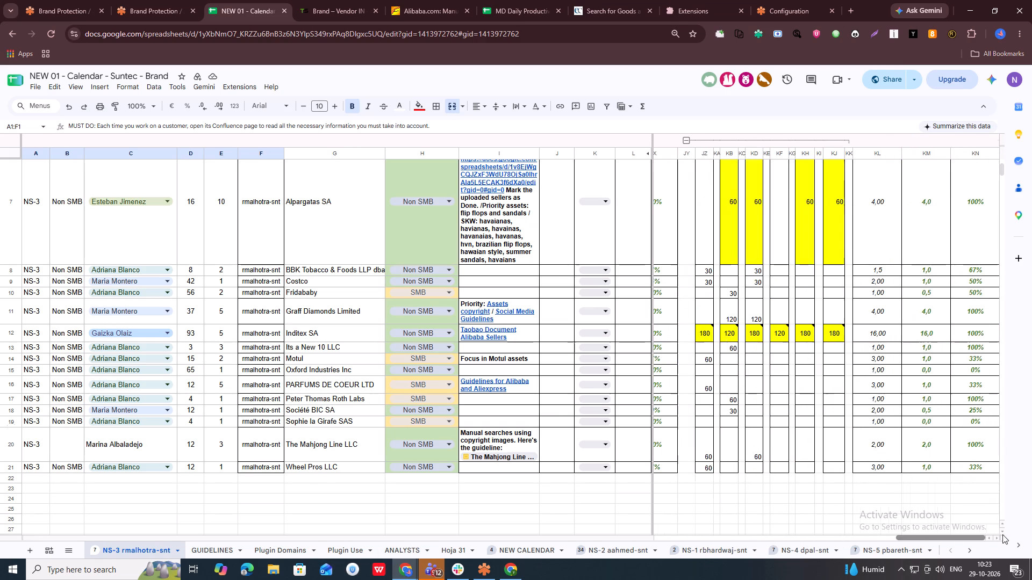
pyautogui.moveTo(1002, 534); pyautogui.dragTo(1029, 534)
pyautogui.scroll(6, 885, 474)
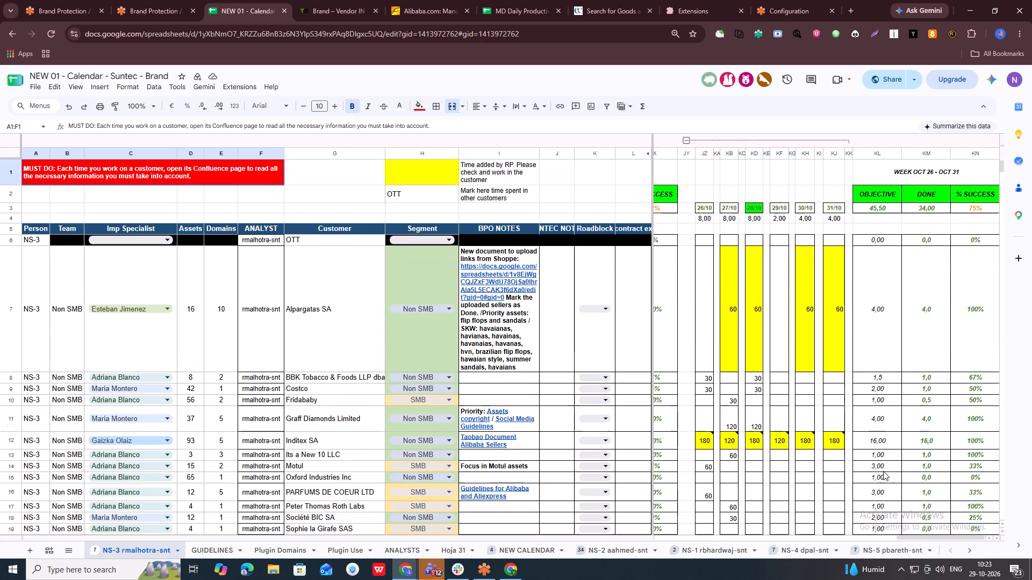
pyautogui.scroll(-1, 759, 374)
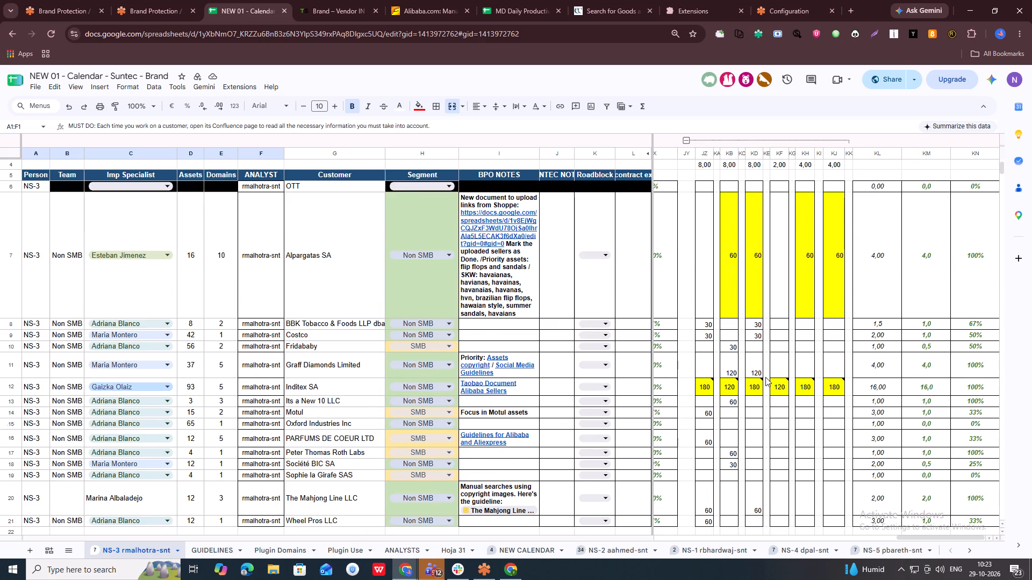
pyautogui.scroll(3, 765, 377)
pyautogui.scroll(-1, 798, 443)
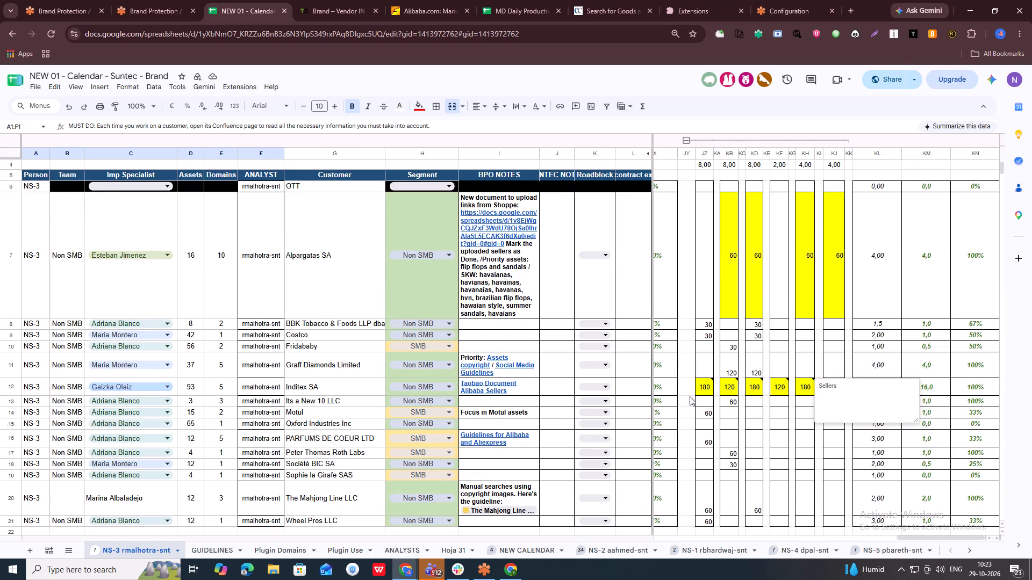
pyautogui.click(0, 385)
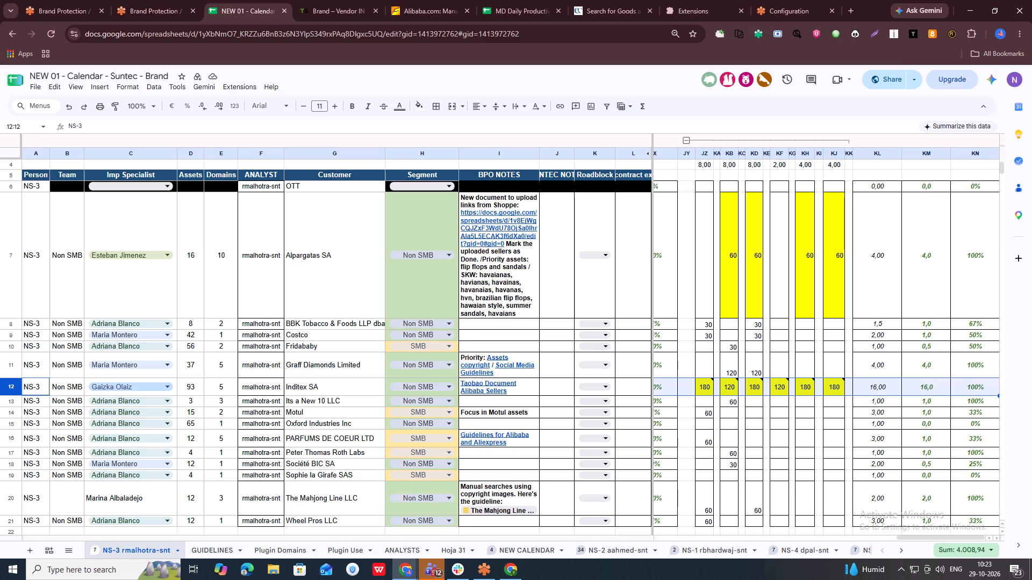
pyautogui.scroll(-1, 403, 440)
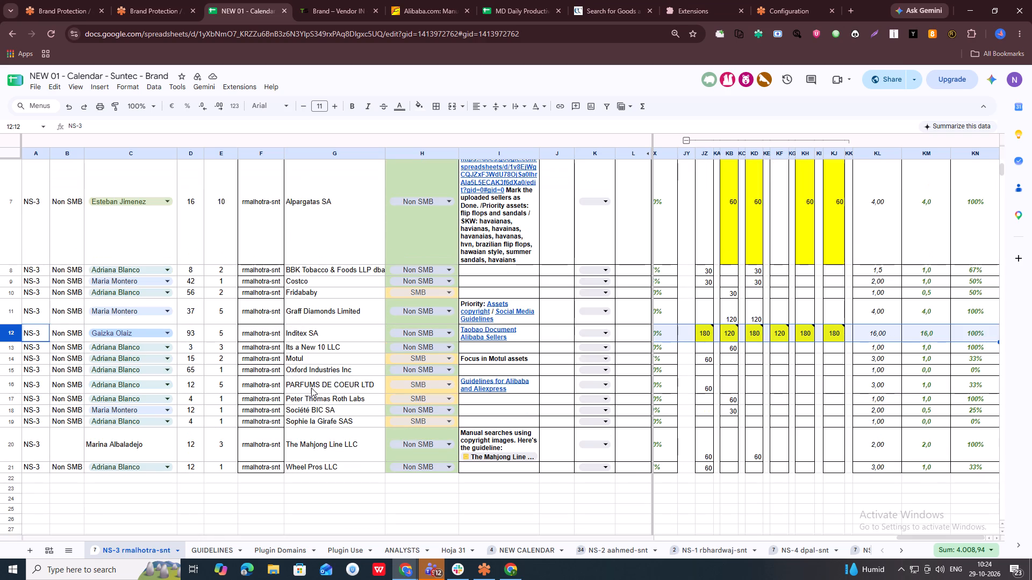
pyautogui.click(311, 388)
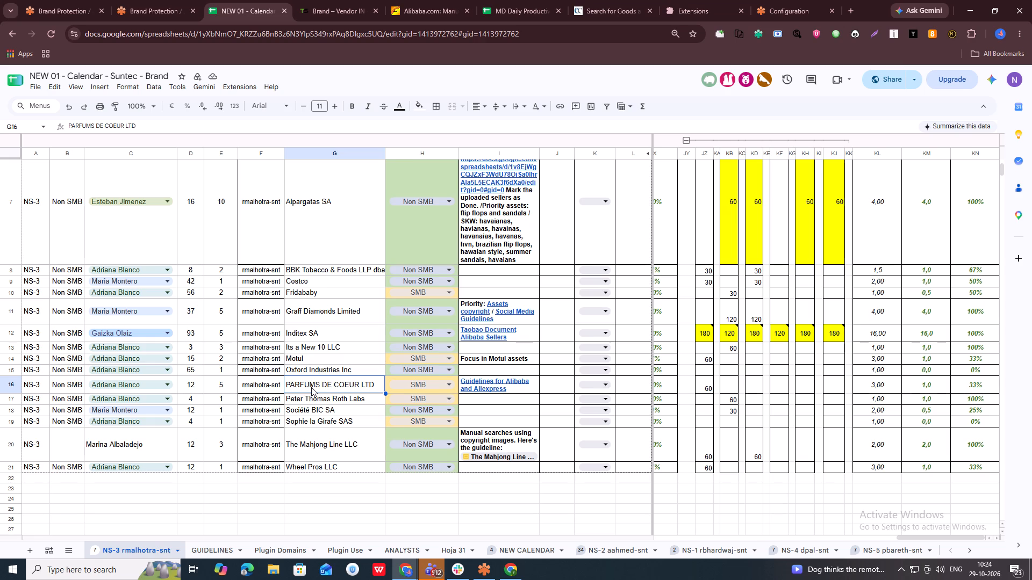
pyautogui.scroll(5, 525, 392)
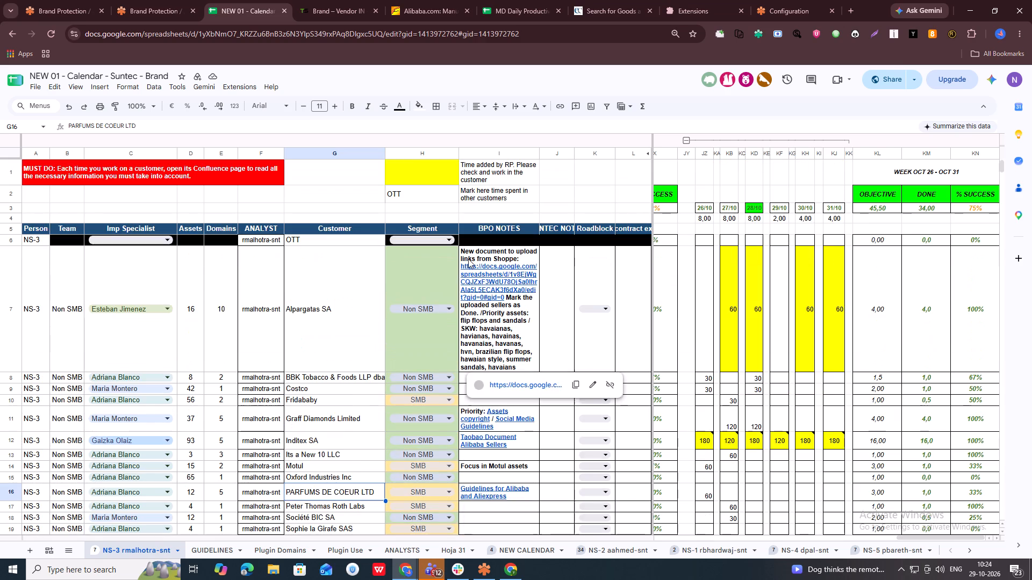
# Submit the five palm royal mat links from rows 102428 to 102432 as a Red Points New Incident under Mahj Tile -28- Palm Royale Mat, Copyright.
pyautogui.click(324, 0)
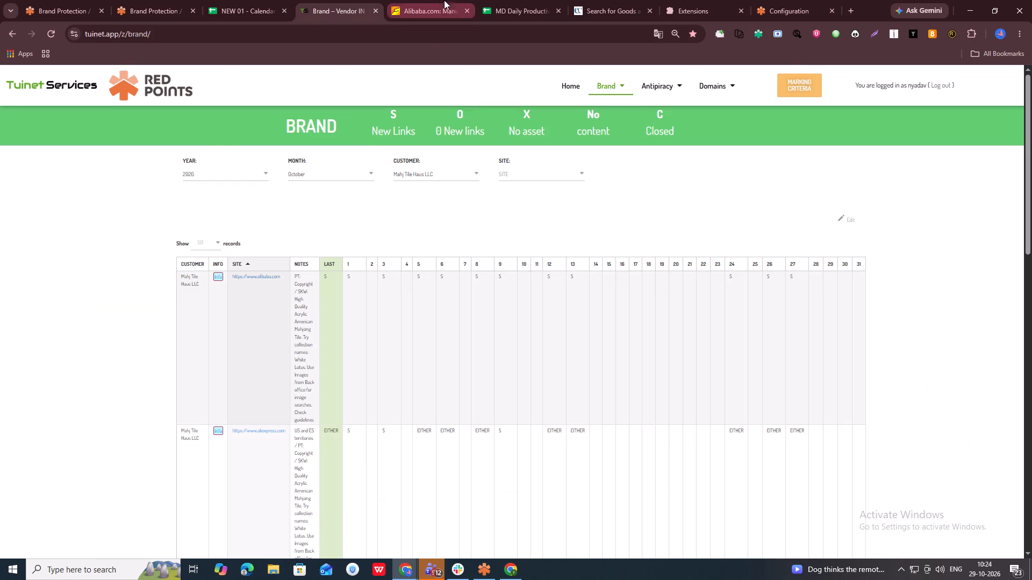
pyautogui.click(400, 0)
pyautogui.click(34, 0)
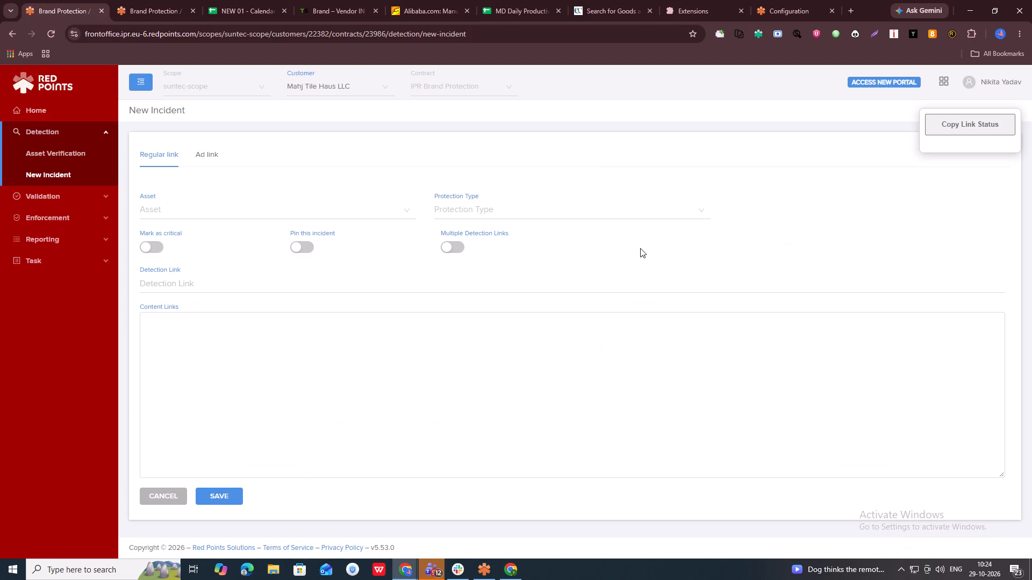
pyautogui.click(227, 210)
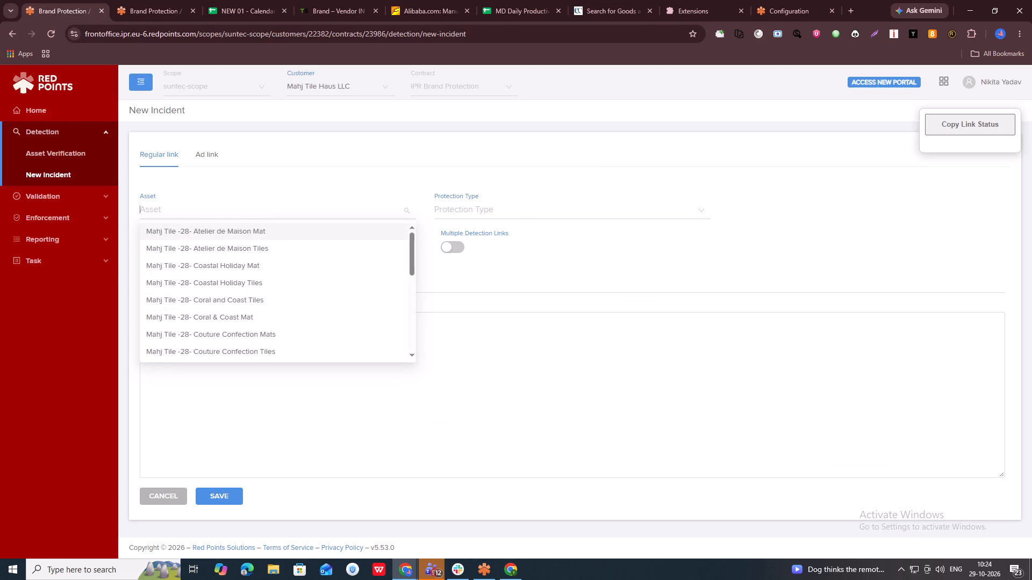
pyautogui.write('palm')
pyautogui.press('space')
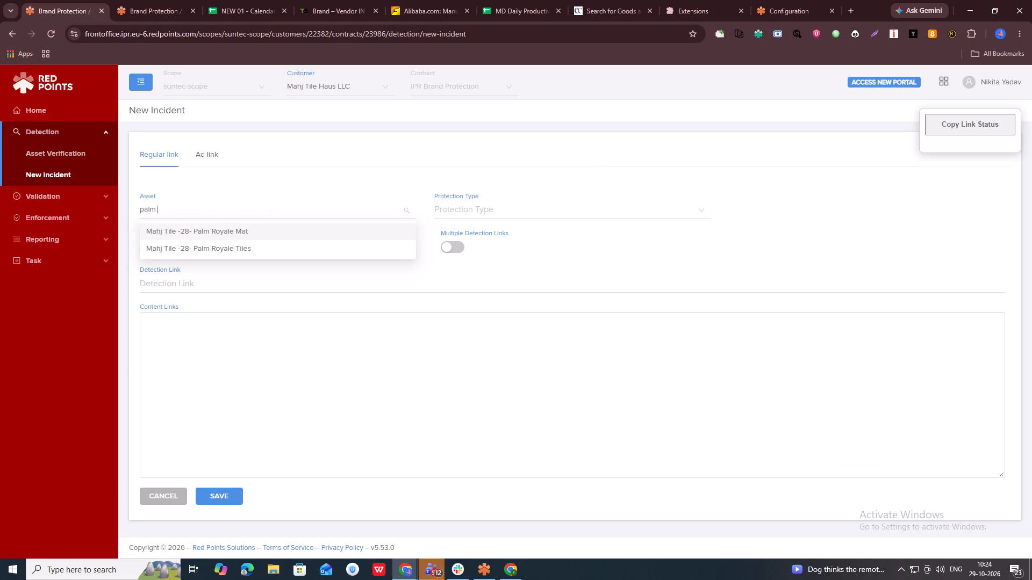
pyautogui.click(223, 232)
pyautogui.click(488, 215)
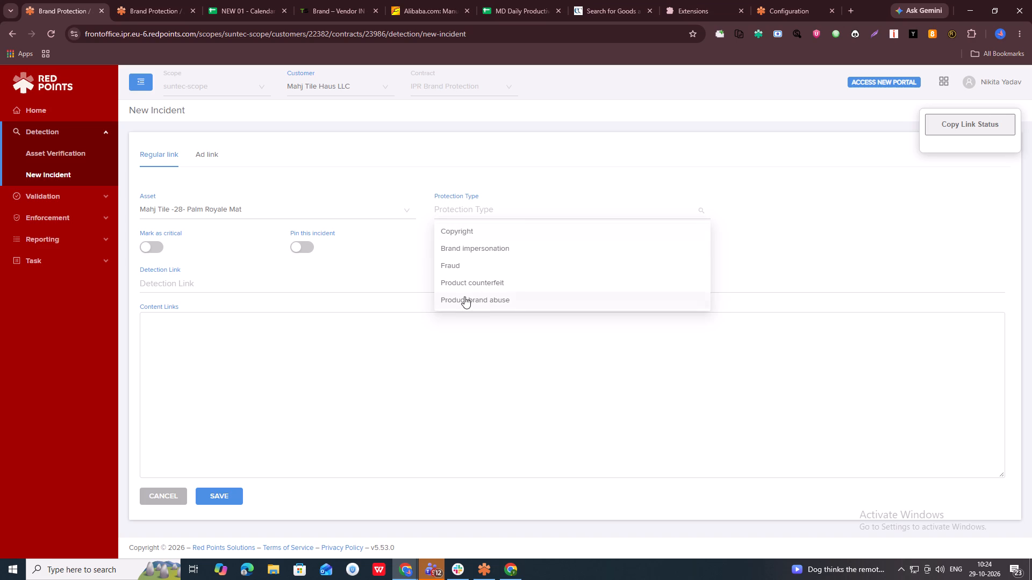
pyautogui.click(453, 231)
pyautogui.click(448, 247)
pyautogui.click(414, 375)
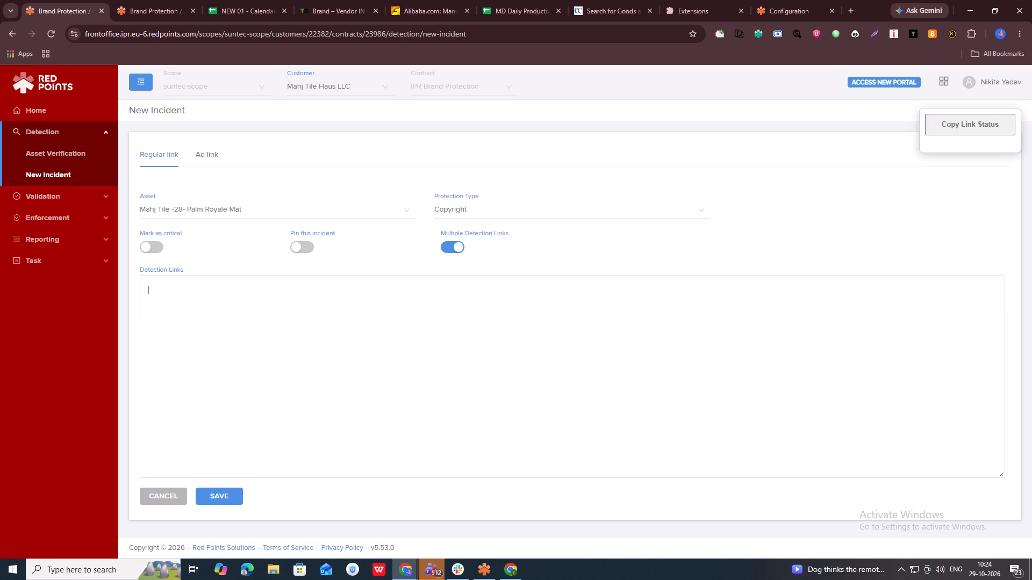
pyautogui.hotkey('alt', 'Tab')
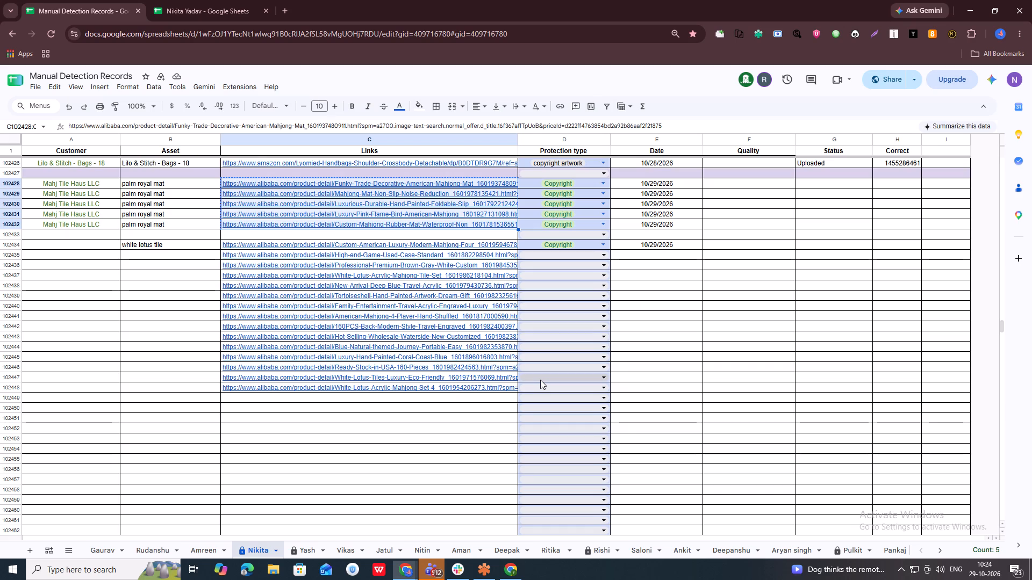
pyautogui.hotkey('ctrl', 'c')
pyautogui.hotkey('alt', 'Tab')
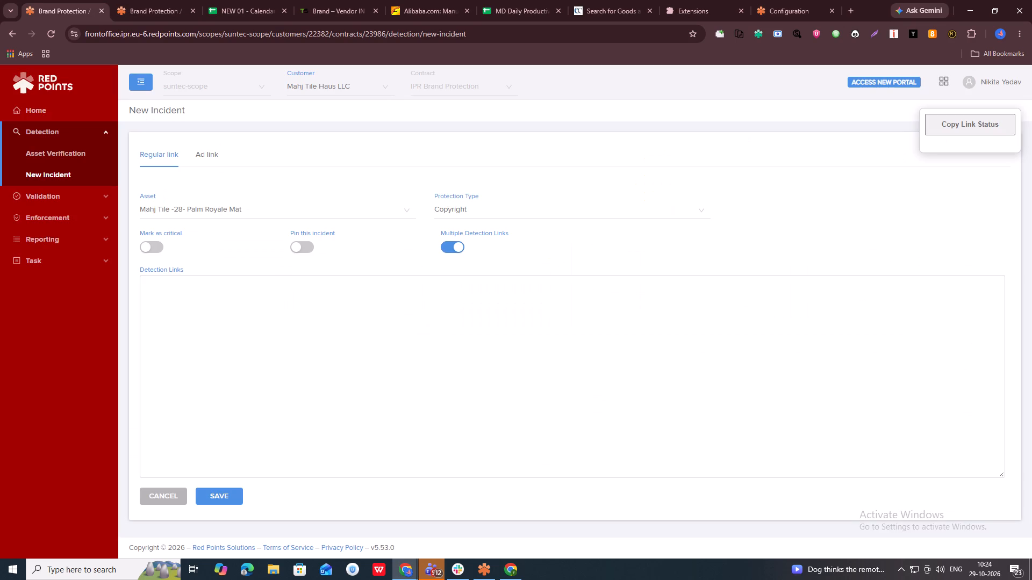
pyautogui.hotkey('ctrl', 'v')
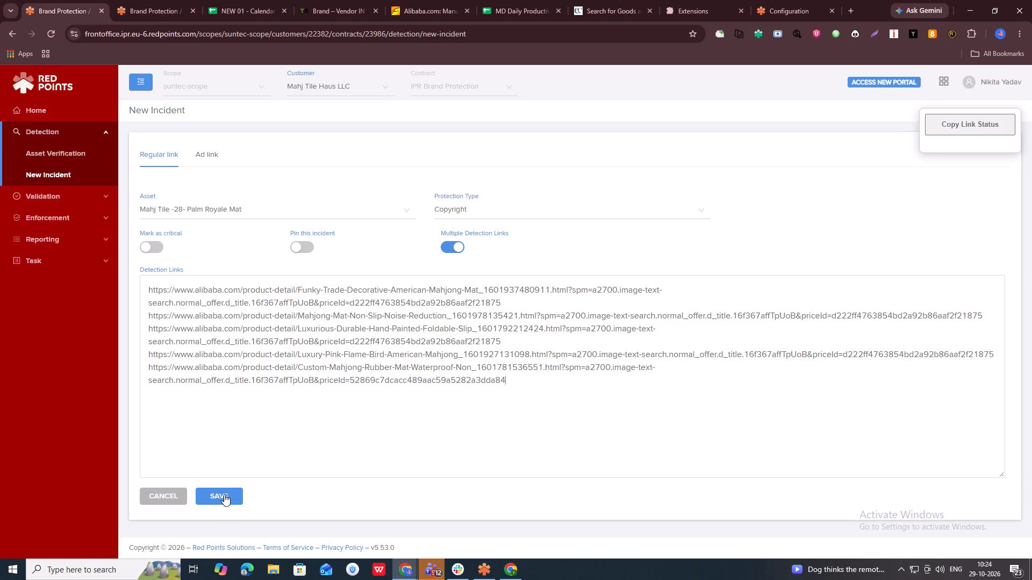
pyautogui.click(224, 494)
# Copy the submitted incidents' link status into Manual Detection Records, starting in the Quality column at row 102427.
pyautogui.click(952, 129)
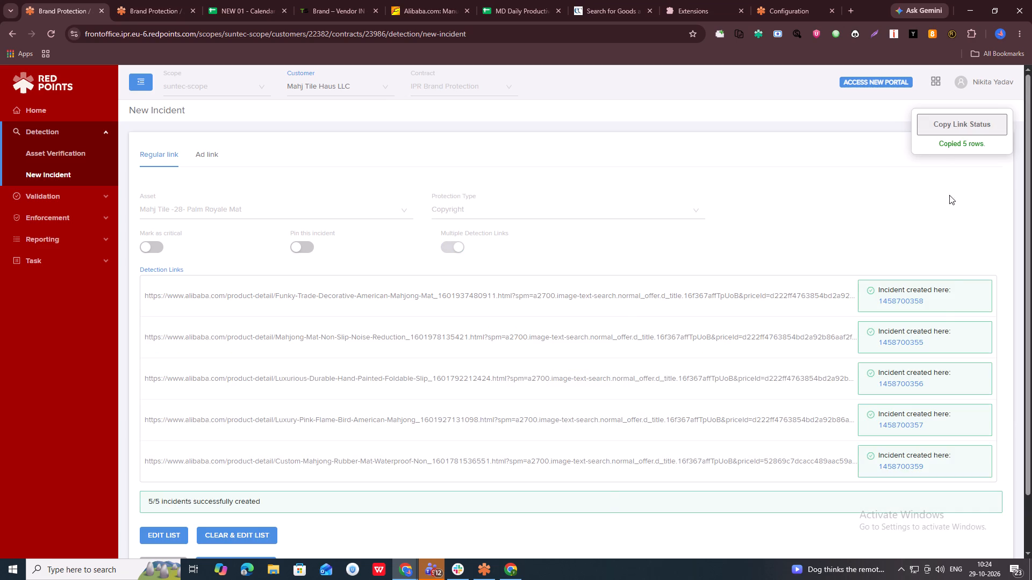
pyautogui.hotkey('alt', 'Tab')
pyautogui.click(745, 175)
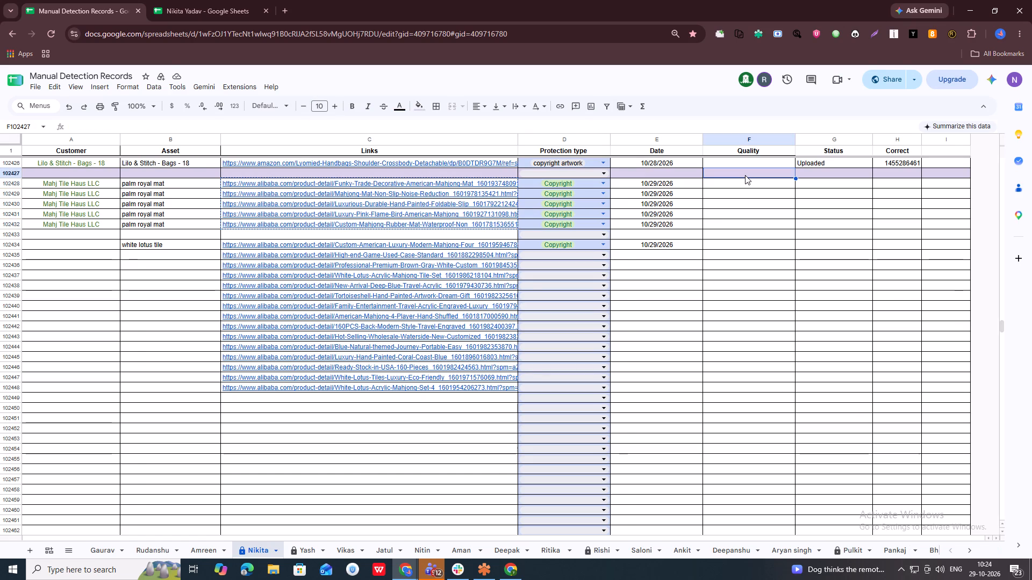
pyautogui.hotkey('ctrl', 'v')
# Clear the pasted cells in row 102427 and the pasted links in the Quality column for rows 102428 to 102432.
pyautogui.press('Left')
pyautogui.press('Right')
pyautogui.hotkey('shift', 'Right')
pyautogui.hotkey('shift', 'Right')
pyautogui.press('Delete')
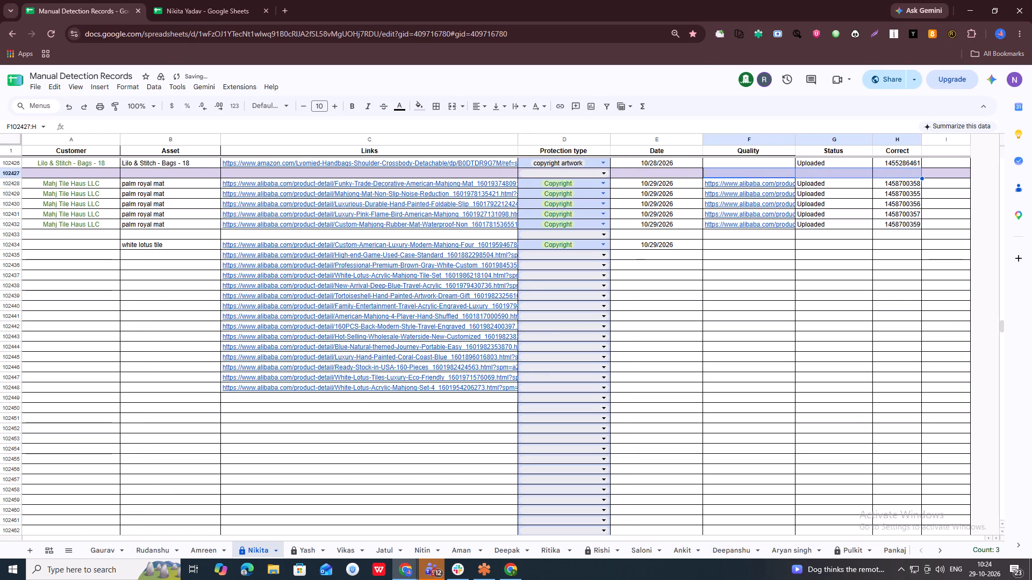
pyautogui.press('Down')
pyautogui.hotkey('ctrl', 'shift', 'Down')
pyautogui.press('Delete')
# Submit the white lotus tile links from rows 102434 to 102448 as a Red Points New Incident under Mahj Tile -28- White Lotus Tiles, Copyright.
pyautogui.press('Right')
pyautogui.hotkey('ctrl', 'Down')
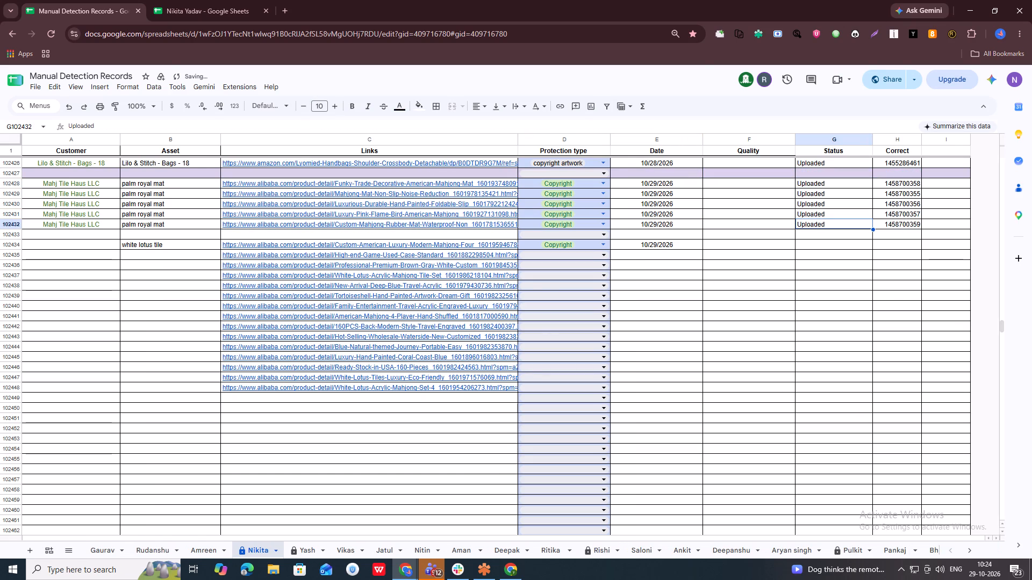
pyautogui.press('Down')
pyautogui.press('Left')
pyautogui.press('Down')
pyautogui.press('Left')
pyautogui.press('Left')
pyautogui.press('Left')
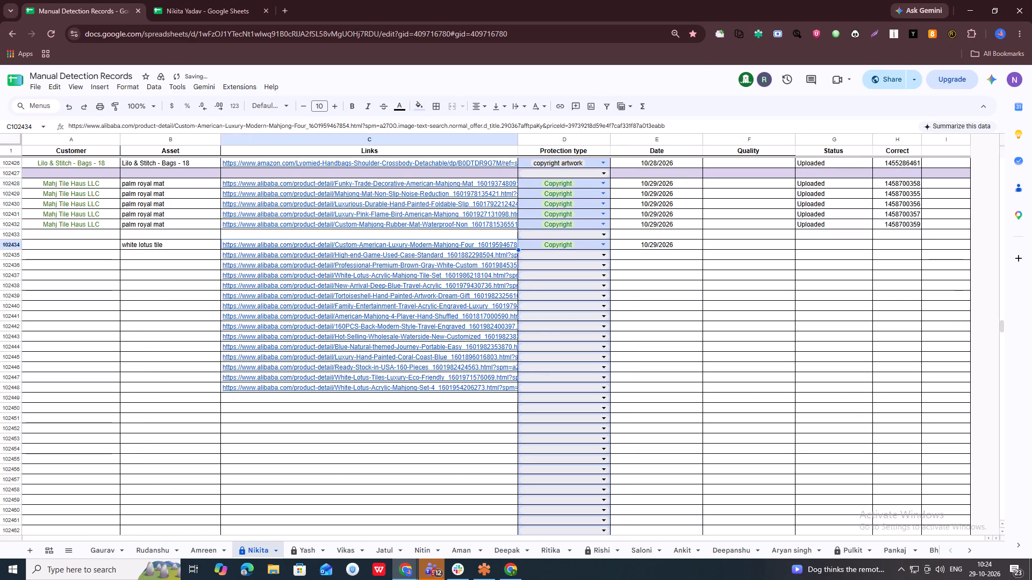
pyautogui.hotkey('ctrl', 'shift', 'Down')
pyautogui.hotkey('ctrl', 'c')
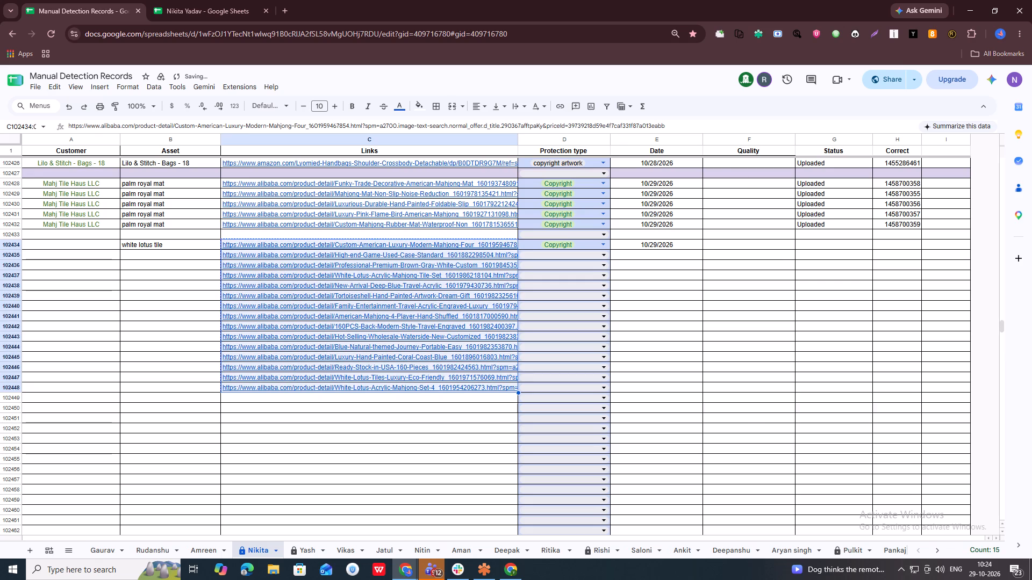
pyautogui.hotkey('alt', 'Tab')
pyautogui.click(237, 535)
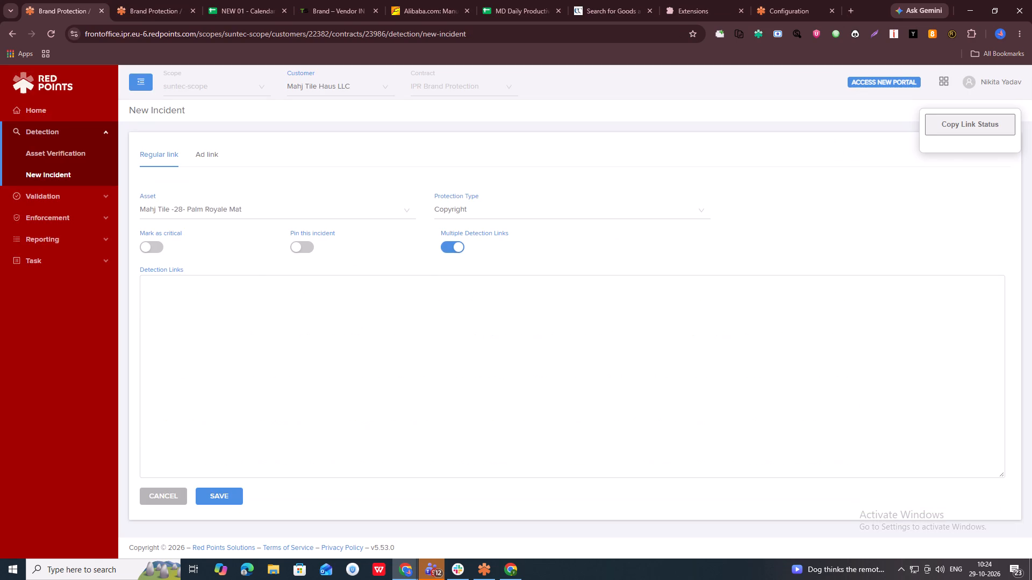
pyautogui.click(188, 215)
pyautogui.write('white')
pyautogui.click(217, 249)
pyautogui.click(236, 346)
pyautogui.hotkey('ctrl', 'v')
pyautogui.hotkey('alt', 'Tab')
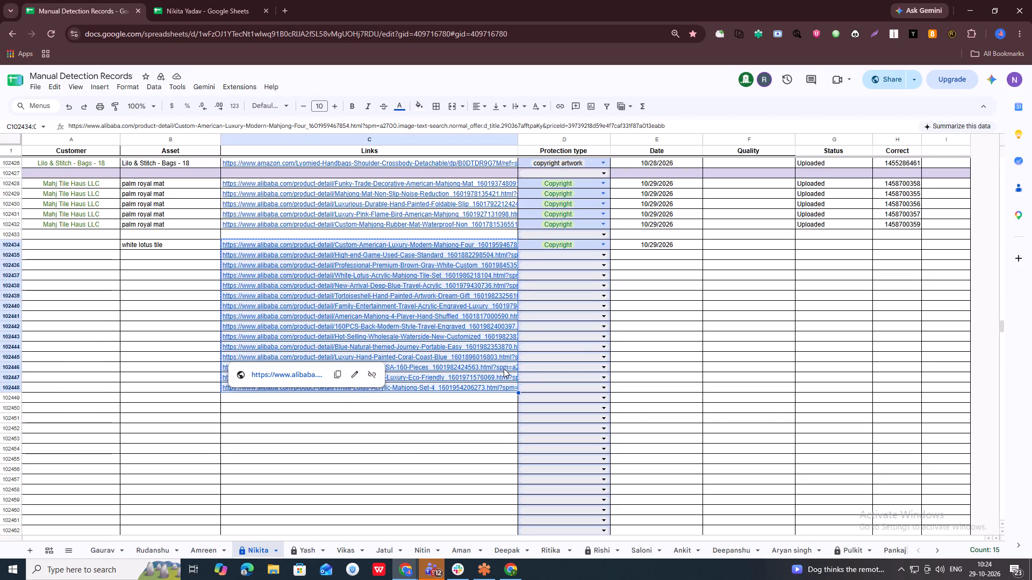
pyautogui.hotkey('alt', 'Tab')
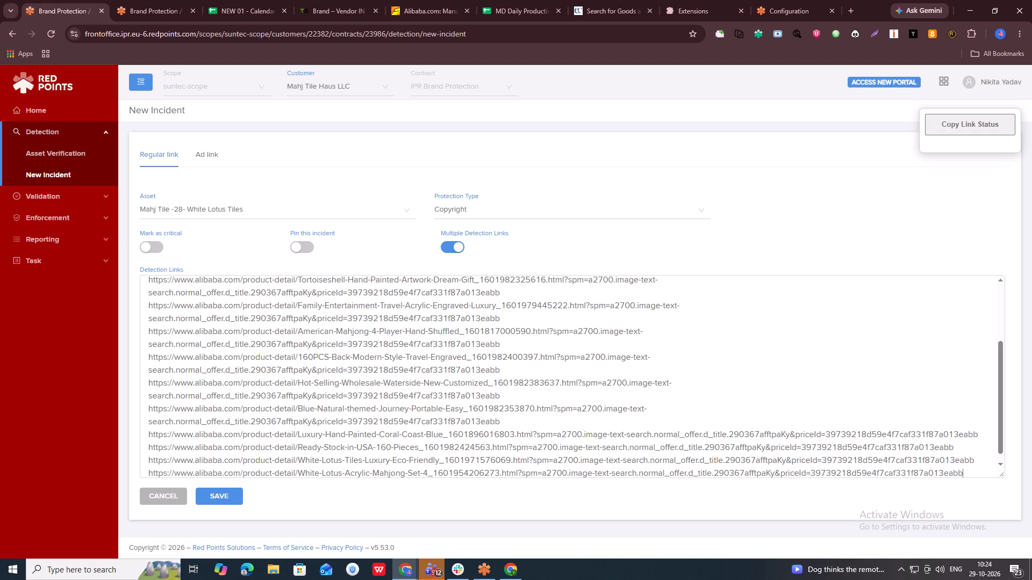
pyautogui.click(226, 501)
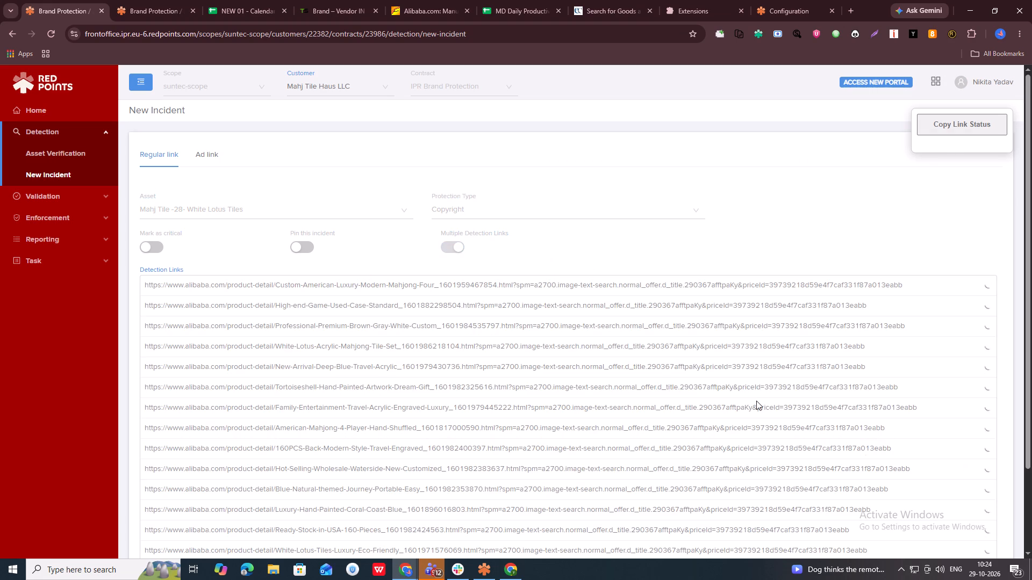
# Copy the submitted white lotus incidents' link status into Manual Detection Records, starting in the Quality column at row 102433.
pyautogui.scroll(-8, 756, 400)
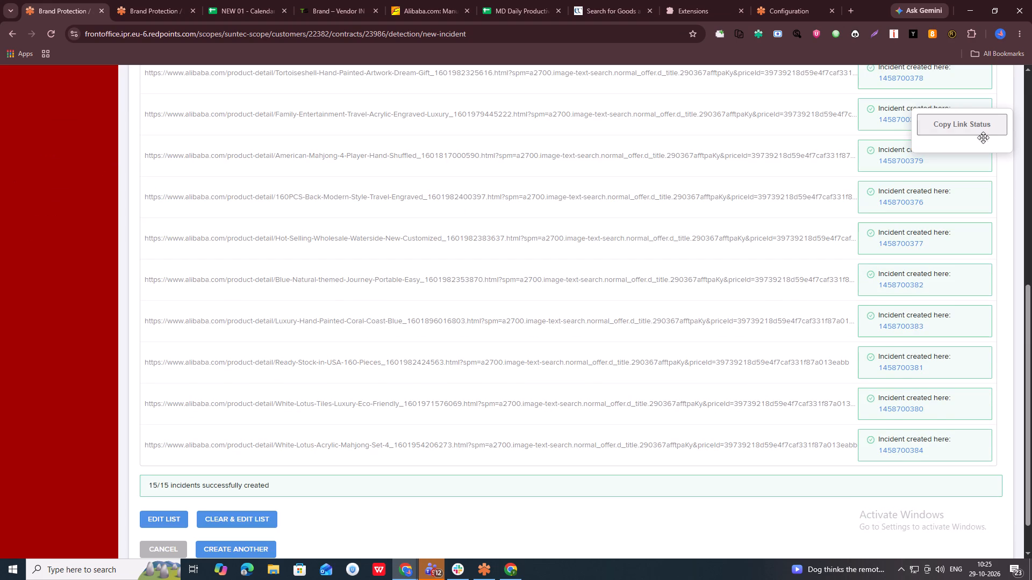
pyautogui.click(956, 117)
pyautogui.hotkey('alt', 'Tab')
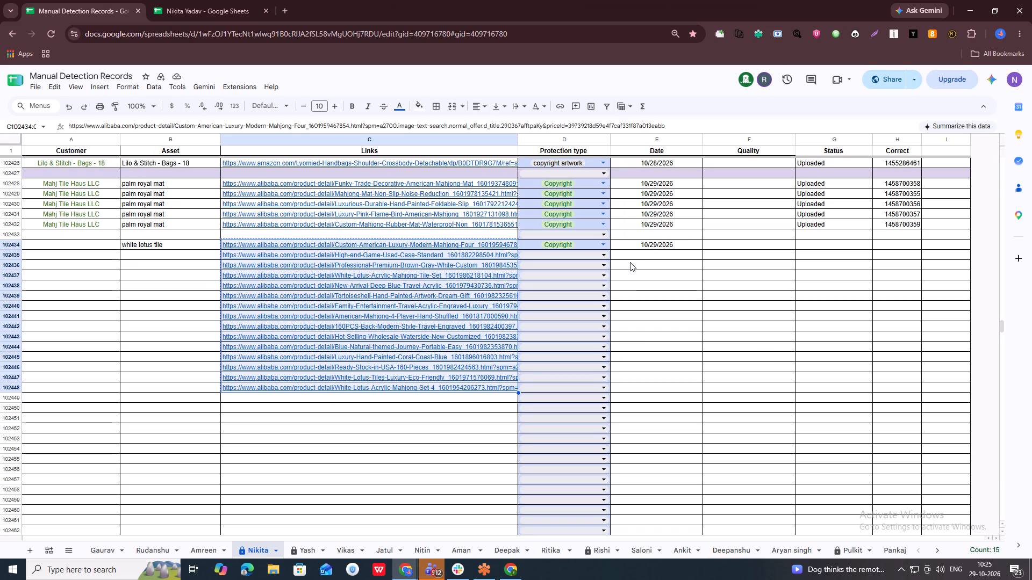
pyautogui.click(733, 237)
pyautogui.hotkey('ctrl', 'v')
# Clear the pasted header cells in row 102433 and the pasted links in the Quality column for rows 102434 to 102448.
pyautogui.press('Left')
pyautogui.press('Right')
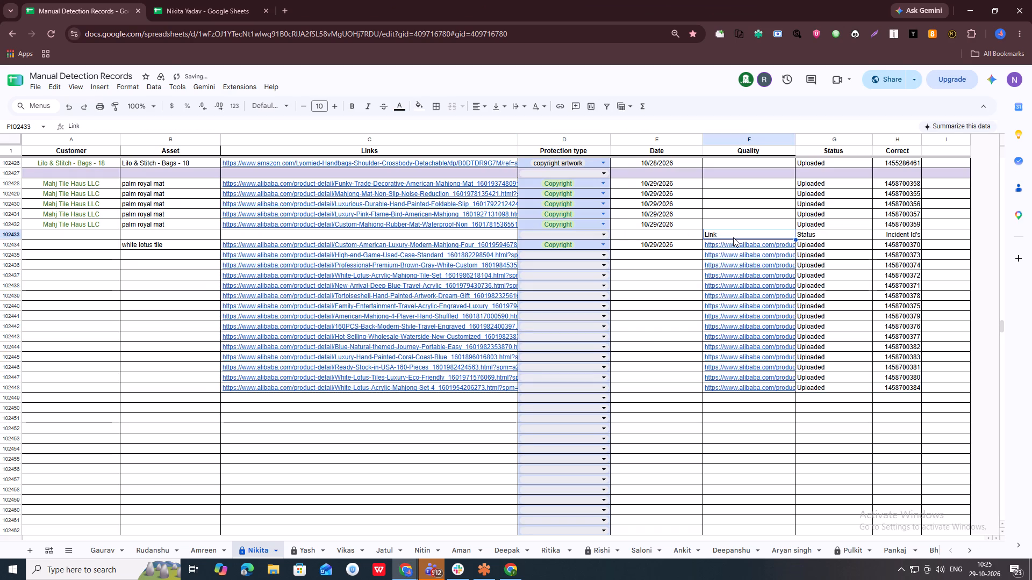
pyautogui.hotkey('shift', 'Right')
pyautogui.hotkey('shift', 'Right')
pyautogui.press('Delete')
pyautogui.press('Down')
pyautogui.hotkey('ctrl', 'shift', 'Down')
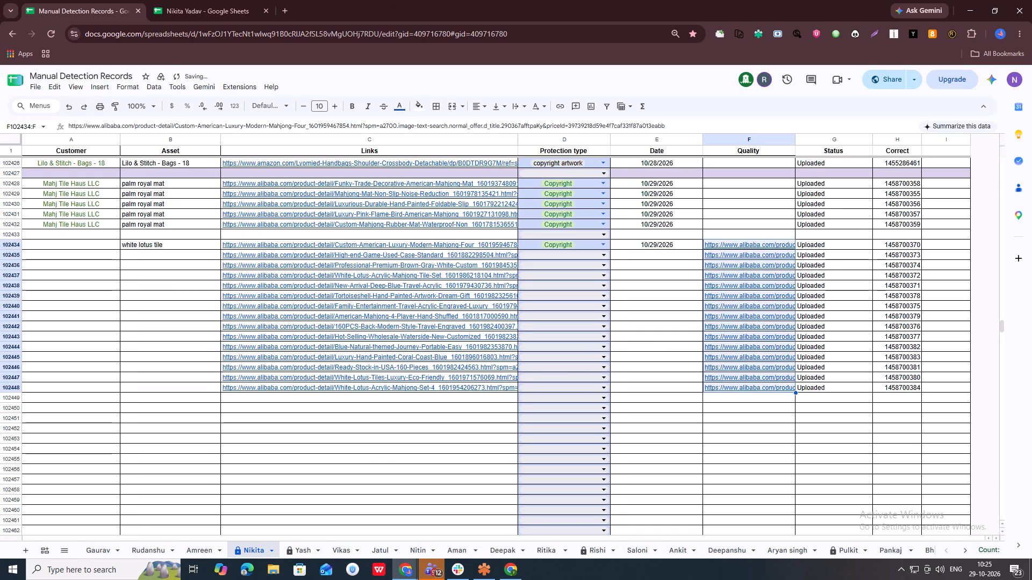
pyautogui.press('Delete')
# Fill the Copyright protection type and the 10/29/2026 date from row 102434 down to row 102448.
pyautogui.press('Left')
pyautogui.hotkey('shift', 'Left')
pyautogui.hotkey('ctrl', 'space')
pyautogui.hotkey('ctrl', 'd')
# Copy the customer Mahj Tile Haus LLC from the palm royal mat rows into the Customer cell of row 102434.
pyautogui.hotkey('ctrl', 'Left')
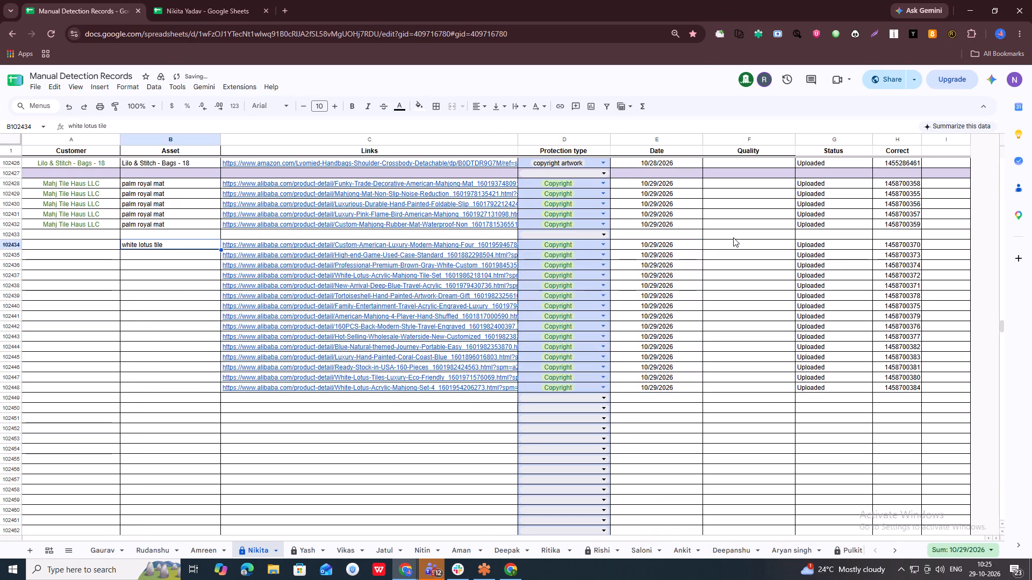
pyautogui.hotkey('ctrl', 'Left')
pyautogui.hotkey('ctrl', 'Up')
pyautogui.hotkey('ctrl', 'c')
pyautogui.press('Down')
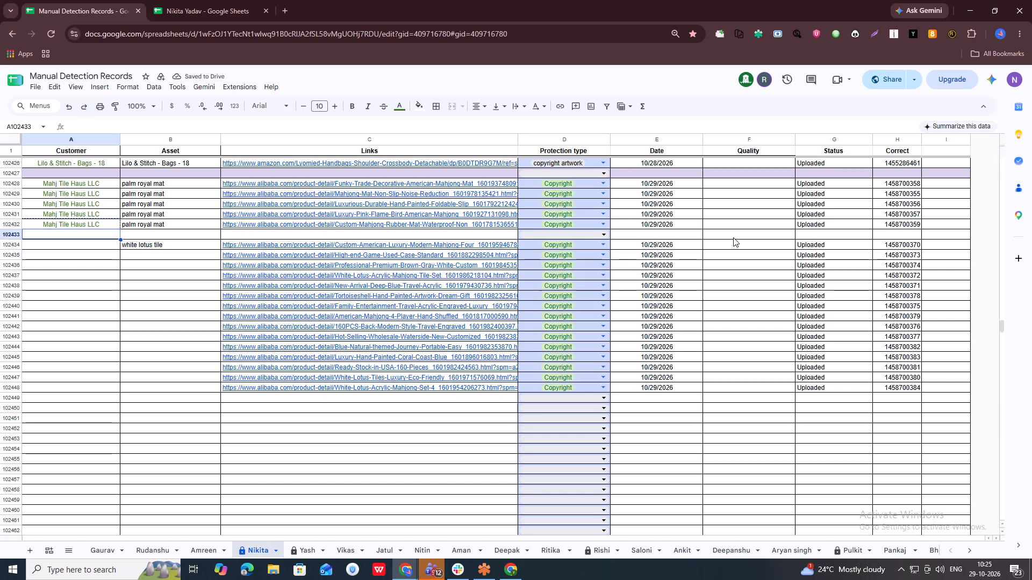
pyautogui.press('Down')
pyautogui.hotkey('ctrl', 'v')
pyautogui.press('Right')
# Start another Red Points incident, replace row 102434's asset with Mahj Tile -28- White Lotus Tiles, and fill Customer and Asset down to row 102448.
pyautogui.hotkey('alt', 'Tab')
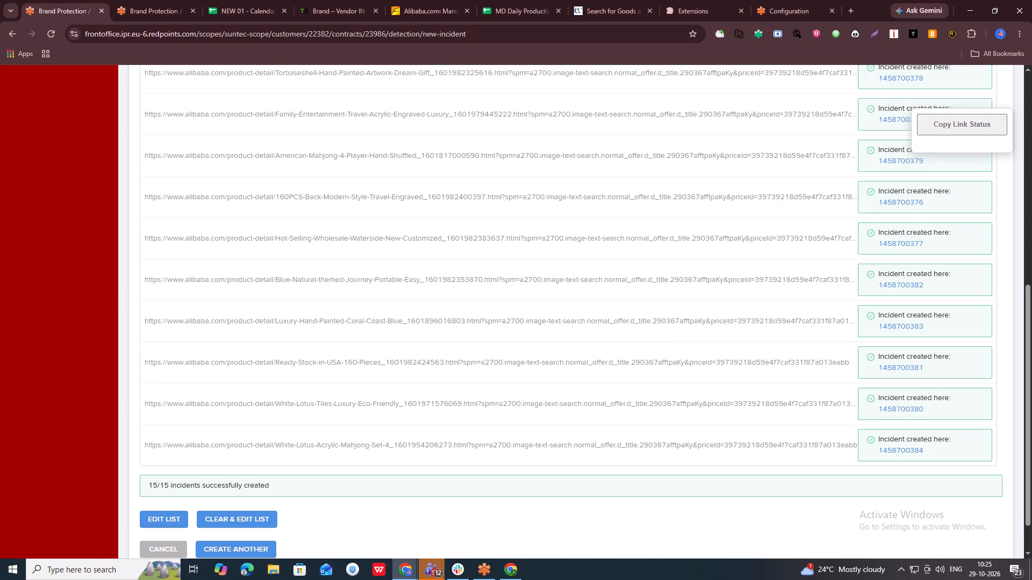
pyautogui.scroll(1, 413, 395)
pyautogui.scroll(-5, 255, 462)
pyautogui.click(248, 480)
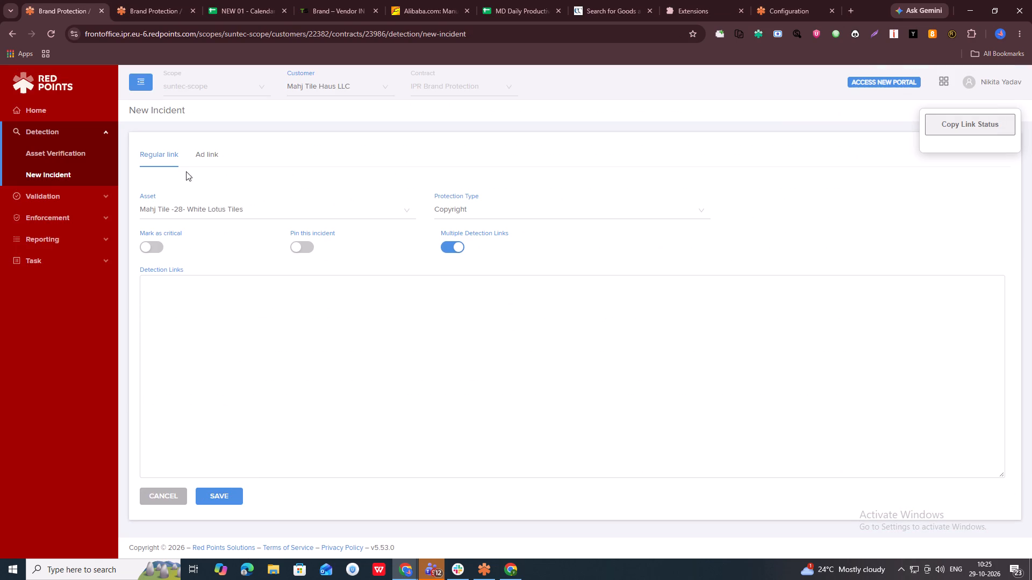
pyautogui.keyDown('alt'); pyautogui.click(201, 206); pyautogui.keyUp('alt')
pyautogui.hotkey('alt', 'Tab')
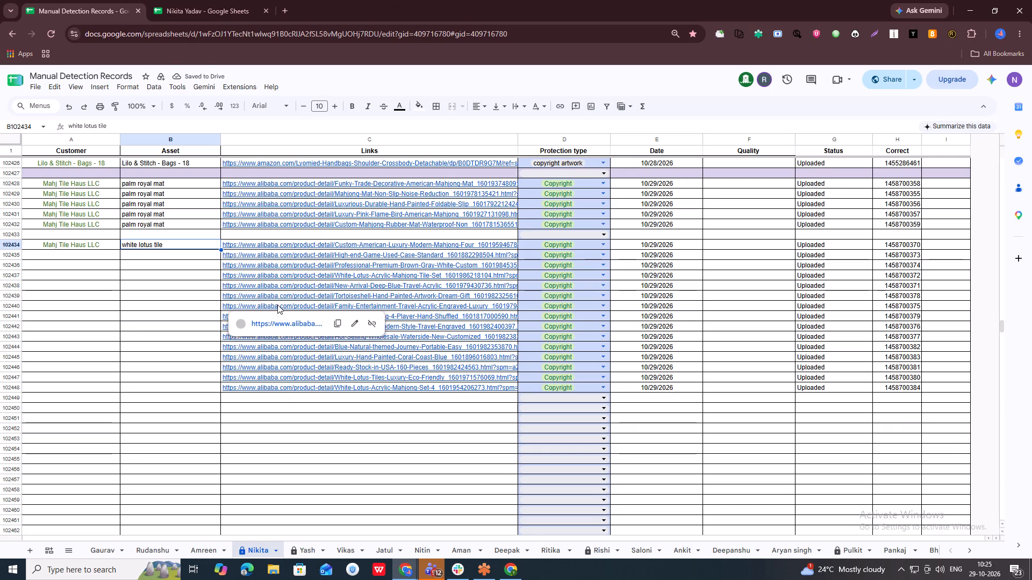
pyautogui.hotkey('ctrl', 'v')
pyautogui.hotkey('shift', 'Left')
pyautogui.hotkey('ctrl', 'space')
pyautogui.hotkey('ctrl', 'd')
pyautogui.press('Right')
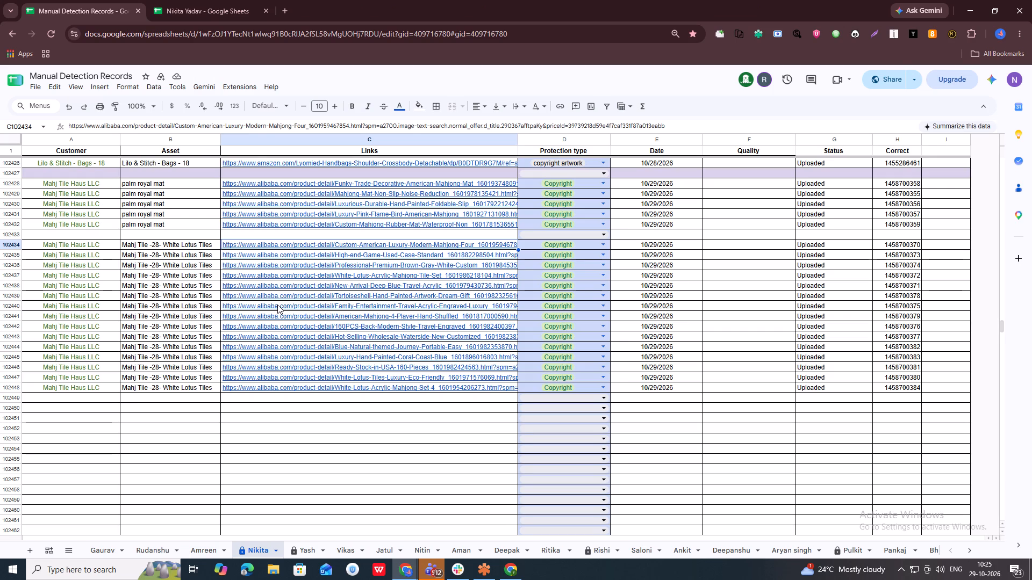
# Run an Alibaba image search with the Imperial Lotus Tiles official image MahjTile154 from the Red Points image library.
pyautogui.click(290, 407)
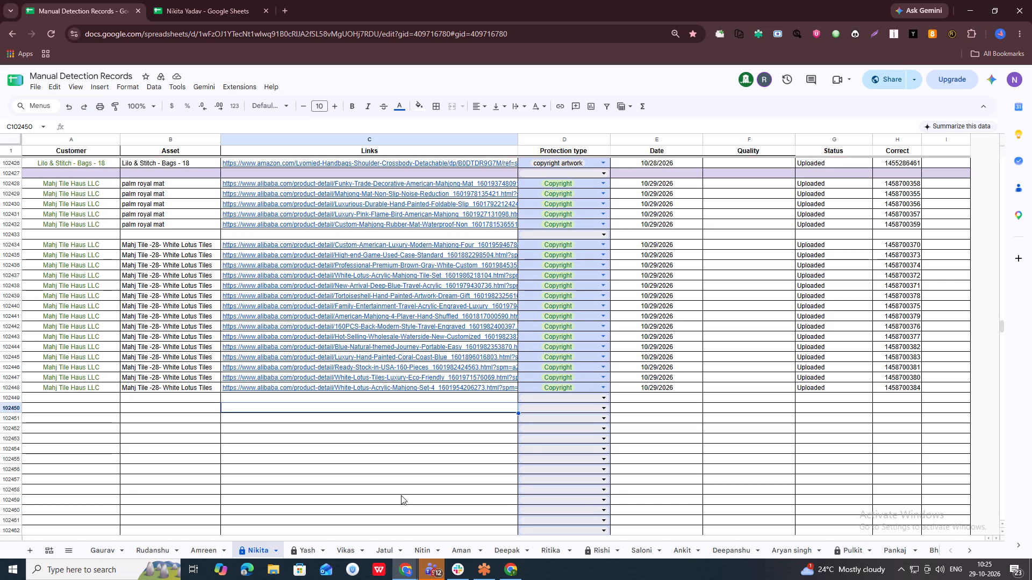
pyautogui.hotkey('alt', 'Tab')
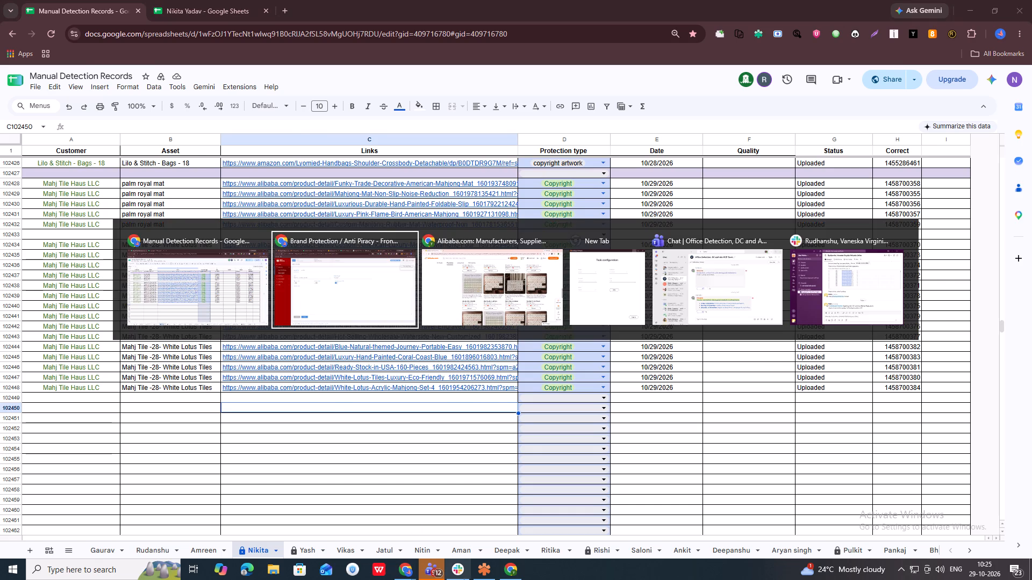
pyautogui.hotkey('alt', 'Tab')
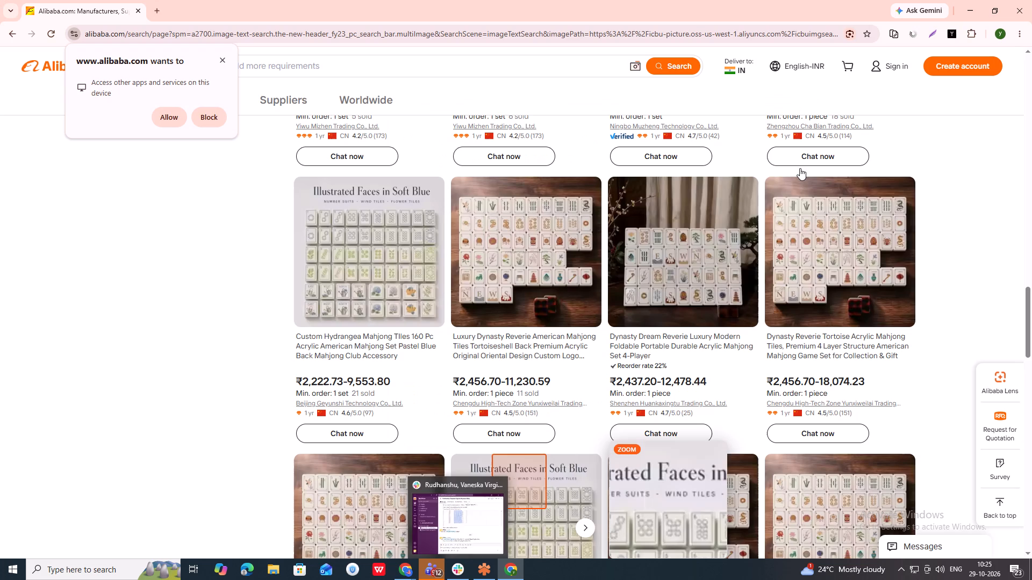
pyautogui.hotkey('alt', 'Tab')
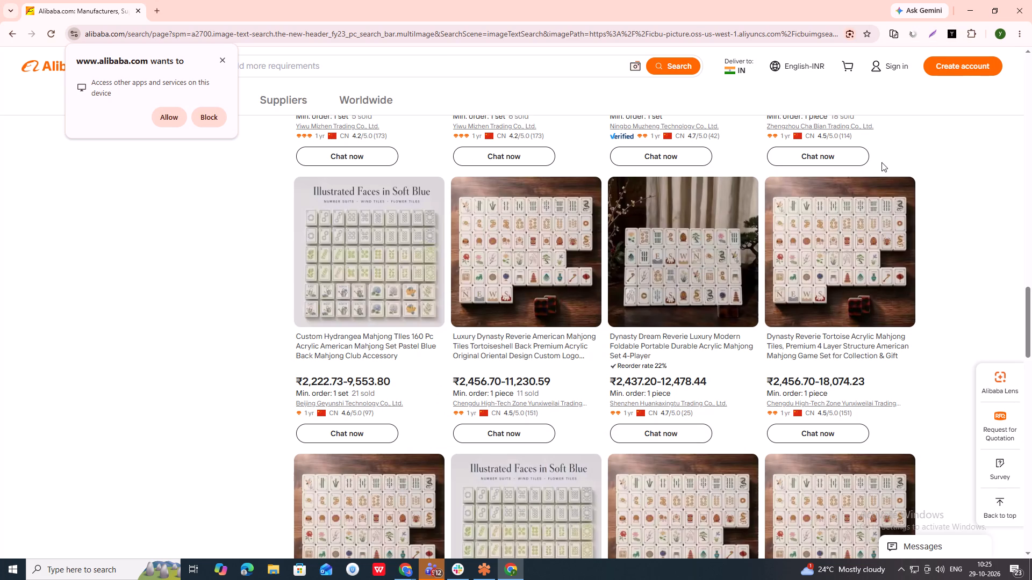
pyautogui.keyDown('alt'); pyautogui.click(490, 298); pyautogui.keyUp('alt')
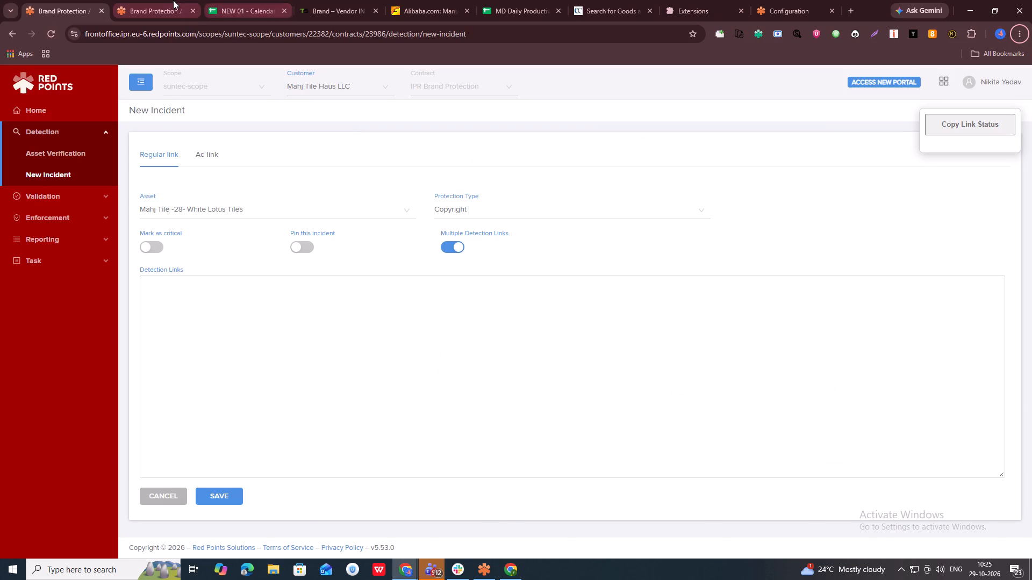
pyautogui.click(171, 0)
pyautogui.scroll(-8, 823, 385)
pyautogui.scroll(-13, 814, 350)
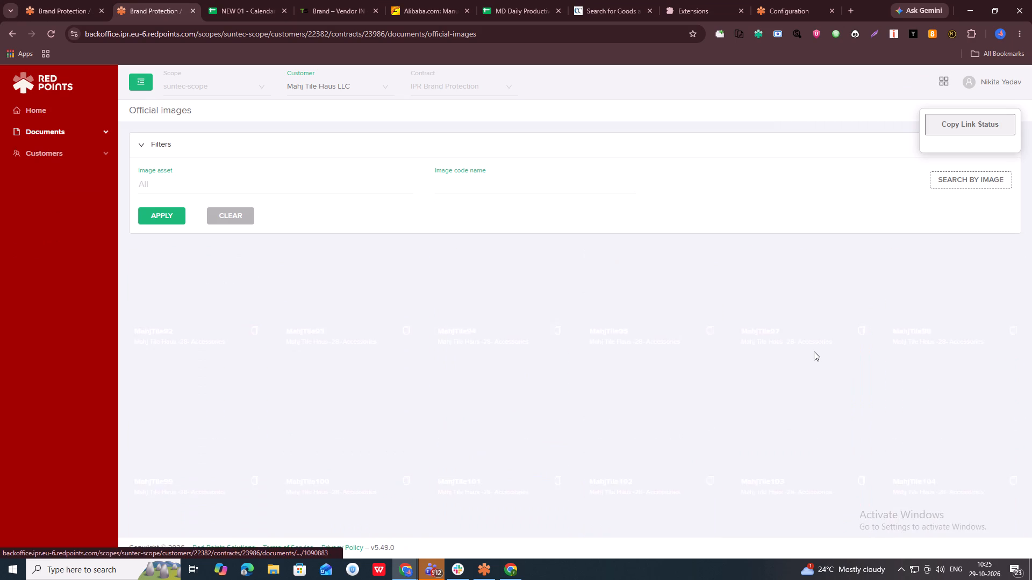
pyautogui.scroll(-3, 814, 351)
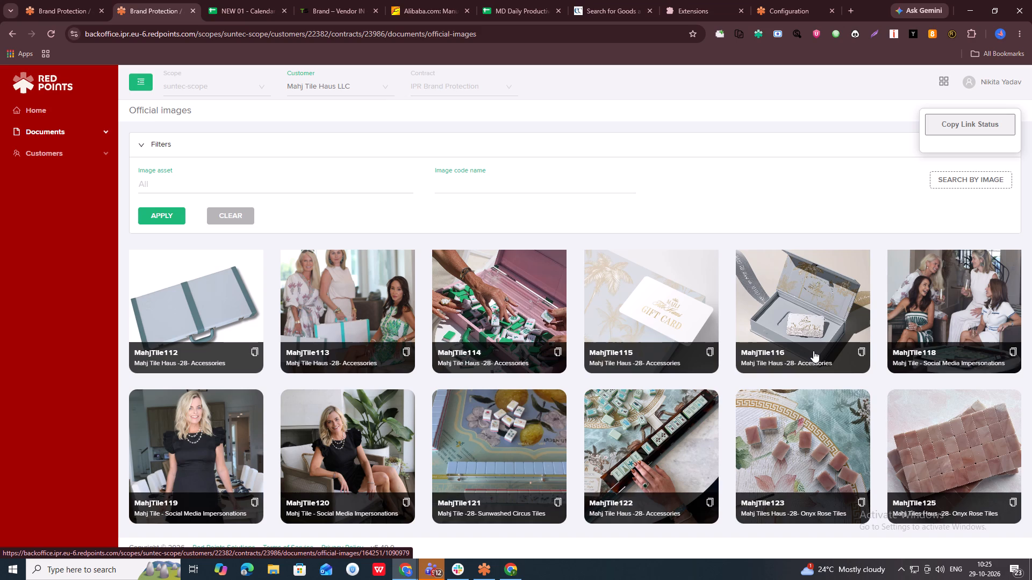
pyautogui.scroll(-8, 812, 365)
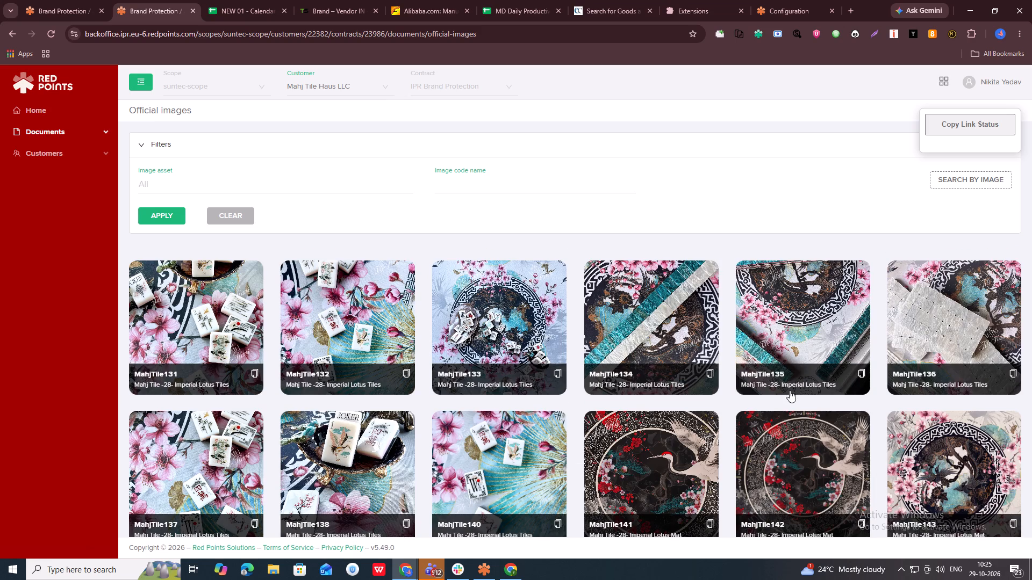
pyautogui.scroll(-4, 769, 397)
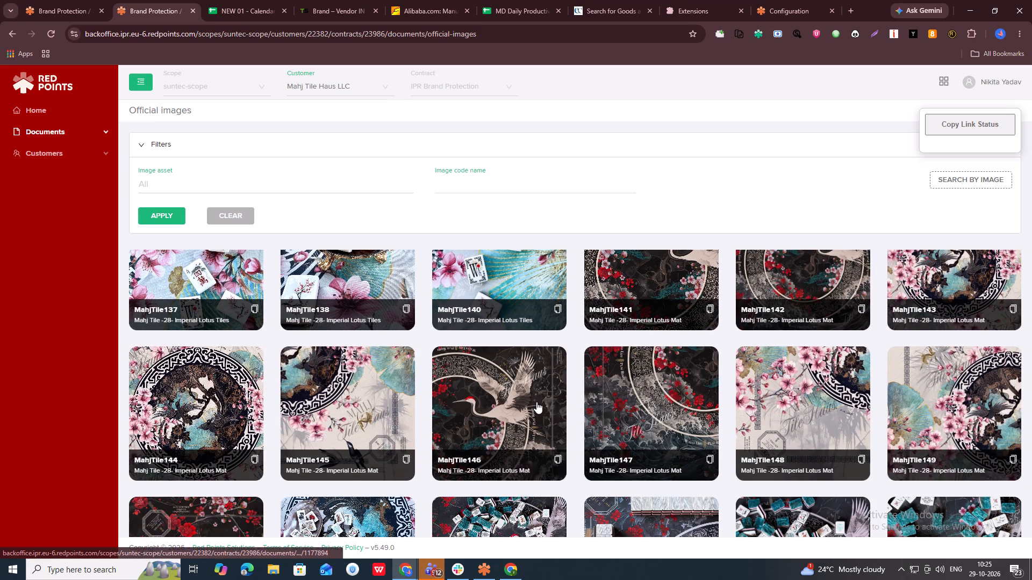
pyautogui.scroll(-3, 630, 409)
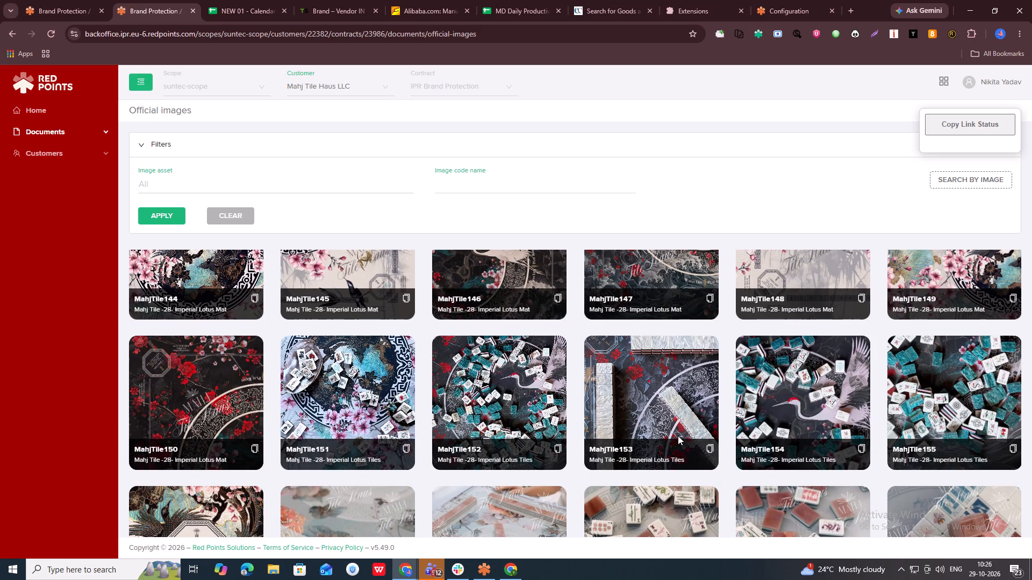
pyautogui.moveTo(805, 412); pyautogui.dragTo(414, 0)
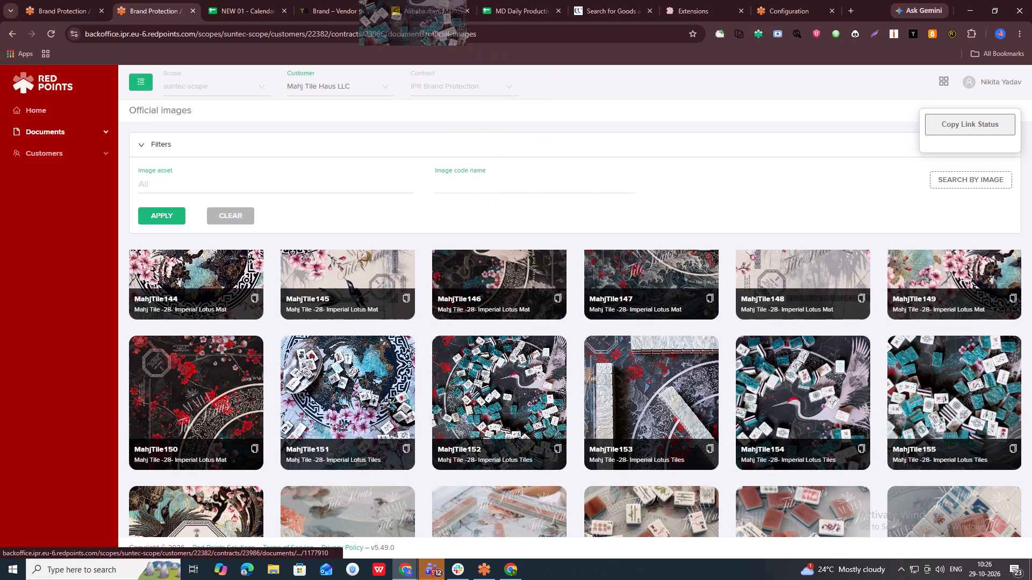
pyautogui.moveTo(414, 0); pyautogui.dragTo(429, 180)
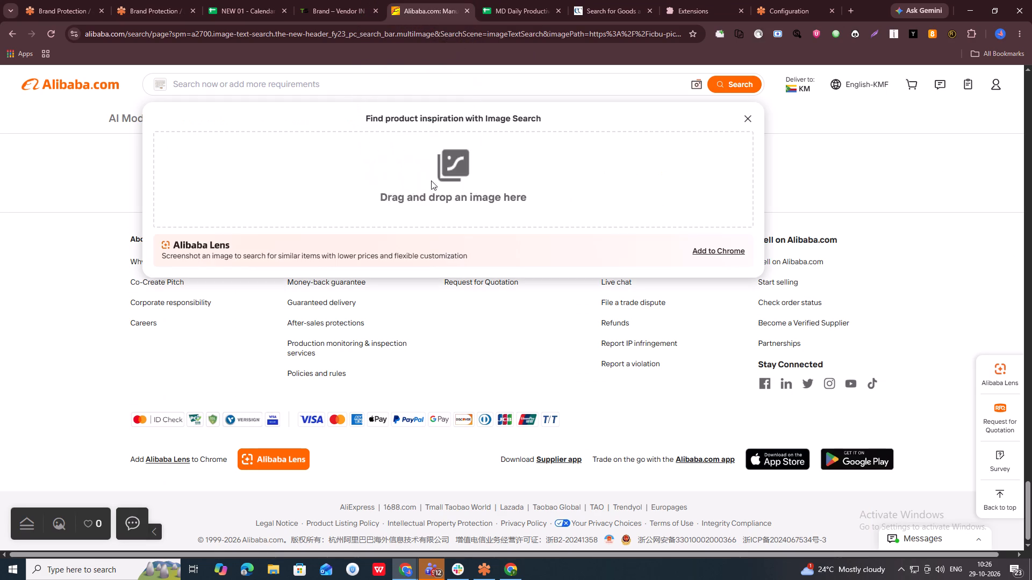
# Stop the running Red Points plugin task, change its asset to the Mahj Tile -28- Imperial L... entry, and restart the Detection task.
pyautogui.click(758, 36)
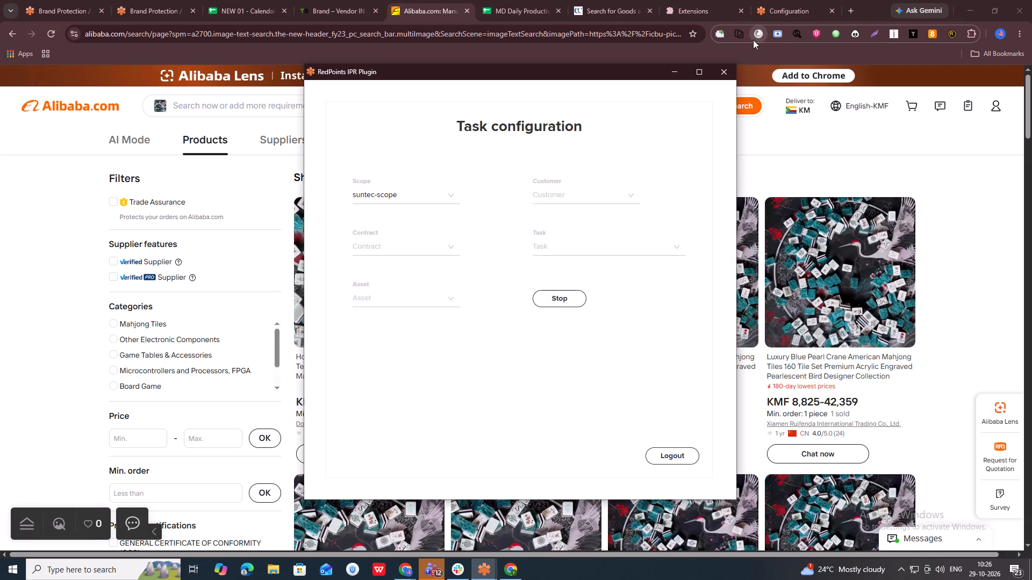
pyautogui.click(552, 299)
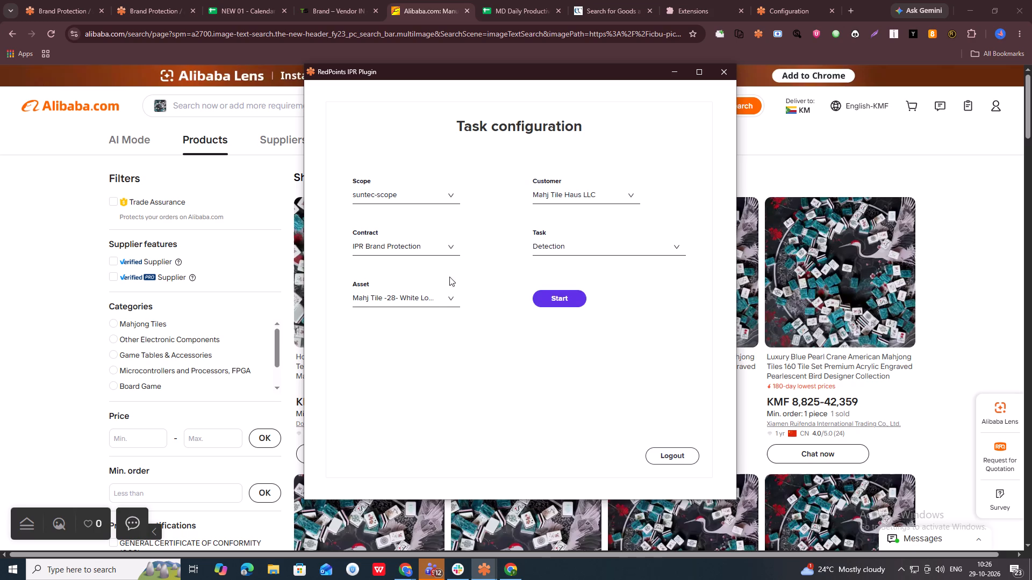
pyautogui.click(396, 297)
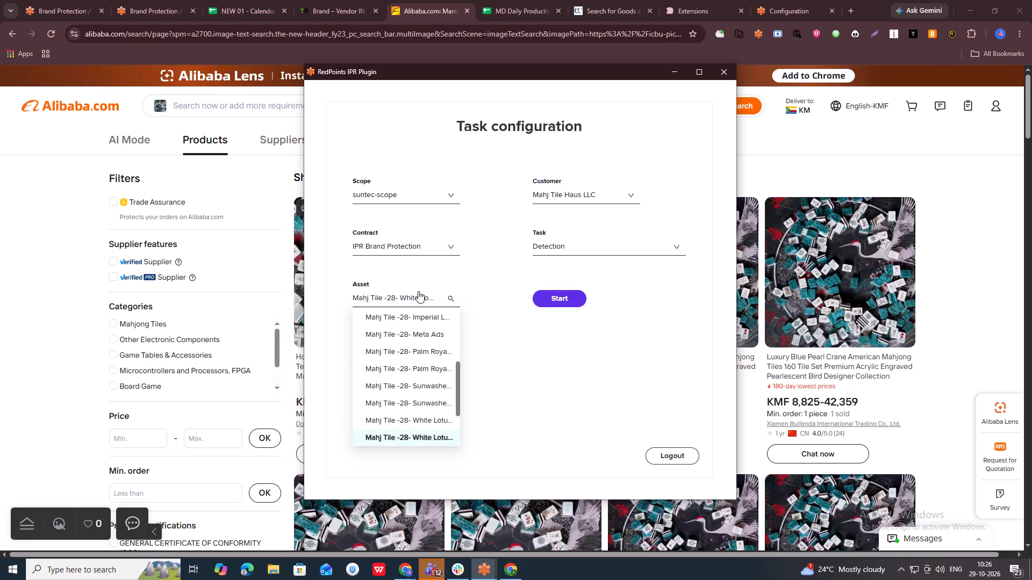
pyautogui.scroll(1, 465, 356)
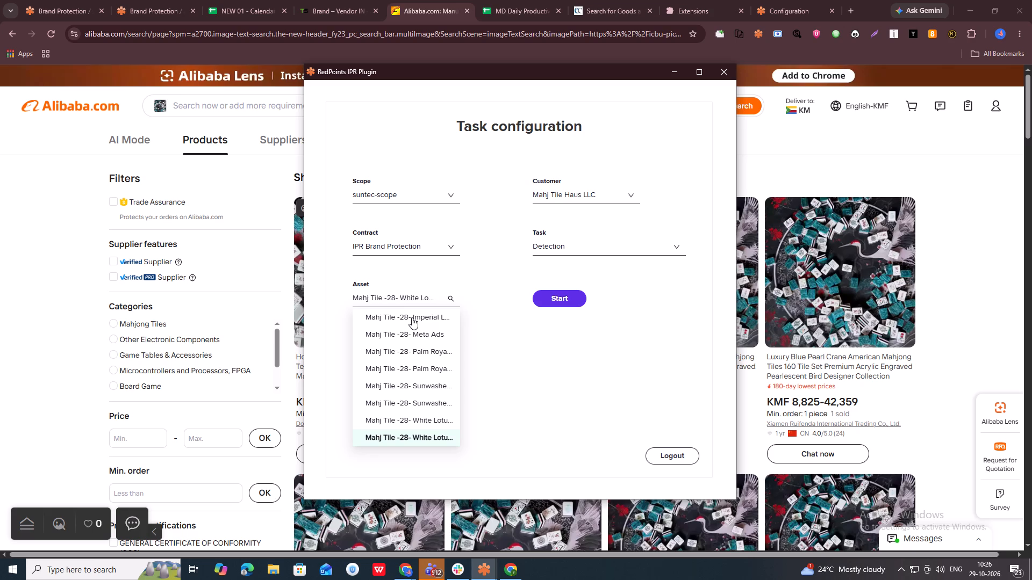
pyautogui.click(412, 317)
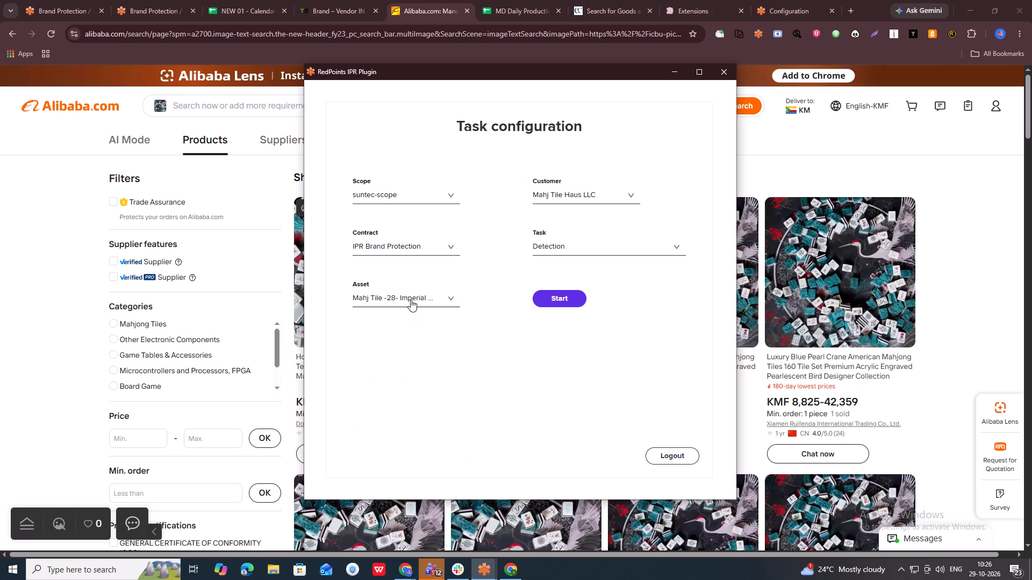
pyautogui.click(577, 298)
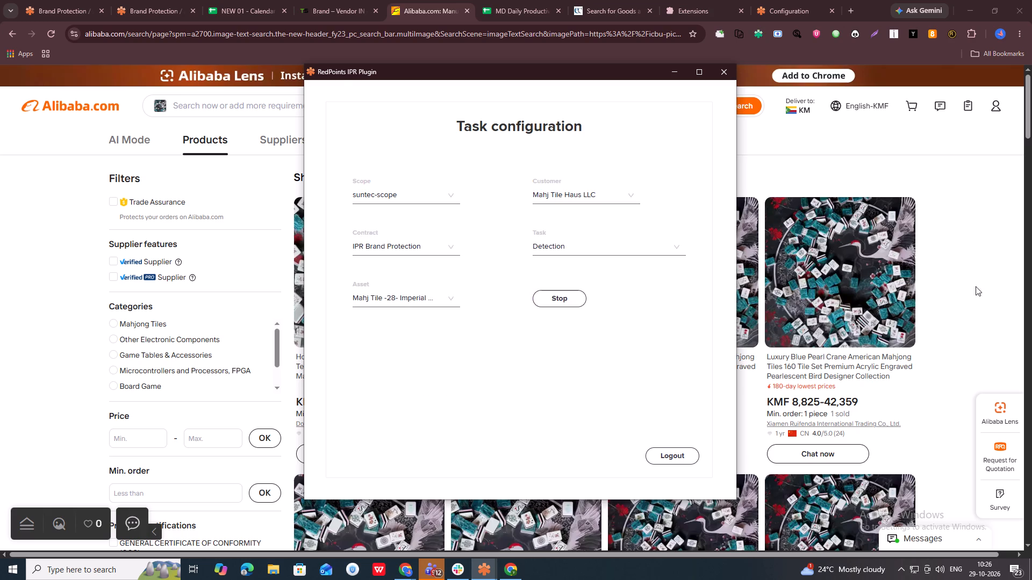
# Find the first unmarked Alibaba result, Modern Luxury Blue Iridescent Four Layer from Shenzhen Heguangji, and record its link in row 102450 of Manual Detection Records.
pyautogui.scroll(-5, 291, 367)
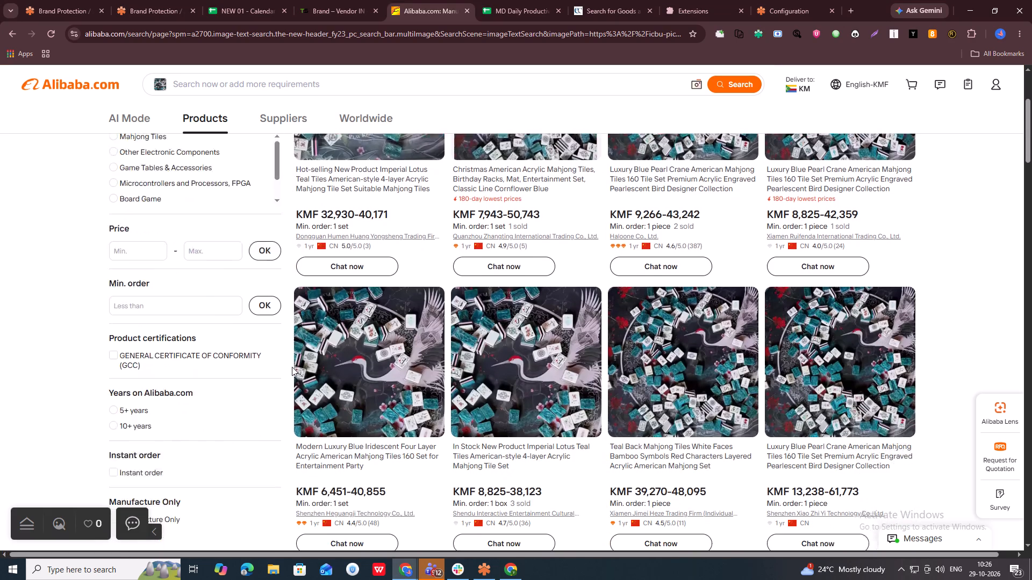
pyautogui.scroll(-1, 292, 367)
pyautogui.scroll(9, 672, 357)
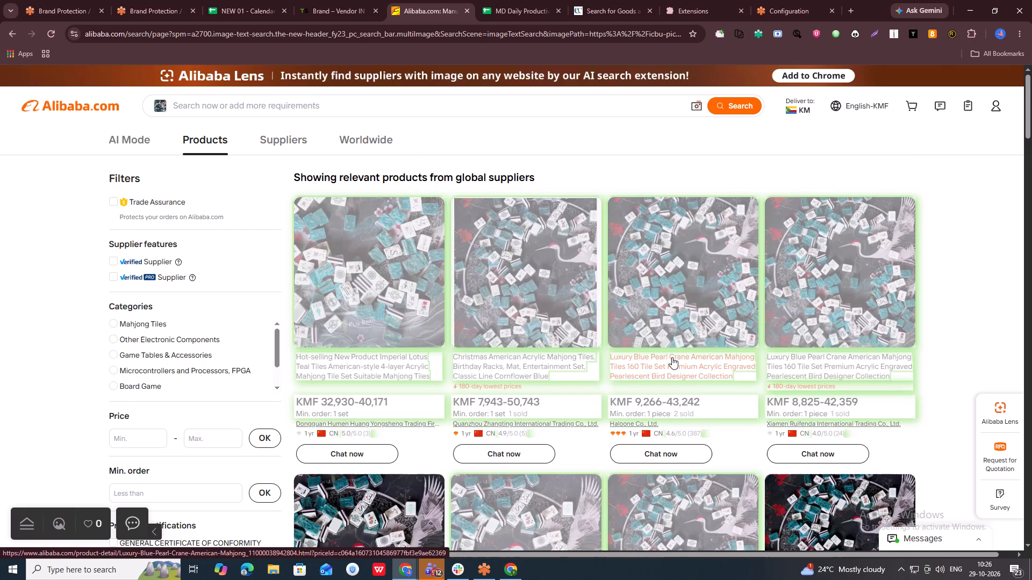
pyautogui.scroll(-5, 664, 386)
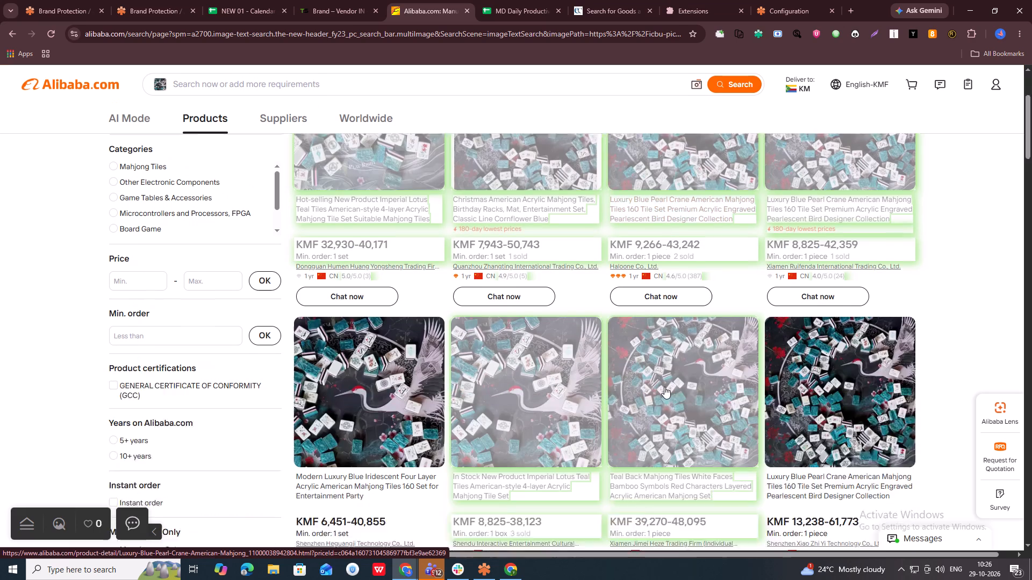
pyautogui.rightClick(382, 374)
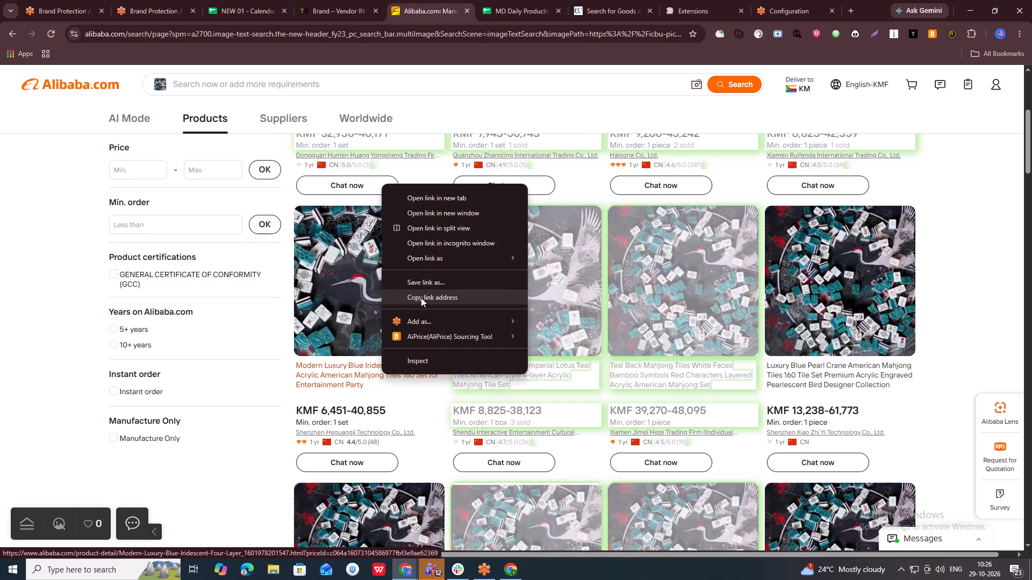
pyautogui.click(421, 298)
pyautogui.hotkey('alt', 'Tab')
pyautogui.hotkey('alt', 'Tab')
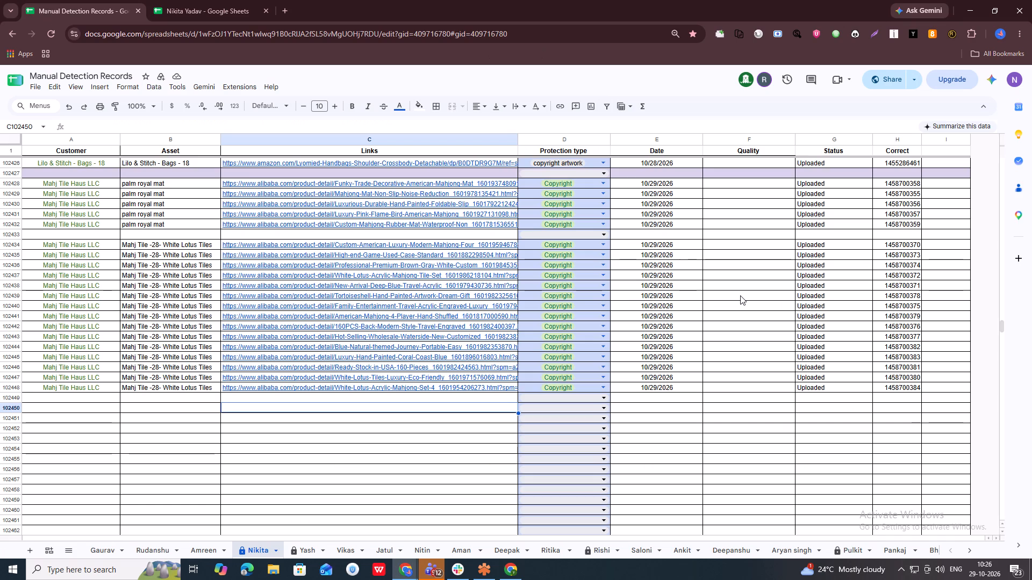
pyautogui.press('Up')
pyautogui.press('Down')
pyautogui.hotkey('ctrl', 'v')
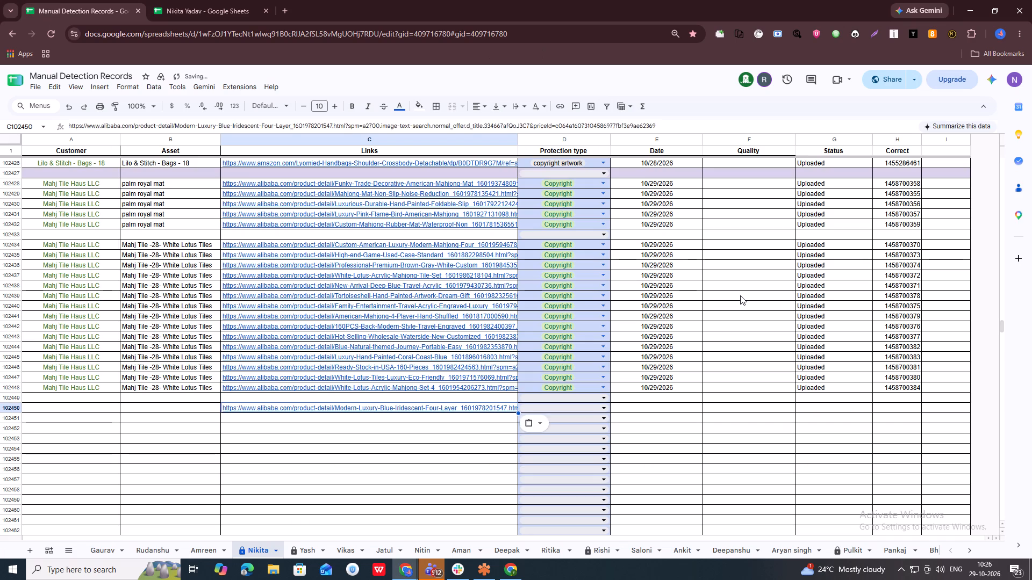
# Enter imperial lotus tile as the Asset for row 102450.
pyautogui.press('Left')
pyautogui.write('imperila')
pyautogui.press('BackSpace')
pyautogui.press('BackSpace')
pyautogui.write('al lotus tile')
pyautogui.press('Right')
pyautogui.press('Down')
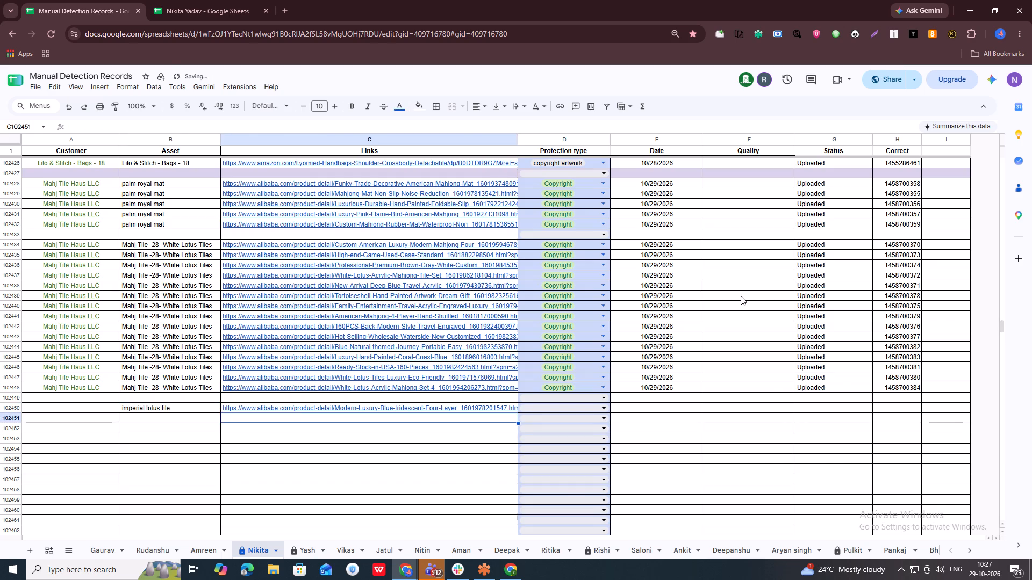
# Record the link of the unmarked Luxury Blue Pearl Crane listing beside the Teal Back Mahjong Tiles result in the Links column, row 102451.
pyautogui.hotkey('alt', 'Tab')
pyautogui.rightClick(864, 380)
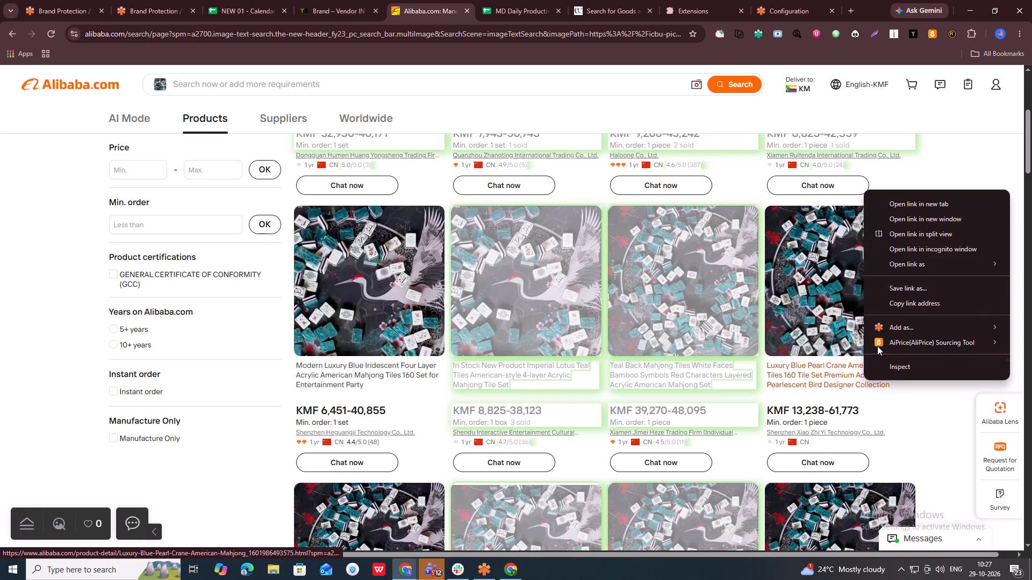
pyautogui.click(904, 299)
pyautogui.hotkey('alt', 'Tab')
pyautogui.hotkey('ctrl', 'v')
pyautogui.press('Down')
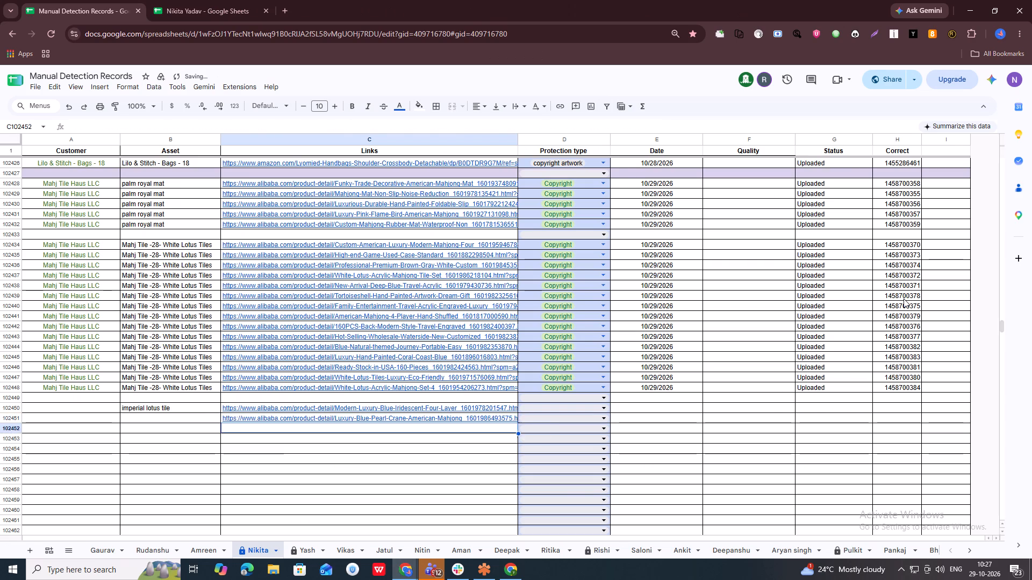
# Record the link of Shenzhen Xiao Zhi Yi's other unmarked Luxury Blue Pearl Crane listing, one result row further down, in row 102452.
pyautogui.hotkey('alt', 'Tab')
pyautogui.press('Down')
pyautogui.scroll(-4, 742, 332)
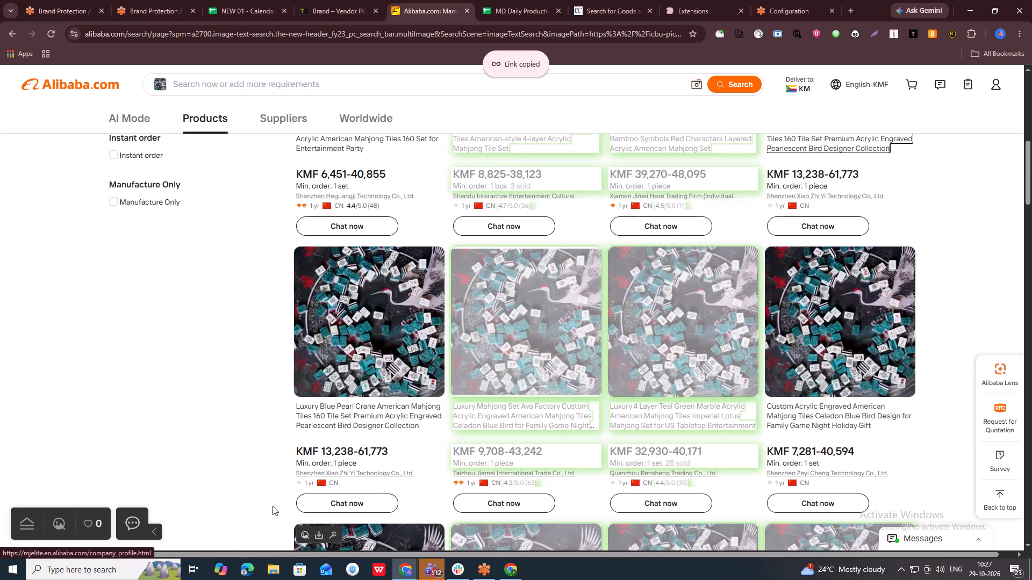
pyautogui.rightClick(347, 413)
pyautogui.click(388, 334)
pyautogui.hotkey('alt', 'Tab')
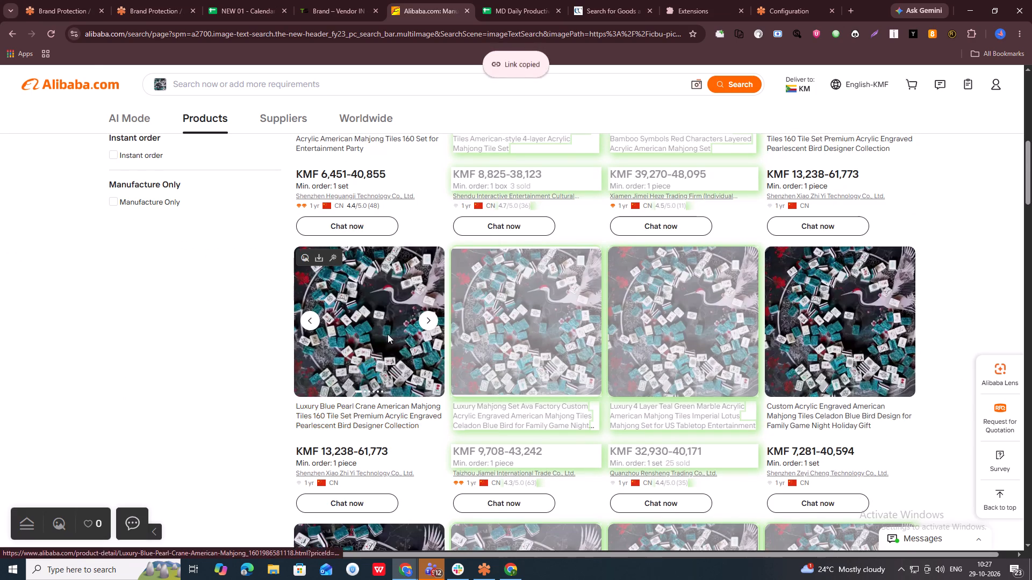
pyautogui.hotkey('ctrl', 'v')
pyautogui.press('Down')
# Record the link of Shenzhen Zeyi Cheng's Custom Acrylic Engraved American Mahjong Tiles listing in row 102453.
pyautogui.hotkey('alt', 'Tab')
pyautogui.press('Right')
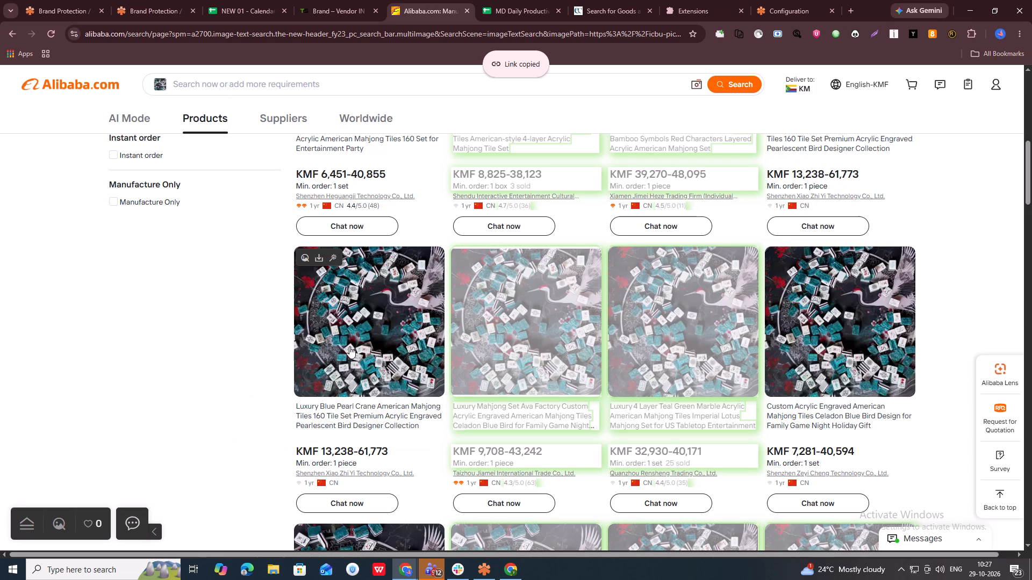
pyautogui.rightClick(814, 415)
pyautogui.click(855, 333)
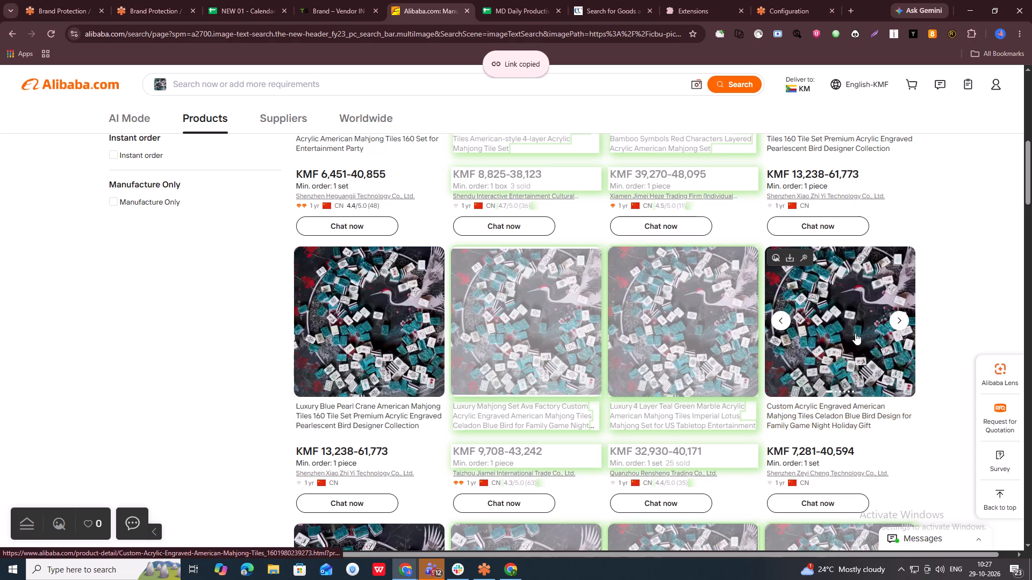
pyautogui.hotkey('alt', 'Tab')
pyautogui.hotkey('ctrl', 'v')
pyautogui.press('Down')
# Record the link of Shenzhen Heguangji's American Mahjong 160 Tiles Set Blue listing in row 102454.
pyautogui.hotkey('alt', 'Tab')
pyautogui.press('Down')
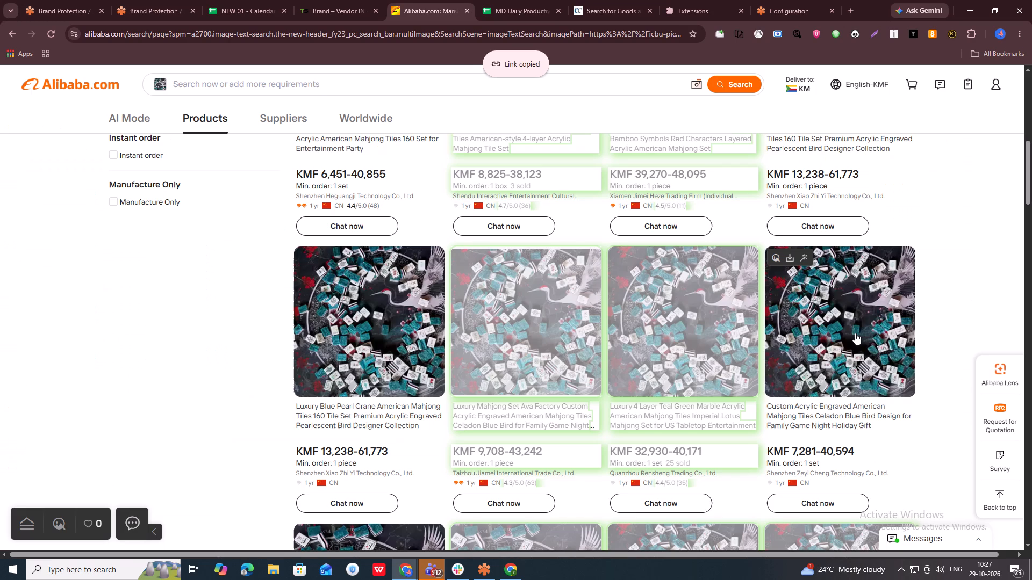
pyautogui.scroll(-4, 775, 384)
pyautogui.rightClick(369, 458)
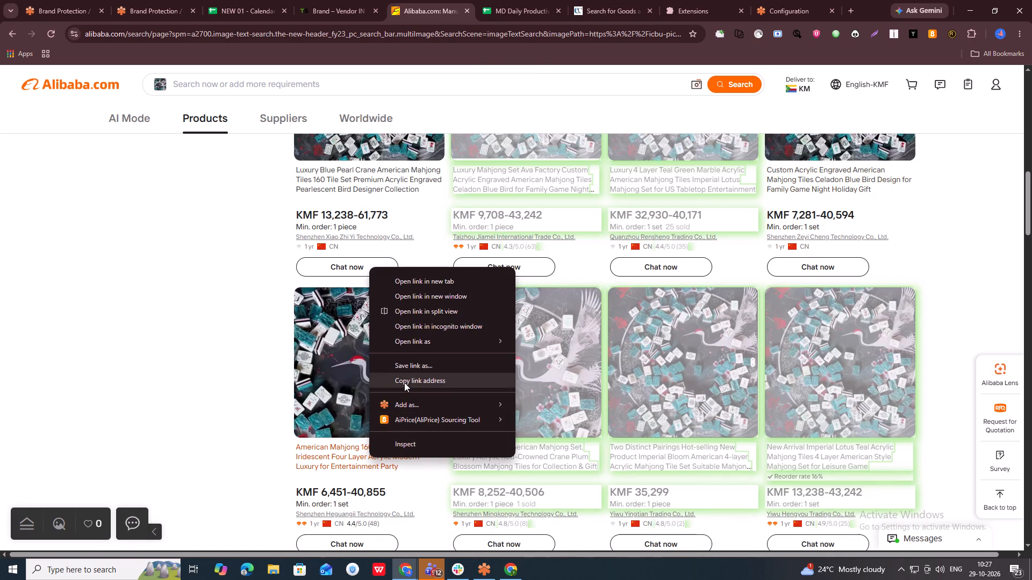
pyautogui.click(404, 382)
pyautogui.hotkey('alt', 'Tab')
pyautogui.hotkey('ctrl', 'v')
pyautogui.press('Down')
# Record the link of Shenzhen Baihui Zebang's Custom Acrylic Engraved American Mahjong Tiles listing in row 102455.
pyautogui.hotkey('alt', 'Tab')
pyautogui.press('Down')
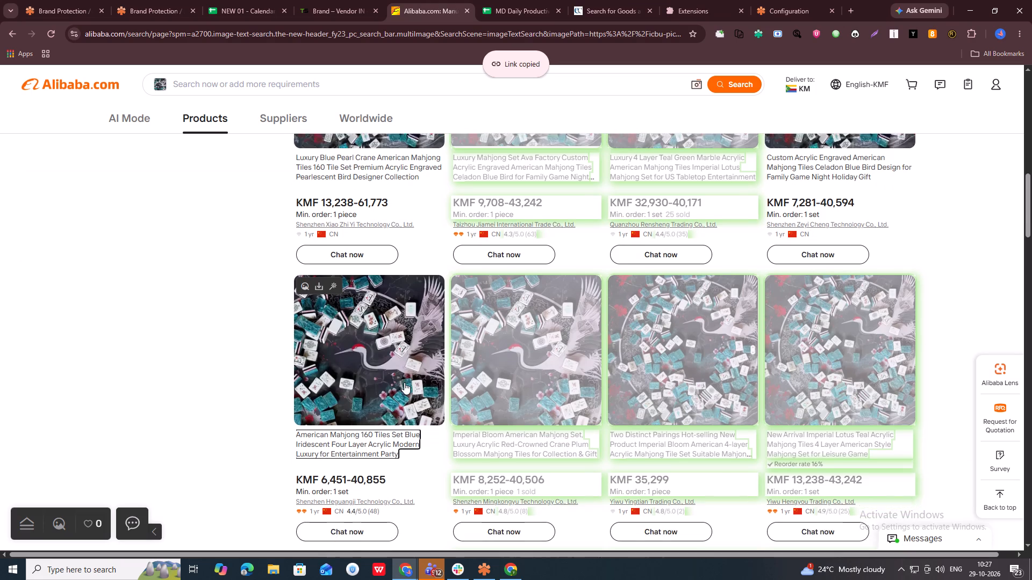
pyautogui.scroll(-5, 404, 382)
pyautogui.rightClick(370, 438)
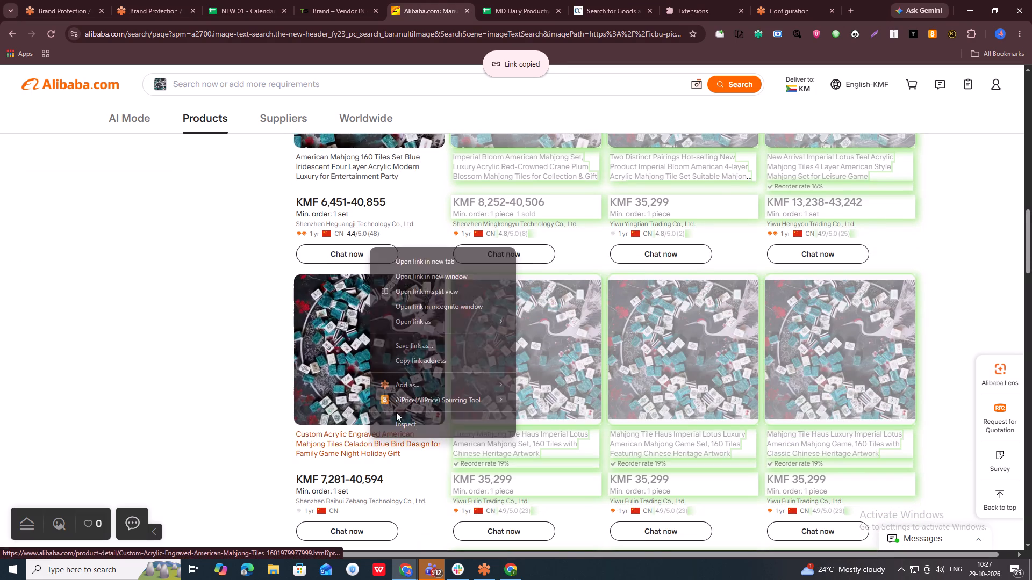
pyautogui.click(427, 363)
pyautogui.hotkey('alt', 'Tab')
pyautogui.hotkey('ctrl', 'v')
pyautogui.press('Down')
# Record the link of Yiwu Fulin Trading's unmarked Imperial Lotus American Mahjong Game Set listing in row 102456.
pyautogui.hotkey('alt', 'Tab')
pyautogui.press('Down')
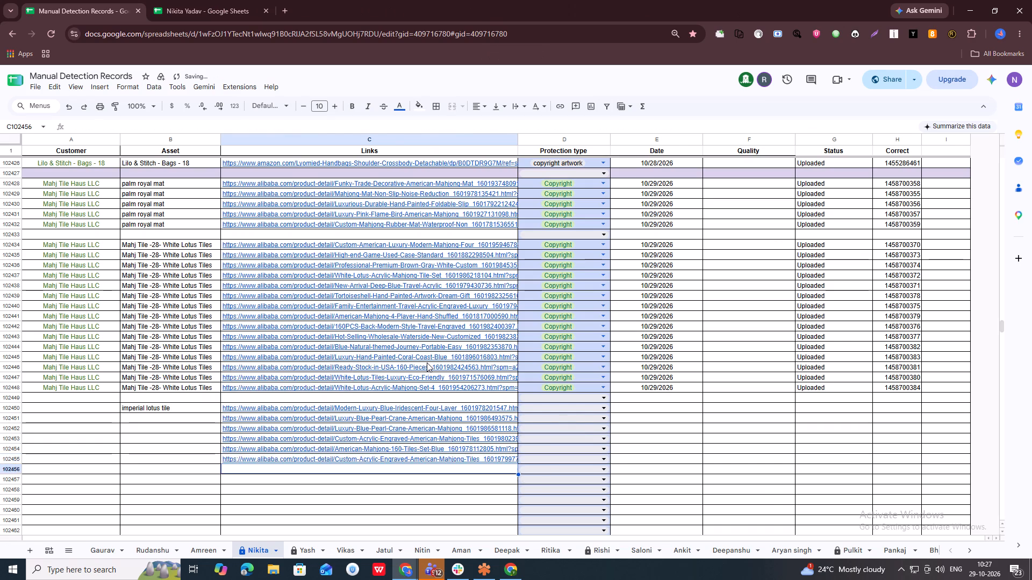
pyautogui.scroll(-6, 428, 363)
pyautogui.rightClick(386, 369)
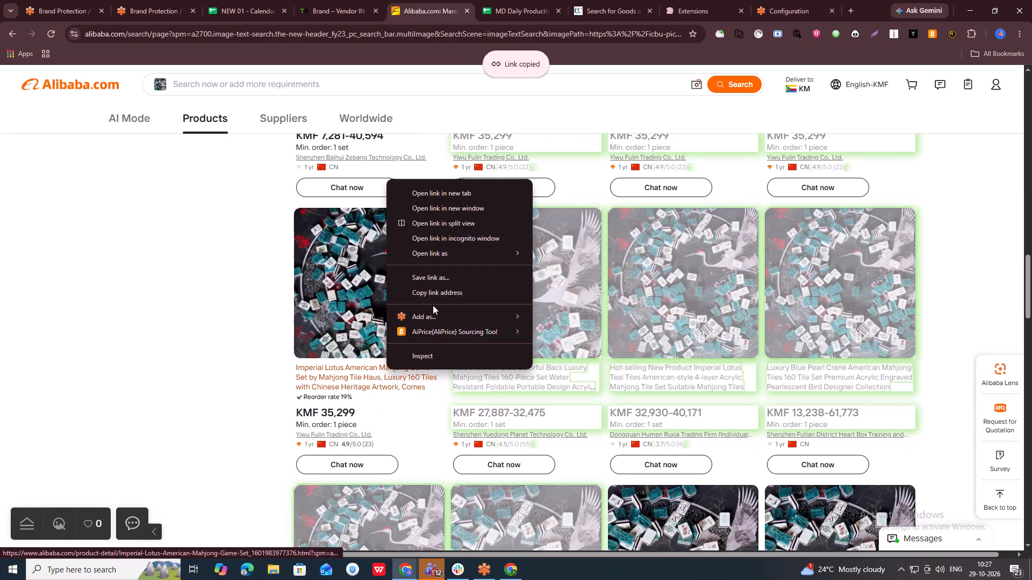
pyautogui.click(434, 295)
pyautogui.hotkey('alt', 'Tab')
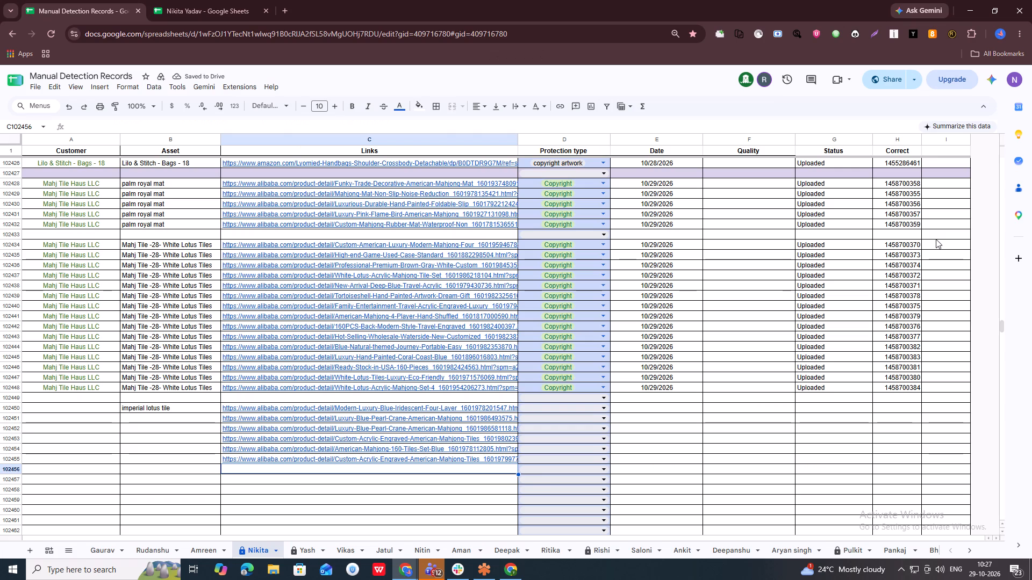
pyautogui.hotkey('ctrl', 'v')
pyautogui.press('Down')
# Record the link of Shenzhen Linyuntong's American Mahjong 160 Tiles Set Blue listing priced KMF 6,354-40,241 in row 102457.
pyautogui.hotkey('alt', 'Tab')
pyautogui.press('Down')
pyautogui.scroll(-4, 873, 244)
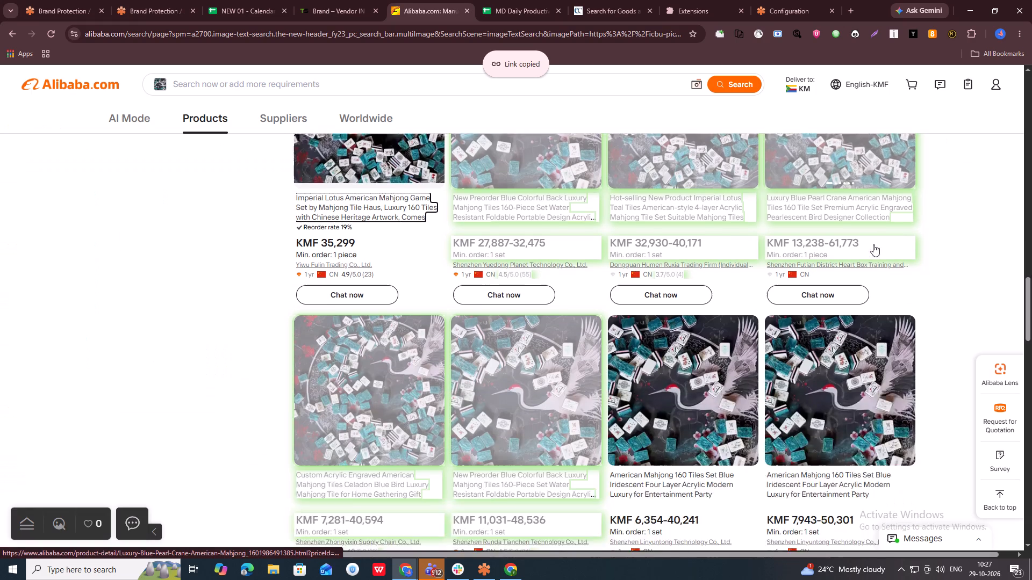
pyautogui.rightClick(679, 418)
pyautogui.click(709, 340)
pyautogui.hotkey('alt', 'Tab')
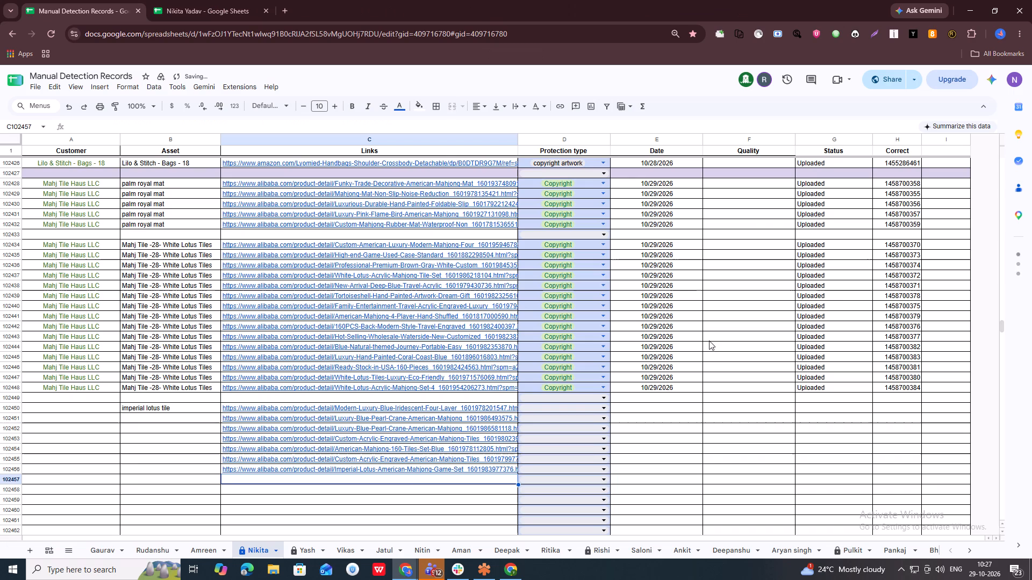
pyautogui.hotkey('ctrl', 'v')
pyautogui.press('Down')
# Record the link of Shenzhen Linyuntong's American Mahjong 160 Tiles Set Blue listing priced KMF 7,943-50,301 in row 102458 and go to row 102459.
pyautogui.hotkey('alt', 'Tab')
pyautogui.press('Right')
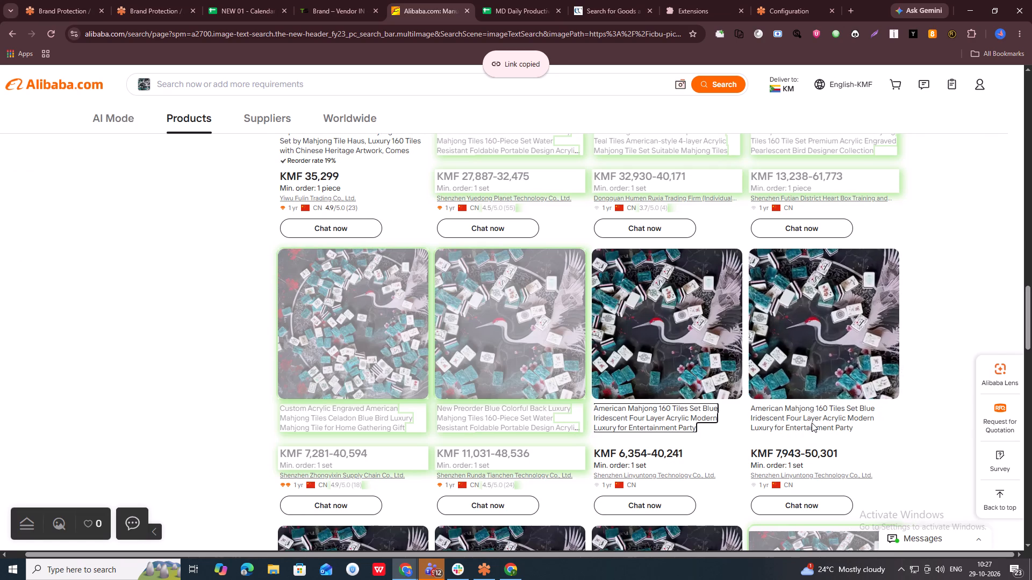
pyautogui.rightClick(812, 423)
pyautogui.rightClick(791, 425)
pyautogui.click(828, 348)
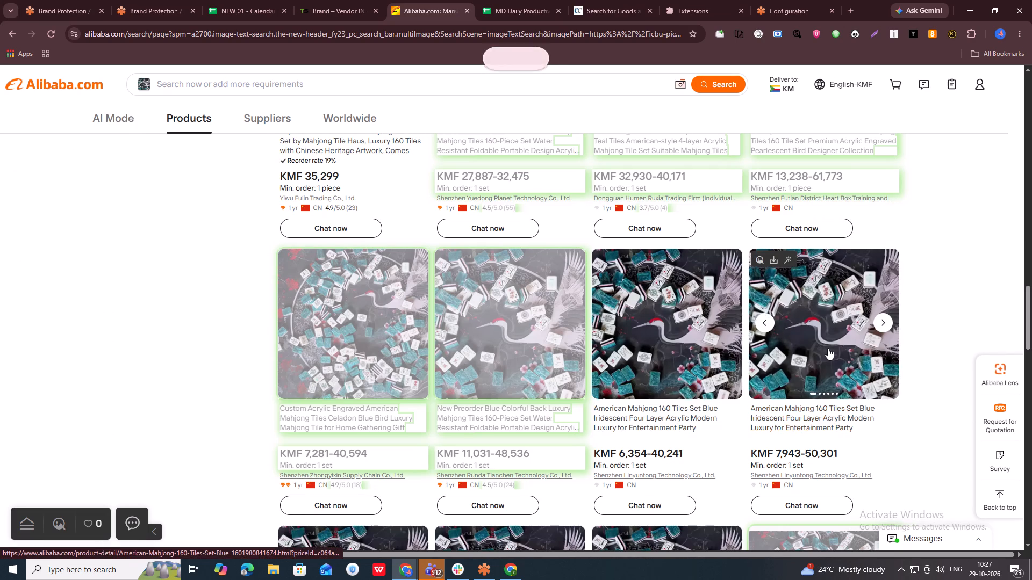
pyautogui.hotkey('alt', 'Tab')
pyautogui.hotkey('ctrl', 'v')
pyautogui.press('Down')
pyautogui.hotkey('alt', 'Tab')
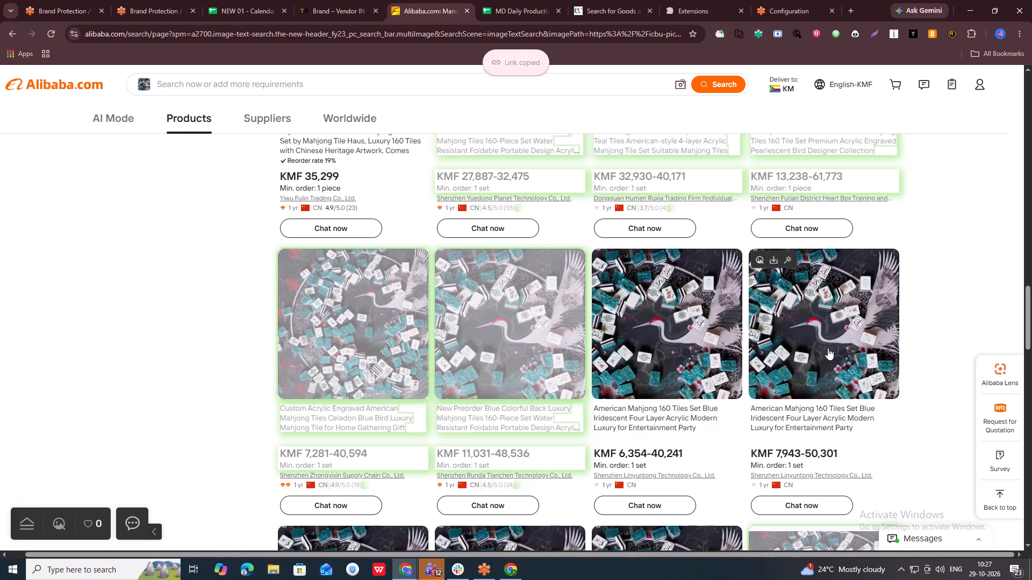
pyautogui.hotkey('alt', 'Tab')
pyautogui.press('Down')
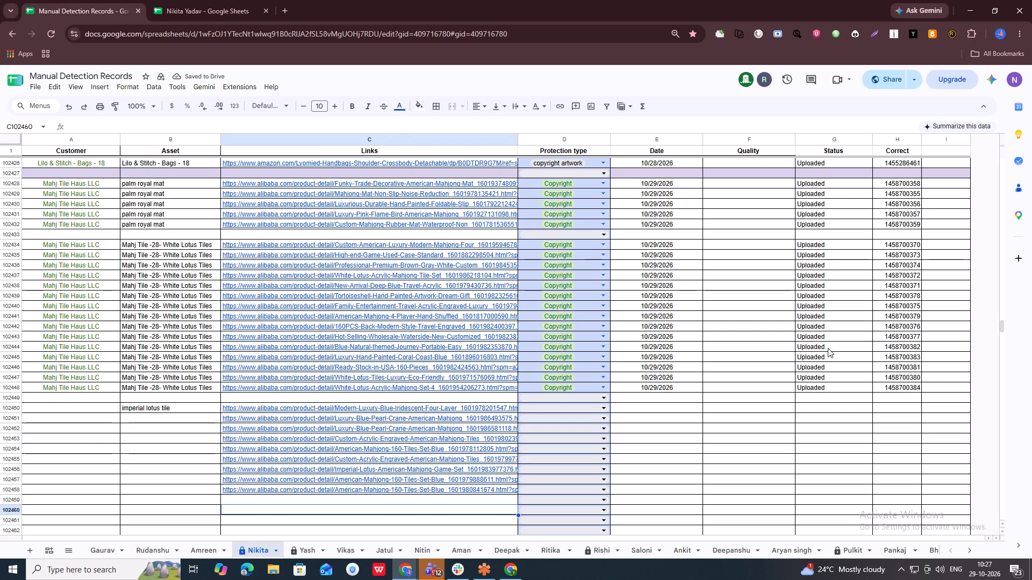
pyautogui.press('Up')
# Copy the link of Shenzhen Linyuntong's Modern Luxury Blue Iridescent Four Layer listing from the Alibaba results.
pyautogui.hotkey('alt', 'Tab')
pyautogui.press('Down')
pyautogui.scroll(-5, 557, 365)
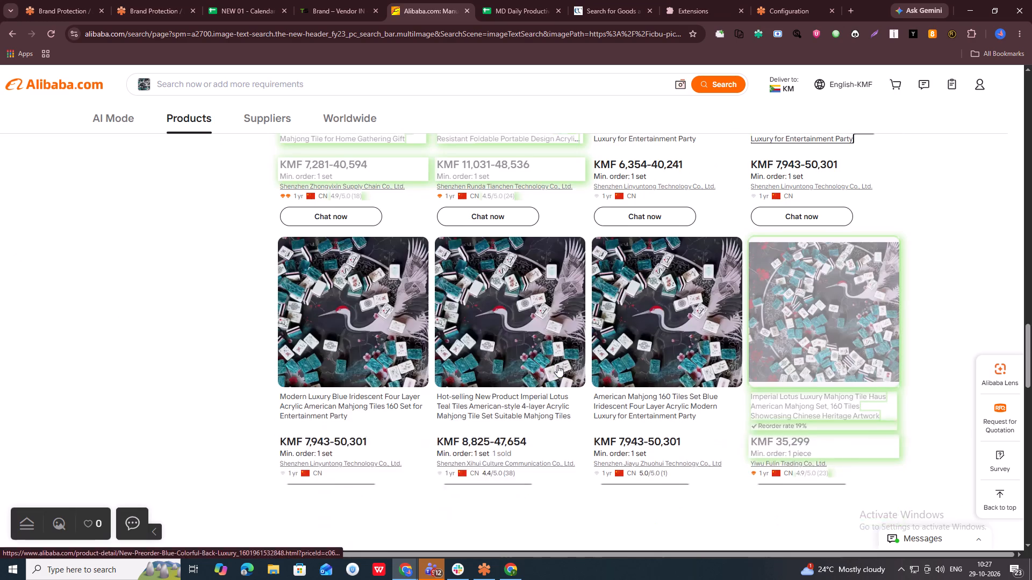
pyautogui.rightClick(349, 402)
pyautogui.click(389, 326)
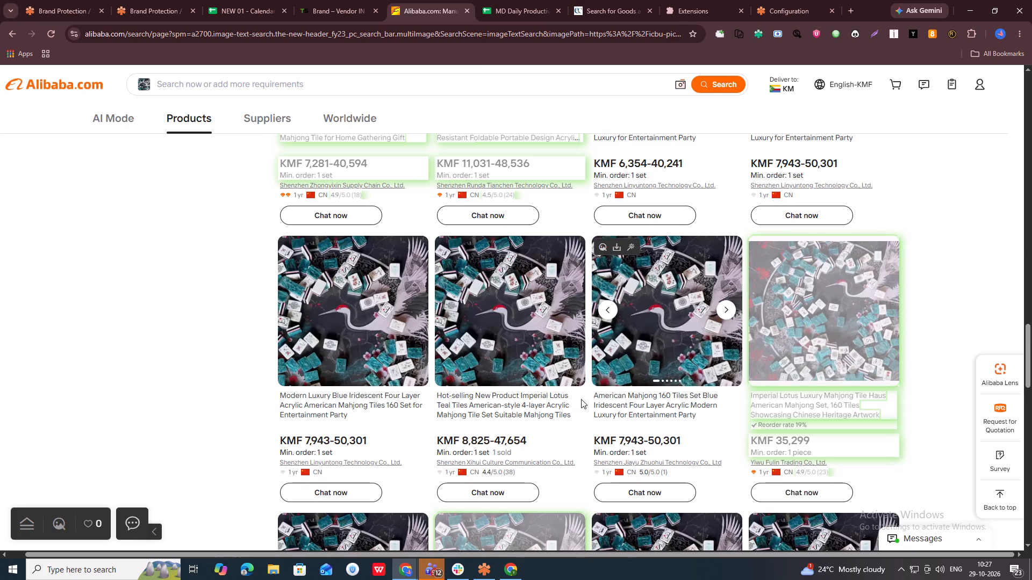
# Record the link of Shenzhen Xihui Culture's Hot-selling New Product Imperial Lotus listing in row 102459 of Manual Detection Records.
pyautogui.rightClick(524, 403)
pyautogui.click(579, 327)
pyautogui.hotkey('alt', 'Tab')
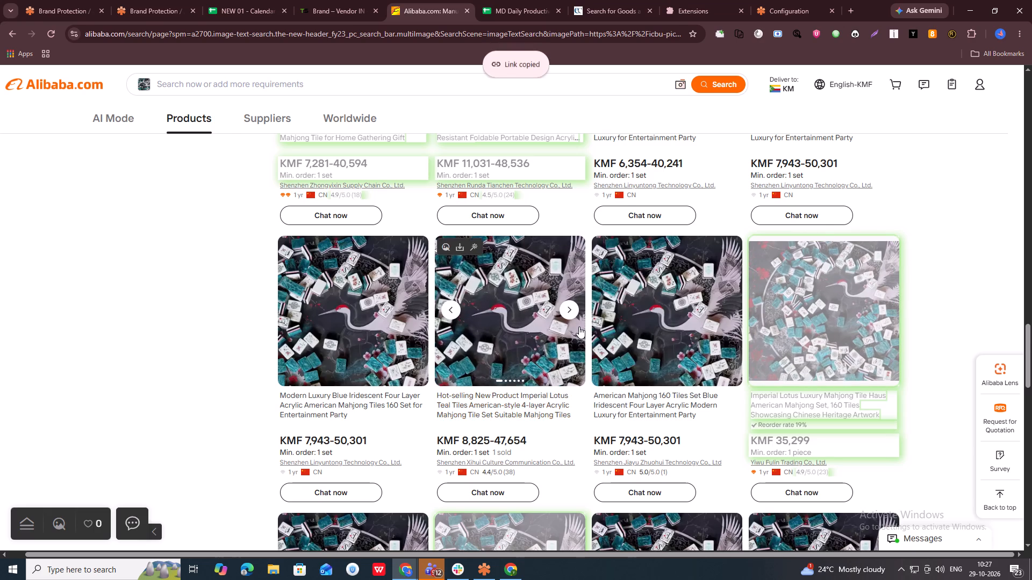
pyautogui.hotkey('ctrl', 'v')
pyautogui.press('Down')
# Record the link of Shenzhen Jiayu Zhuohui's American Mahjong 160 Tiles Set Blue listing in row 102460.
pyautogui.hotkey('alt', 'Tab')
pyautogui.press('Right')
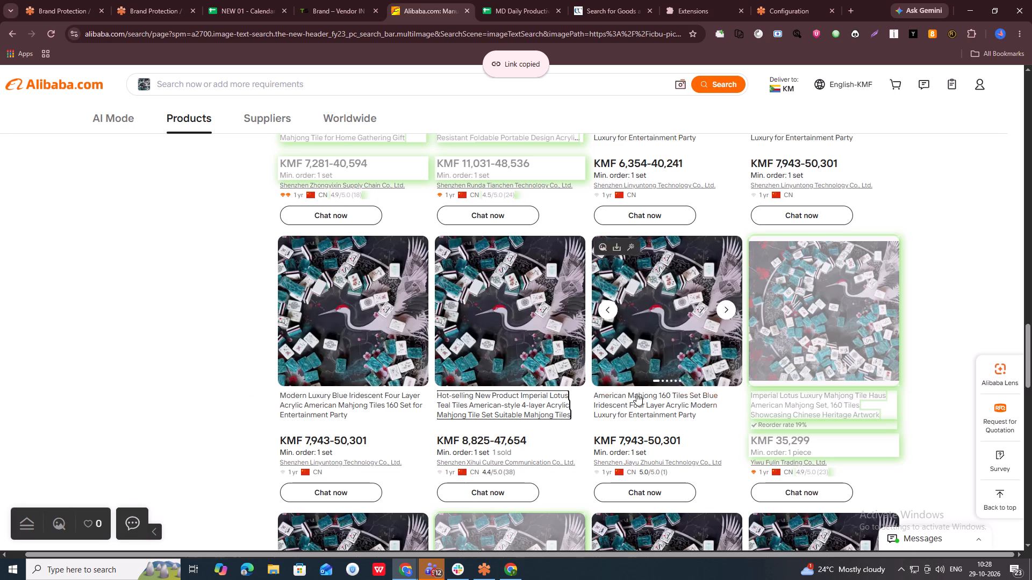
pyautogui.rightClick(654, 404)
pyautogui.click(693, 329)
pyautogui.hotkey('alt', 'Tab')
pyautogui.hotkey('ctrl', 'v')
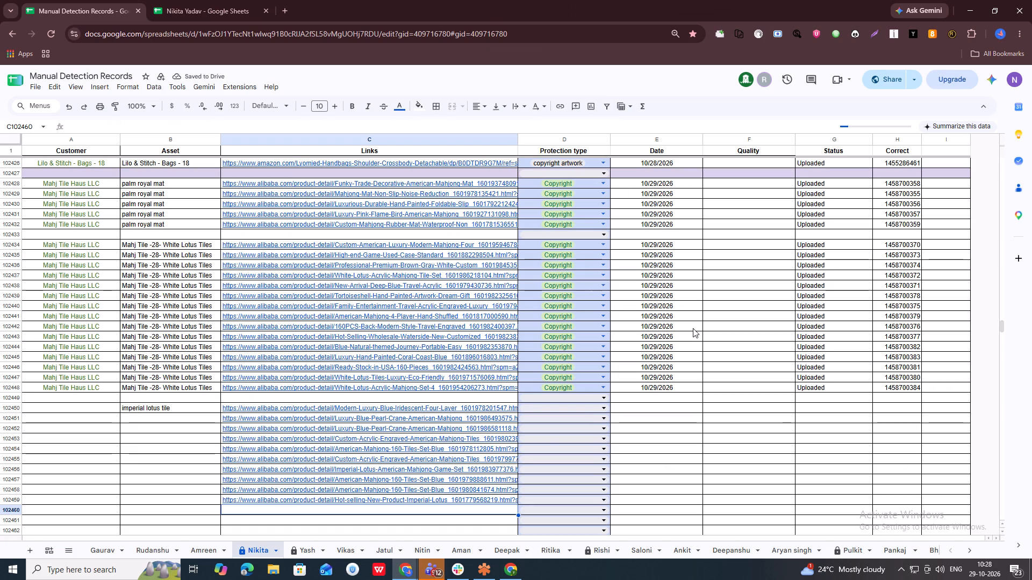
pyautogui.press('Down')
# Record the link of Shenzhen Youyouju's Modern Luxury Blue Iridescent Four Layer listing in row 102461.
pyautogui.hotkey('alt', 'Tab')
pyautogui.press('Down')
pyautogui.scroll(-6, 693, 328)
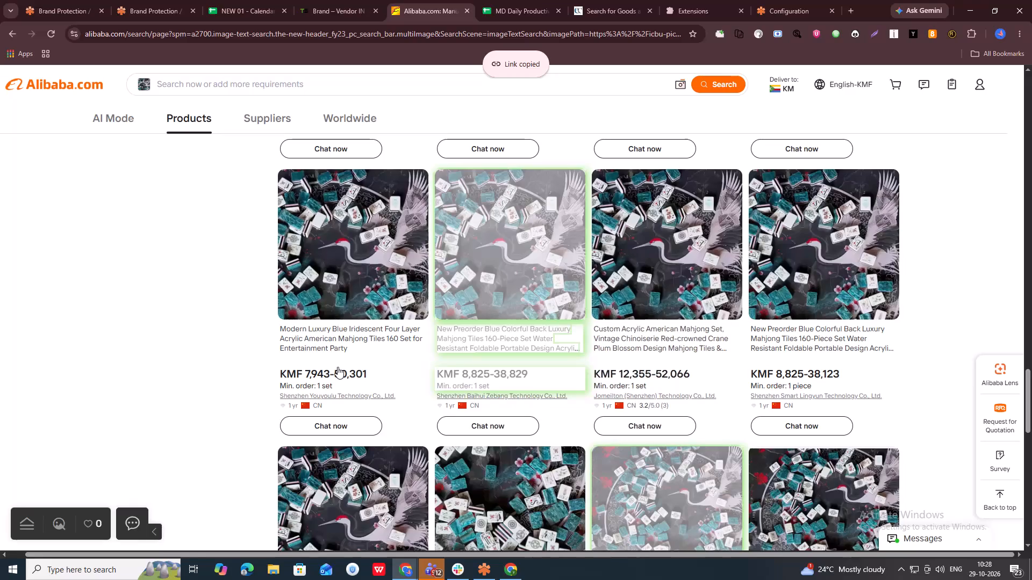
pyautogui.rightClick(336, 337)
pyautogui.click(375, 447)
pyautogui.hotkey('alt', 'Tab')
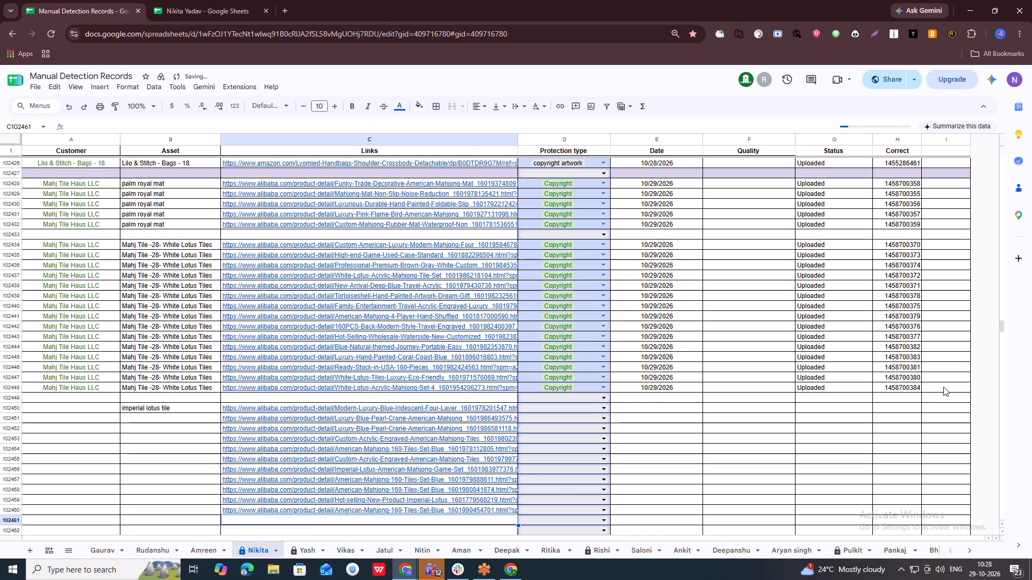
pyautogui.hotkey('ctrl', 'v')
pyautogui.press('Down')
# Record the link of Jomeilton's Custom Acrylic American Mahjong Set, Vintage Chinoiserie listing in row 102462.
pyautogui.hotkey('alt', 'Tab')
pyautogui.press('Right')
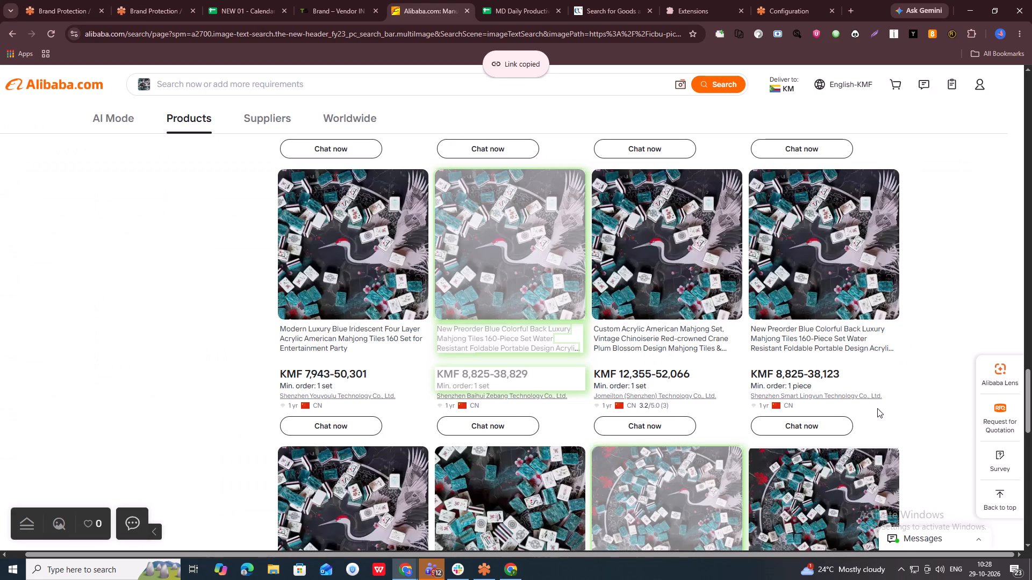
pyautogui.rightClick(660, 349)
pyautogui.click(697, 461)
pyautogui.hotkey('alt', 'Tab')
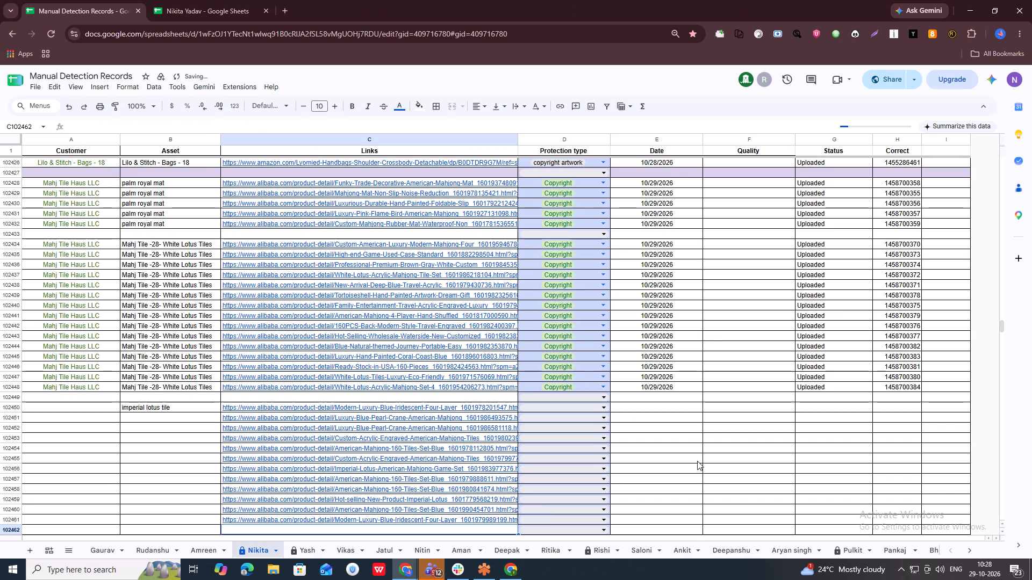
pyautogui.hotkey('ctrl', 'v')
pyautogui.press('Down')
# Record the link of Shenzhen Smart Lingyun's New Preorder Blue Colorful Back listing priced KMF 8,825-38,123 in row 102463.
pyautogui.hotkey('alt', 'Tab')
pyautogui.press('Right')
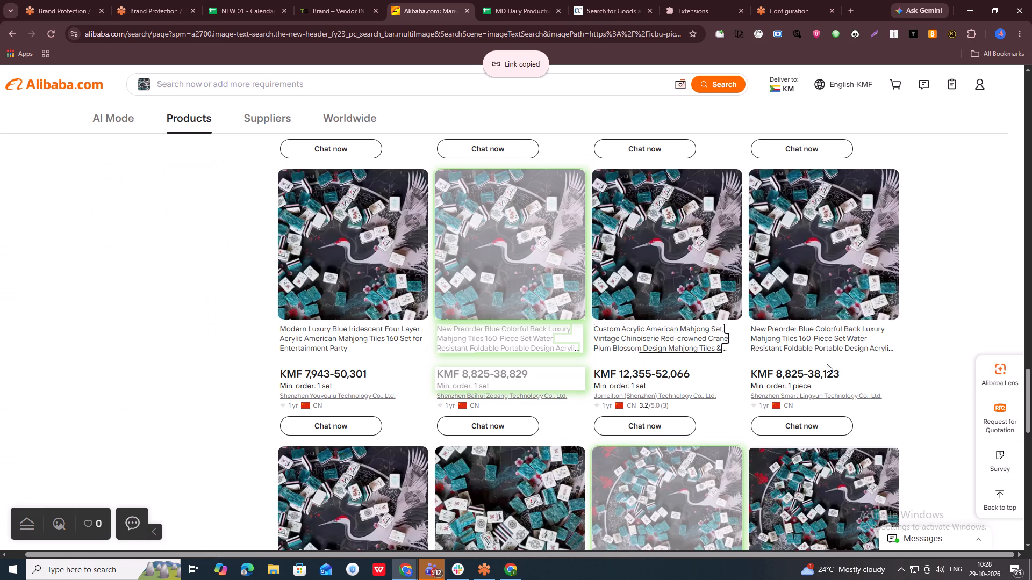
pyautogui.rightClick(821, 349)
pyautogui.click(847, 455)
pyautogui.hotkey('alt', 'Tab')
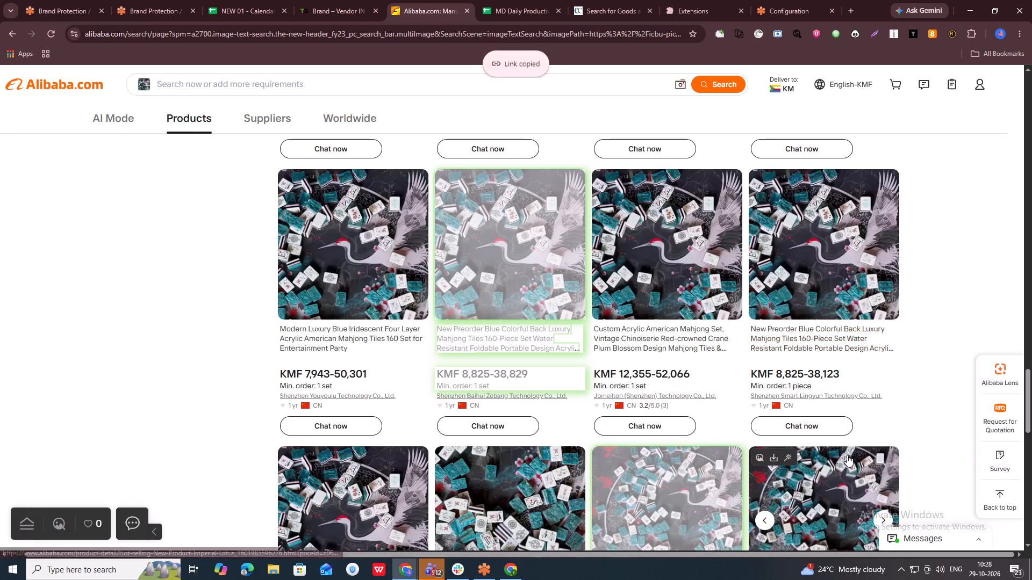
pyautogui.hotkey('ctrl', 'v')
pyautogui.press('Down')
# Record the link of Jomeilton's New Preorder Blue Colorful Back listing priced KMF 11,031-52,949 in row 102464.
pyautogui.hotkey('alt', 'Tab')
pyautogui.press('Down')
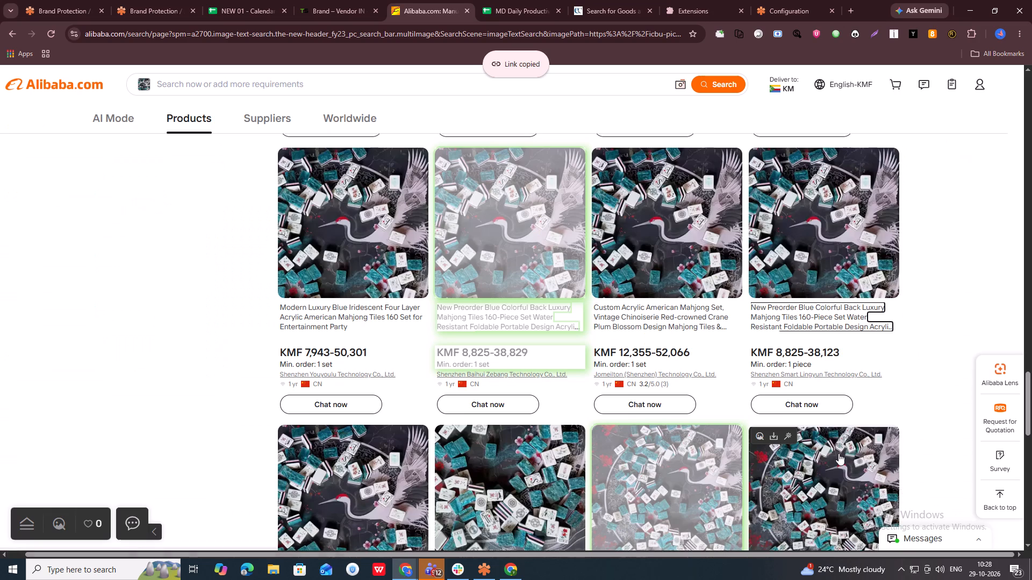
pyautogui.scroll(-4, 592, 457)
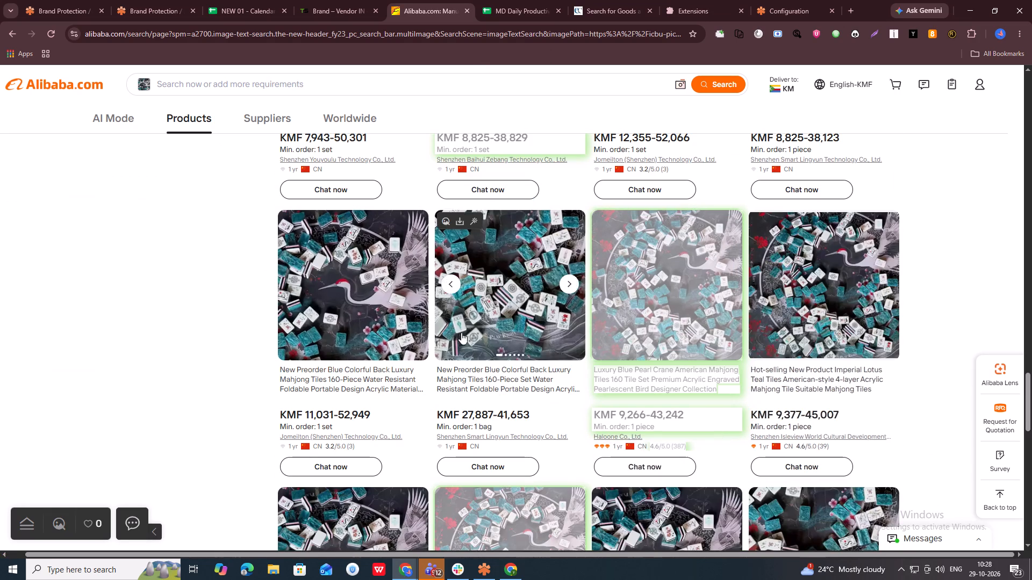
pyautogui.click(567, 285)
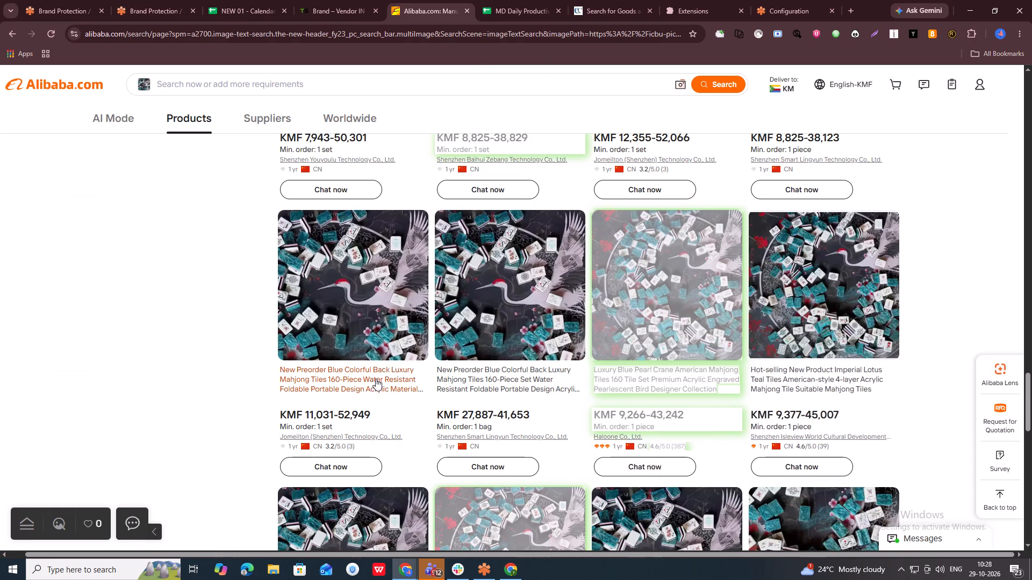
pyautogui.rightClick(368, 374)
pyautogui.rightClick(336, 381)
pyautogui.click(374, 303)
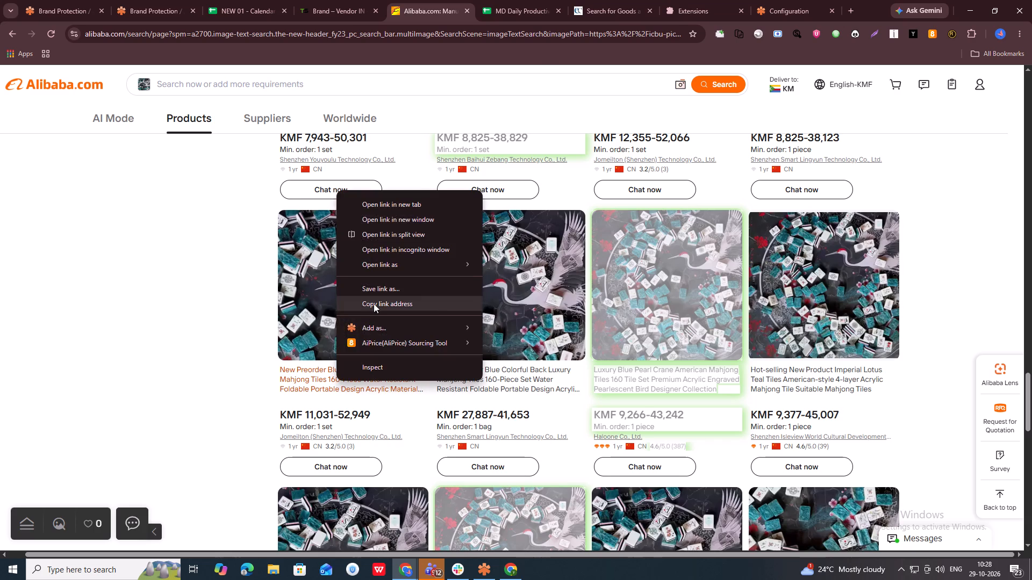
pyautogui.hotkey('alt', 'Tab')
pyautogui.hotkey('ctrl', 'v')
pyautogui.press('Down')
# Record the link of Shenzhen Smart Lingyun's New Preorder Blue Colorful Back listing priced KMF 27,887-41,653 in row 102465.
pyautogui.hotkey('alt', 'Tab')
pyautogui.press('Right')
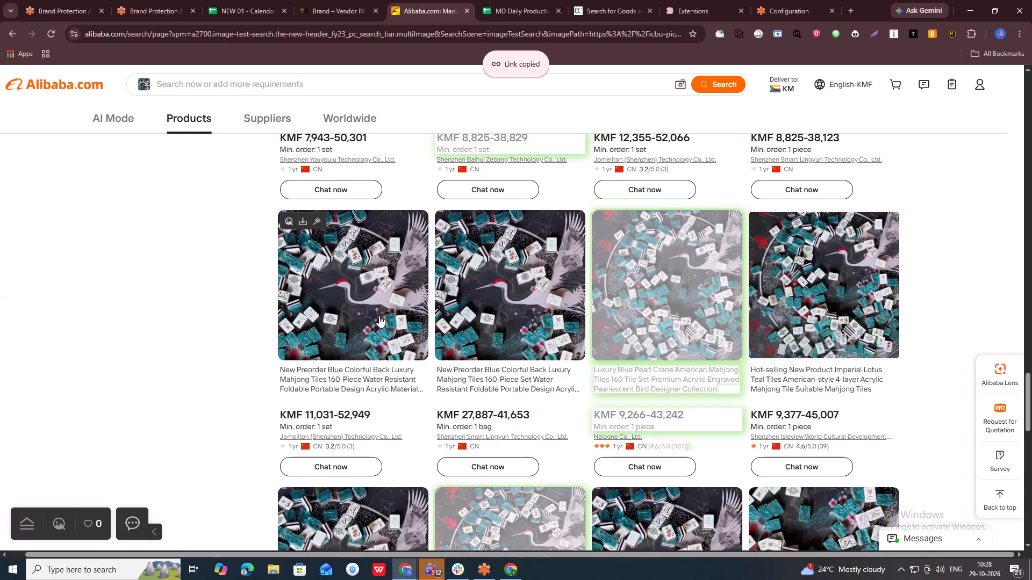
pyautogui.rightClick(510, 375)
pyautogui.click(543, 299)
pyautogui.hotkey('alt', 'Tab')
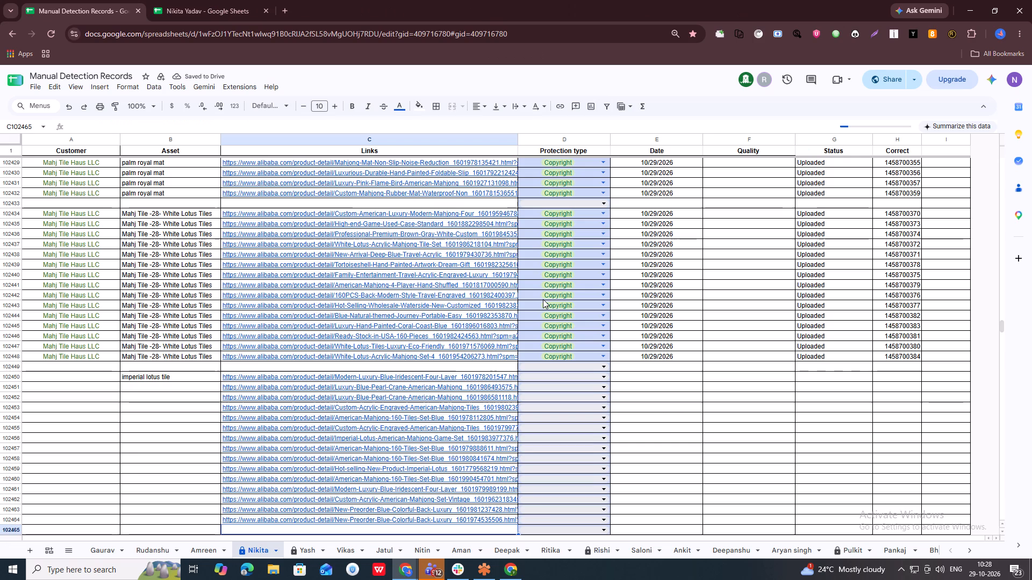
pyautogui.hotkey('ctrl', 'v')
pyautogui.press('Down')
# Record the link of Shenzhen Isleview's Hot-selling New Product Imperial Lotus Teal Tiles listing in row 102466.
pyautogui.hotkey('alt', 'Tab')
pyautogui.press('Right')
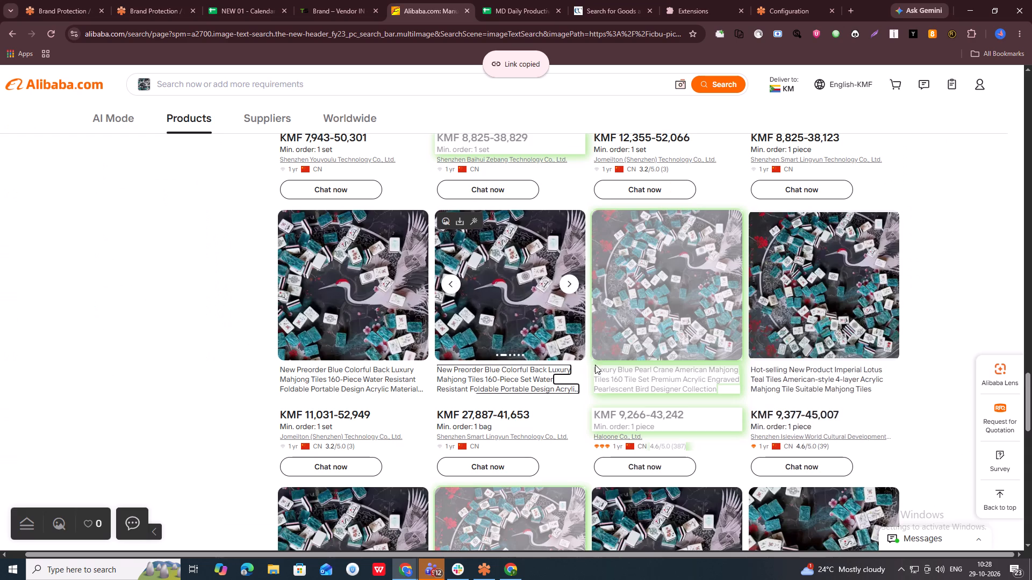
pyautogui.rightClick(807, 382)
pyautogui.click(845, 306)
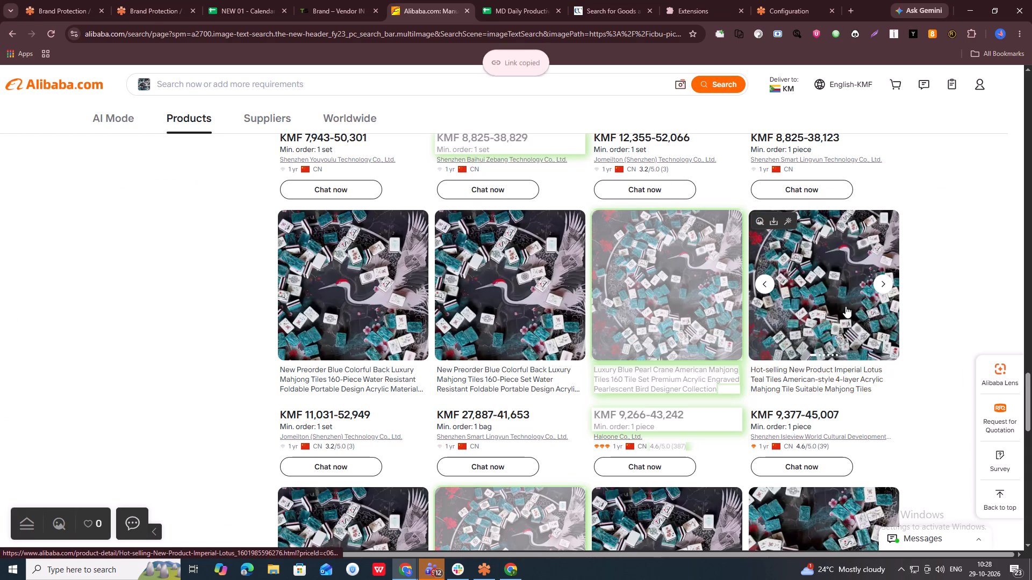
pyautogui.hotkey('alt', 'Tab')
pyautogui.hotkey('ctrl', 'v')
pyautogui.press('Down')
# Record the link of Shenzhen Linyuntong's further American Mahjong 160 Tiles Set Blue listing, priced KMF 7,943-50,301, in row 102467.
pyautogui.hotkey('alt', 'Tab')
pyautogui.press('Down')
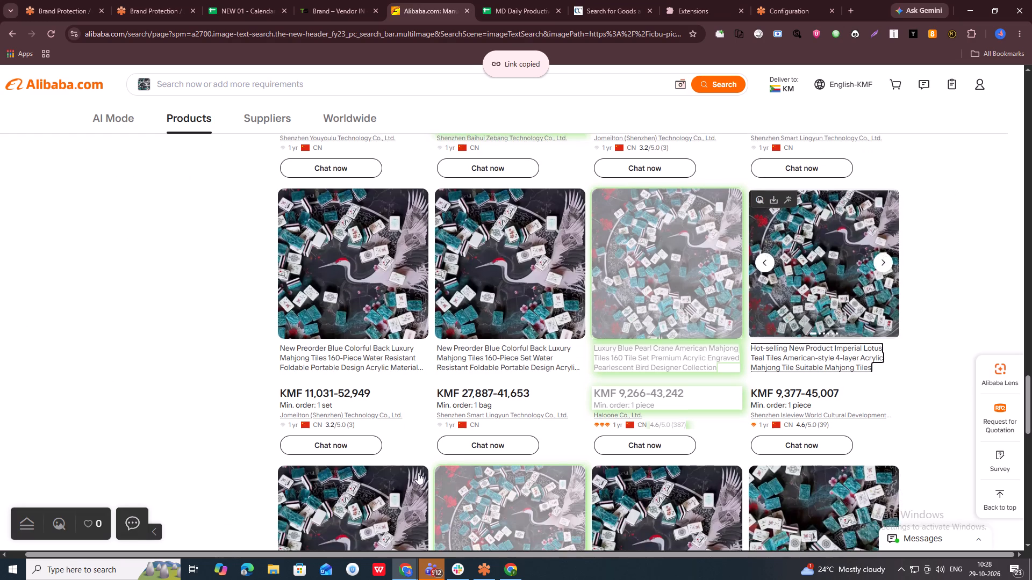
pyautogui.scroll(-4, 411, 466)
pyautogui.rightClick(367, 426)
pyautogui.click(406, 351)
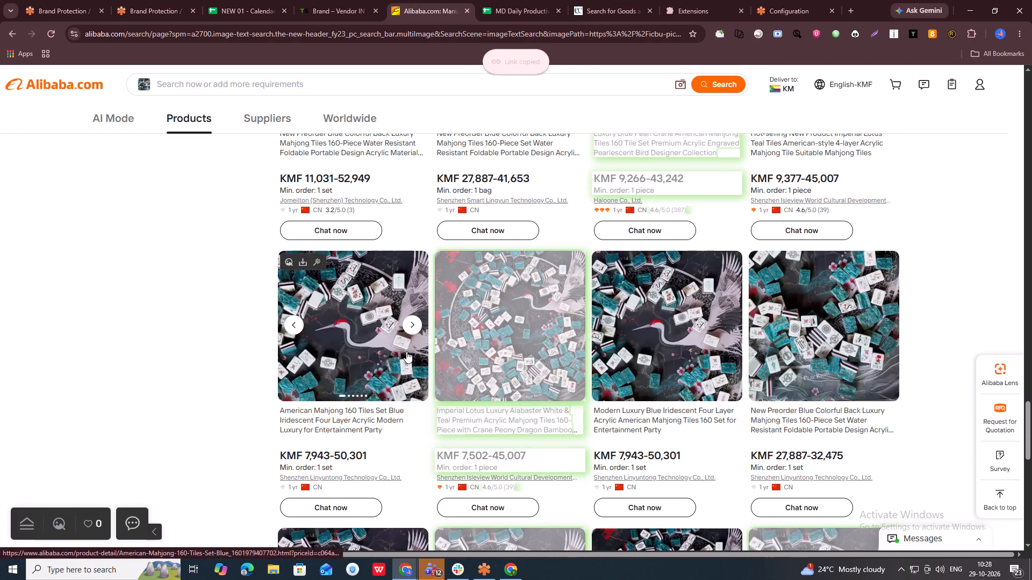
pyautogui.hotkey('alt', 'Tab')
pyautogui.hotkey('ctrl', 'v')
pyautogui.press('Down')
# Record the link of Shenzhen Linyuntong's Modern Luxury Blue Iridescent Four Layer listing in row 102468.
pyautogui.hotkey('alt', 'Tab')
pyautogui.press('Right')
pyautogui.scroll(1, 406, 351)
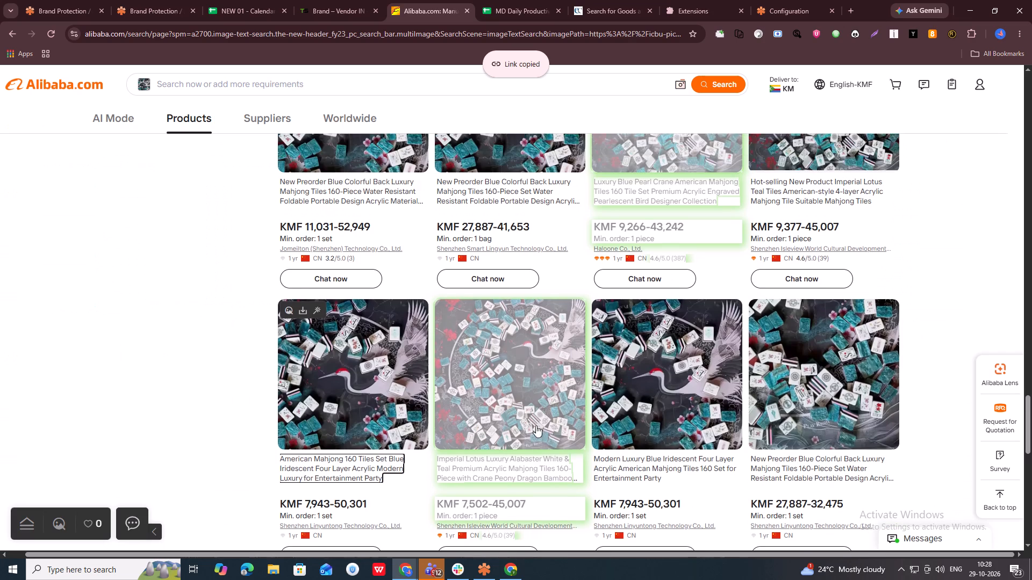
pyautogui.rightClick(634, 471)
pyautogui.click(665, 391)
pyautogui.hotkey('alt', 'Tab')
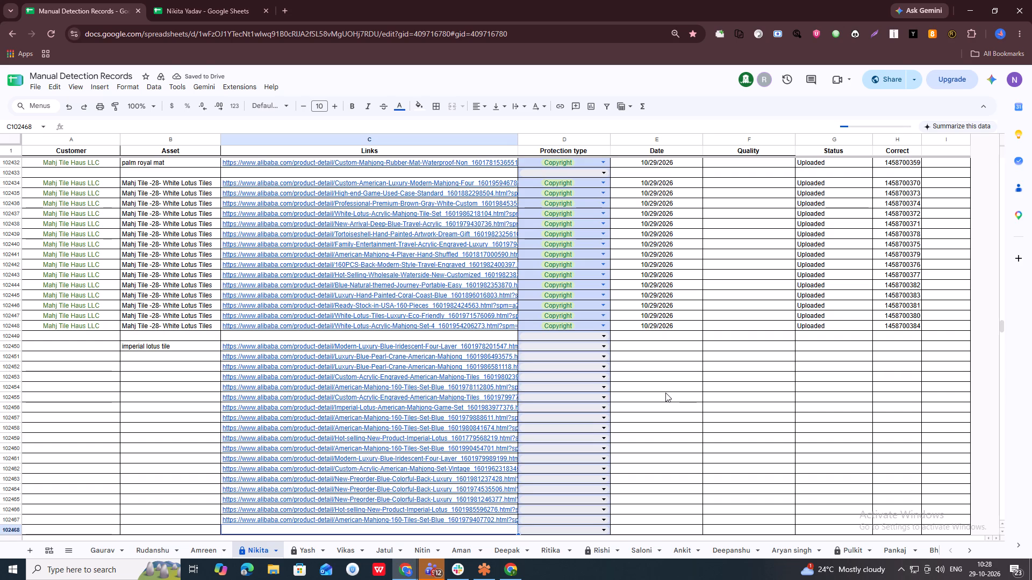
pyautogui.hotkey('ctrl', 'v')
pyautogui.press('Down')
# Check the images of Shenzhen Linyuntong's New Preorder Blue Colorful Back listing priced KMF 27,887-32,475 and record its link in row 102469.
pyautogui.hotkey('alt', 'Tab')
pyautogui.press('Right')
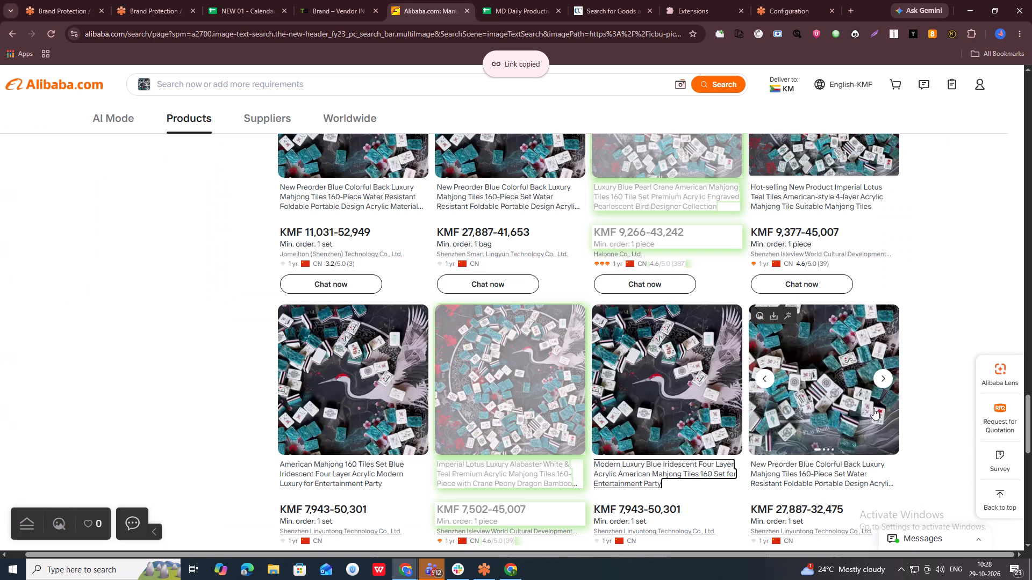
pyautogui.click(883, 377)
pyautogui.rightClick(798, 473)
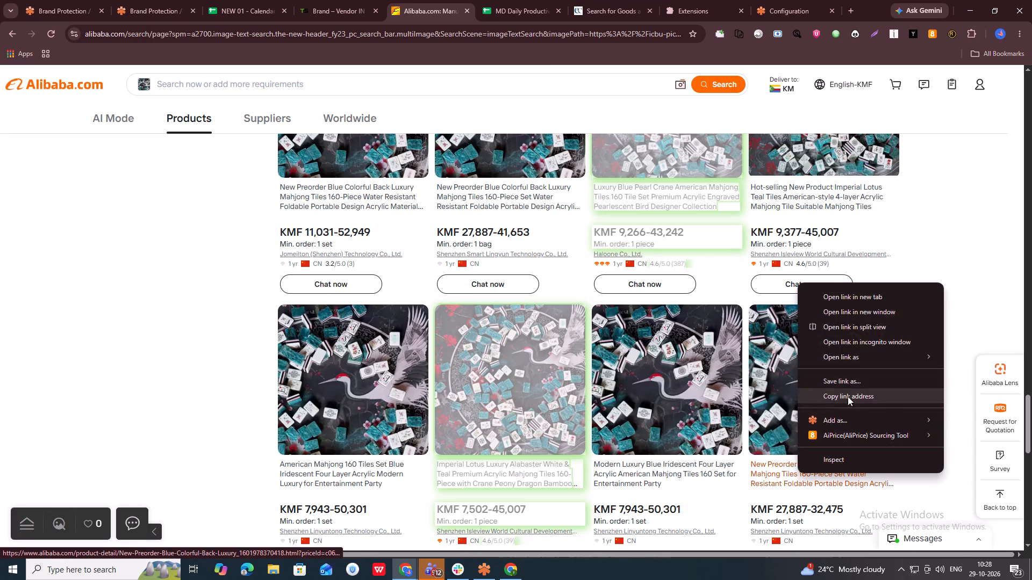
pyautogui.click(848, 396)
pyautogui.hotkey('alt', 'Tab')
pyautogui.hotkey('ctrl', 'v')
pyautogui.press('Down')
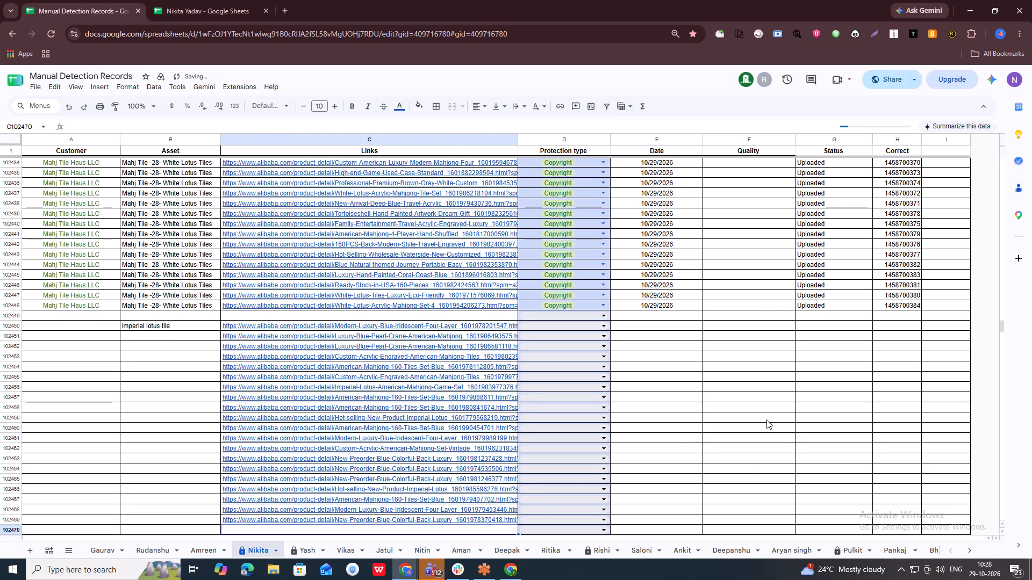
# Record the link of Shenzhen Linyuntong's New Preorder Blue Colorful Back listing priced KMF 33,115-38,564 in row 102470.
pyautogui.hotkey('alt', 'Tab')
pyautogui.press('Down')
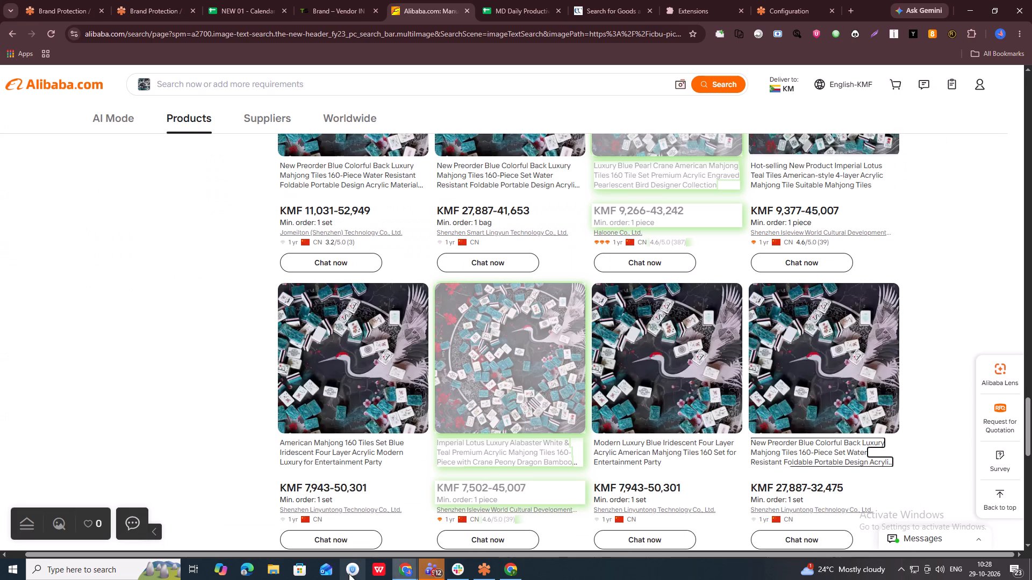
pyautogui.scroll(-5, 361, 553)
pyautogui.rightClick(353, 468)
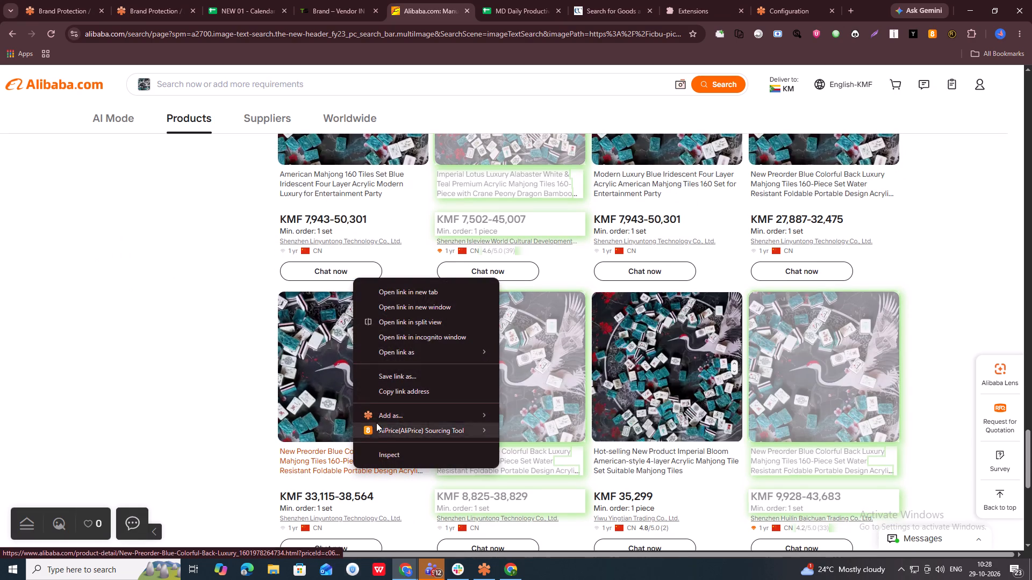
pyautogui.click(382, 392)
pyautogui.hotkey('alt', 'Tab')
pyautogui.hotkey('ctrl', 'v')
pyautogui.press('Down')
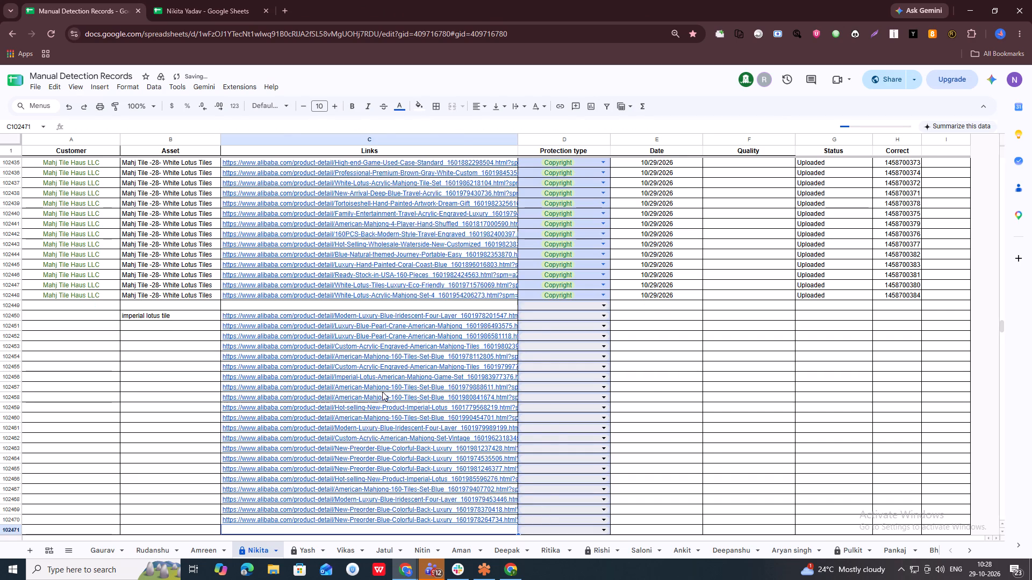
# Record the link of Yiwu Yingtian Trading's Hot-selling New Product Imperial Bloom listing in row 102471.
pyautogui.hotkey('alt', 'Tab')
pyautogui.press('Down')
pyautogui.rightClick(643, 435)
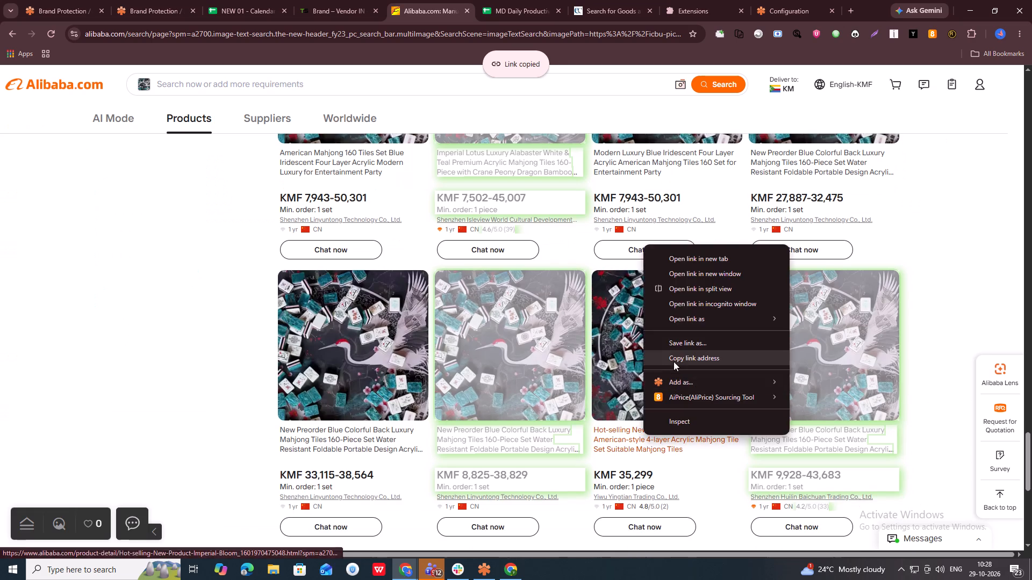
pyautogui.click(678, 356)
pyautogui.hotkey('alt', 'Tab')
pyautogui.hotkey('ctrl', 'v')
pyautogui.press('Down')
# Open the next page of the Alibaba image-search results.
pyautogui.hotkey('alt', 'Tab')
pyautogui.press('Down')
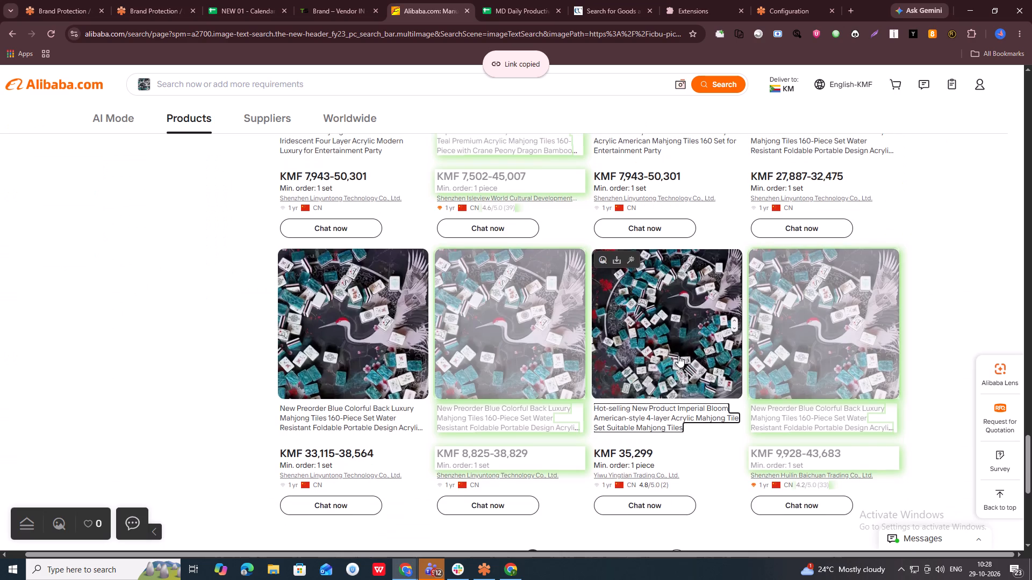
pyautogui.scroll(-6, 678, 356)
pyautogui.click(559, 237)
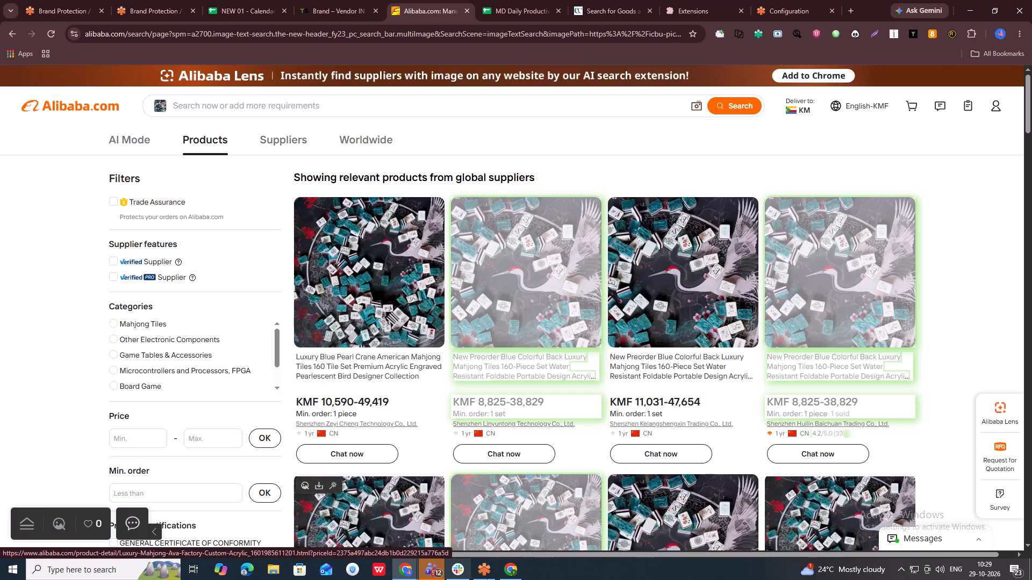
# Record the link of Shenzhen Zeyi Cheng's Luxury Blue Pearl Crane American Mahjong listing in the next empty row.
pyautogui.rightClick(376, 379)
pyautogui.click(432, 303)
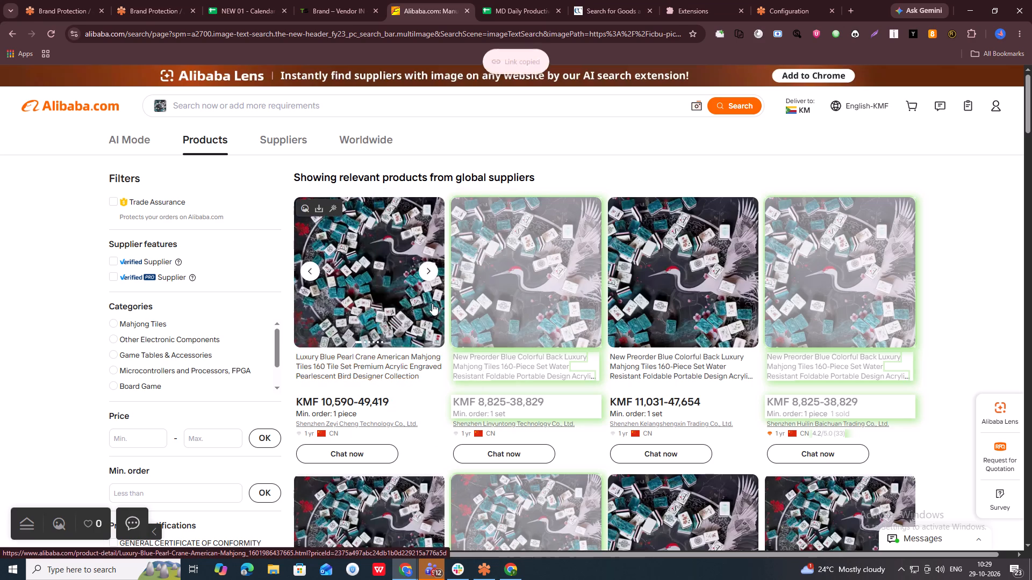
pyautogui.hotkey('alt', 'Tab')
pyautogui.hotkey('ctrl', 'v')
pyautogui.press('Down')
# Record the link of Shenzhen Kelangshengxin's New Preorder Blue Colorful Back listing priced KMF 11,031-47,654 in the next empty row.
pyautogui.hotkey('alt', 'Tab')
pyautogui.press('Right')
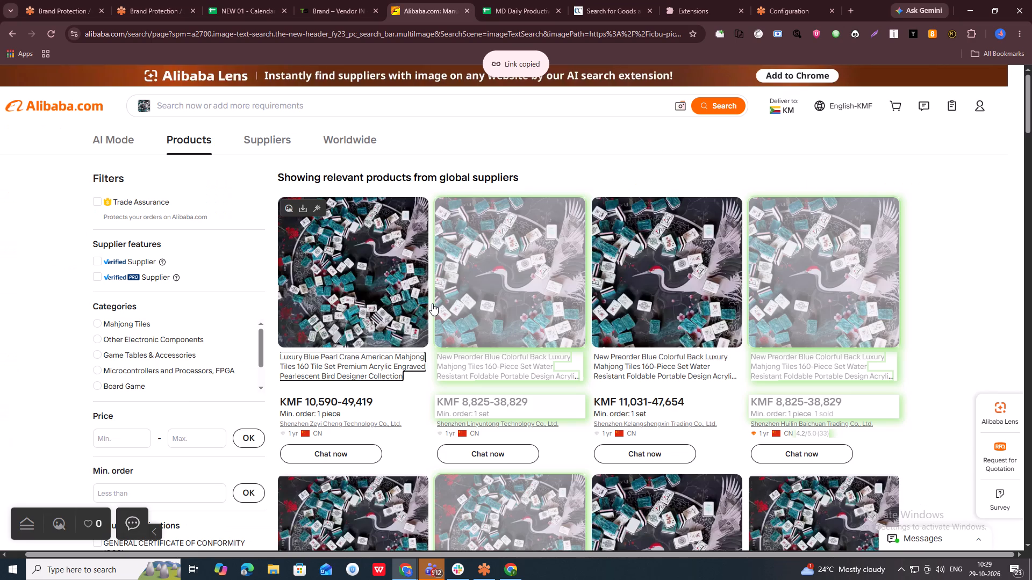
pyautogui.rightClick(666, 361)
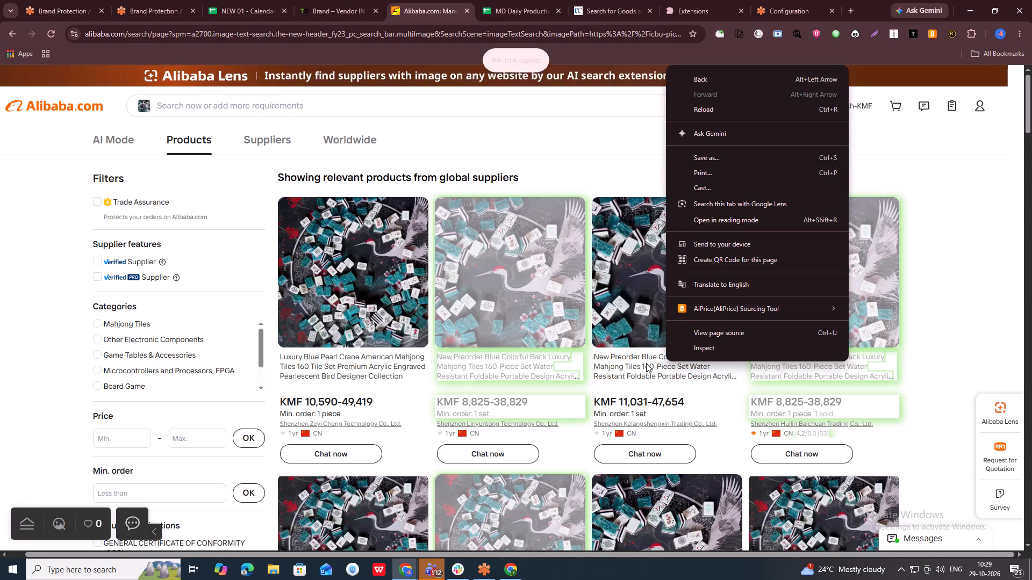
pyautogui.rightClick(639, 369)
pyautogui.click(679, 294)
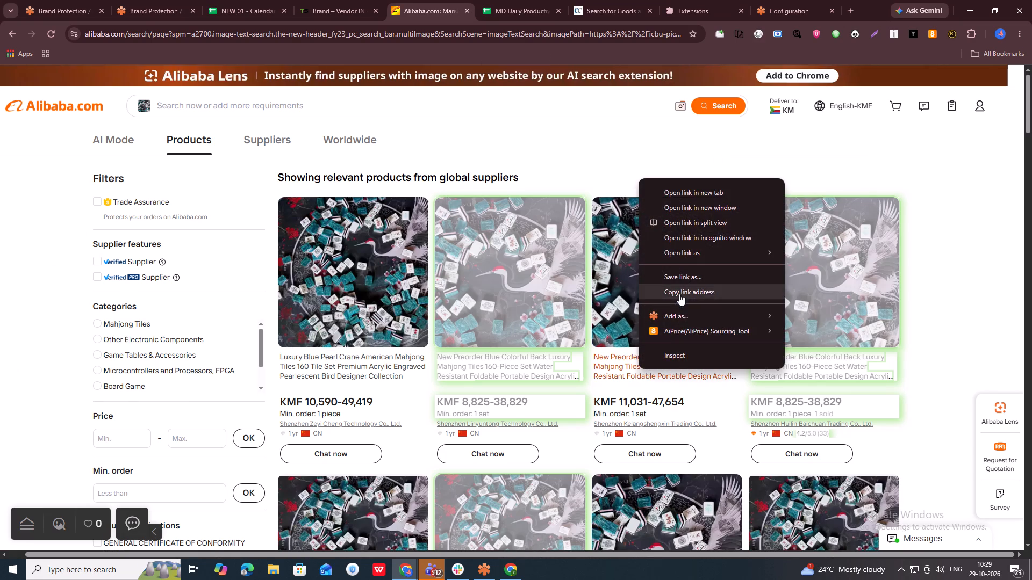
pyautogui.hotkey('alt', 'Tab')
pyautogui.hotkey('ctrl', 'v')
pyautogui.press('Down')
pyautogui.hotkey('alt', 'Tab')
pyautogui.press('Down')
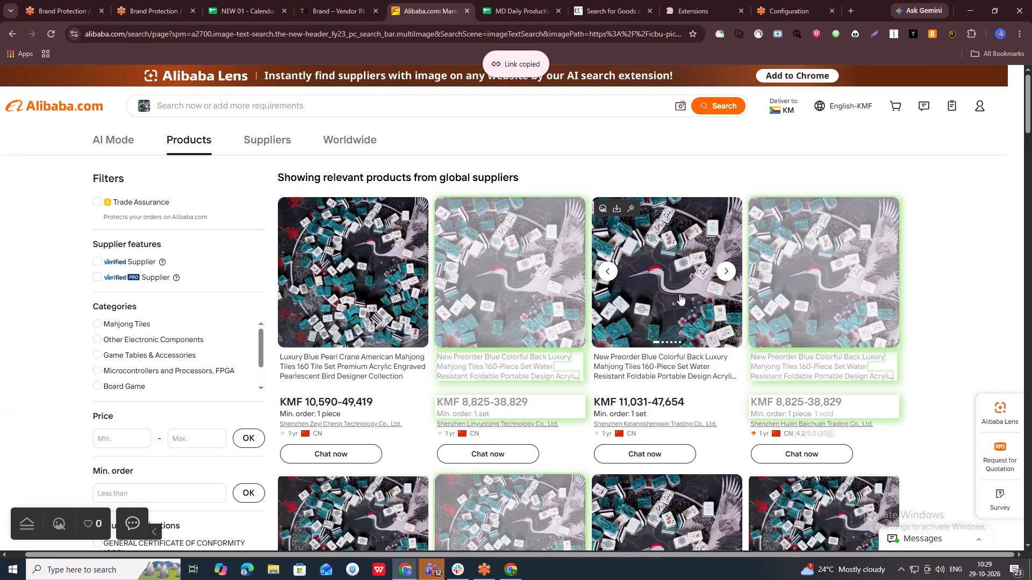
# Record the link of Shenzhen Isleview World's Luxury Mahjong Ava Factory Custom listing in row 102474.
pyautogui.scroll(-5, 668, 303)
pyautogui.rightClick(356, 350)
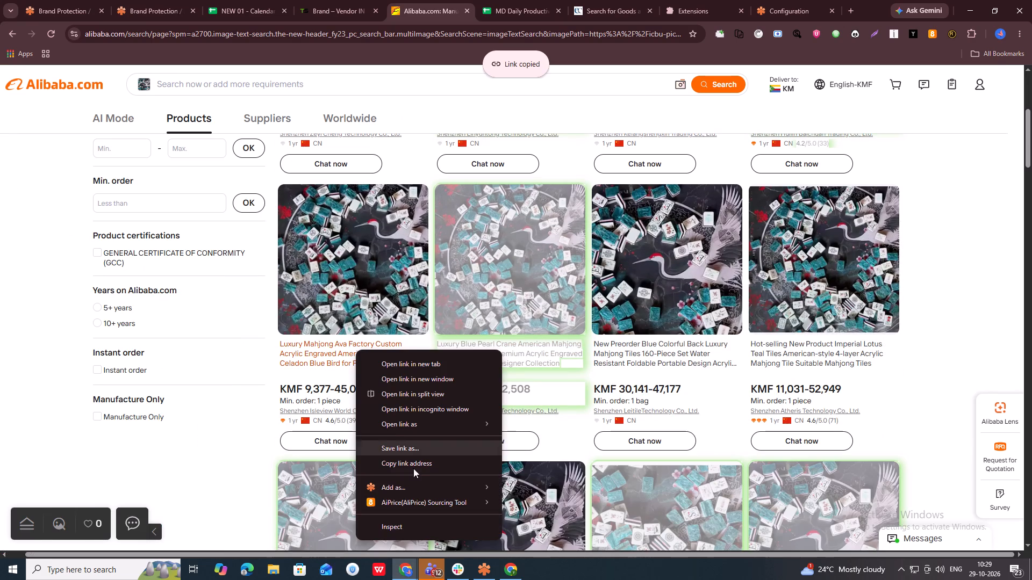
pyautogui.click(411, 460)
pyautogui.hotkey('alt', 'Tab')
pyautogui.hotkey('ctrl', 'v')
pyautogui.press('Down')
pyautogui.hotkey('alt', 'Tab')
pyautogui.press('Right')
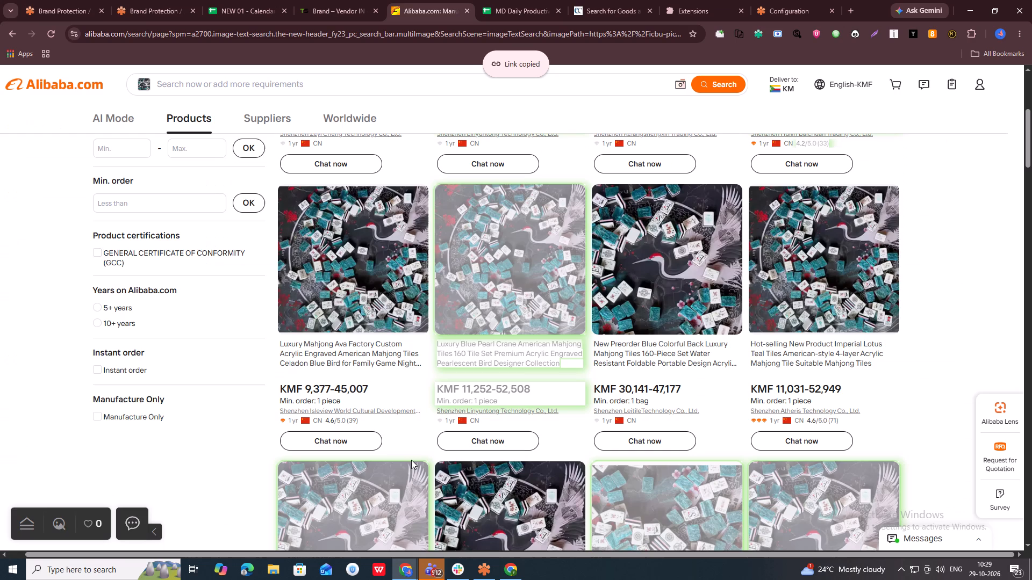
# Record the link of the New Preorder Blue Colorful Back listing priced KMF 30,141-47,177 in row 102475.
pyautogui.rightClick(643, 353)
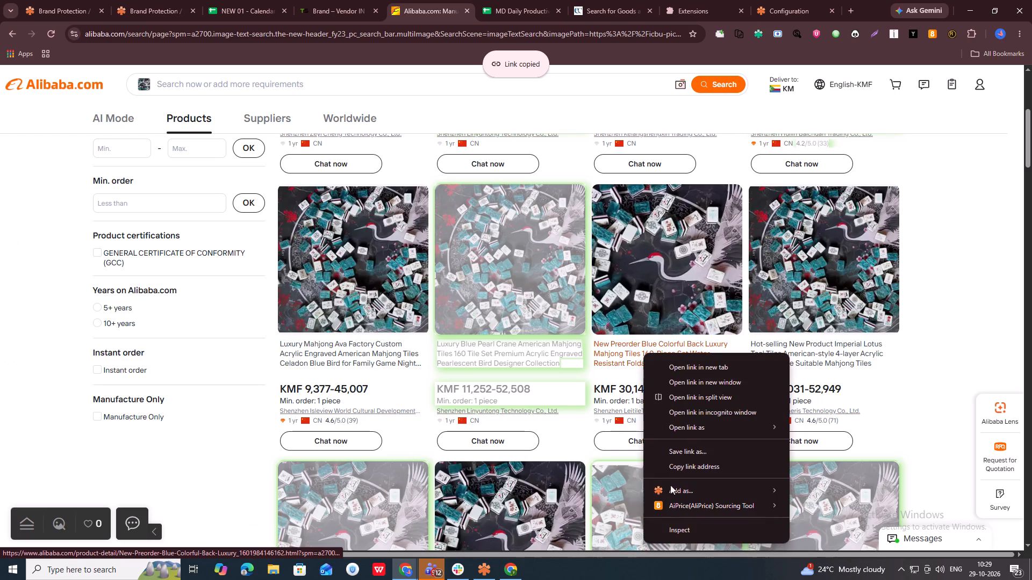
pyautogui.click(679, 467)
pyautogui.hotkey('alt', 'Tab')
pyautogui.hotkey('ctrl', 'v')
pyautogui.press('Down')
pyautogui.hotkey('alt', 'Tab')
pyautogui.press('Right')
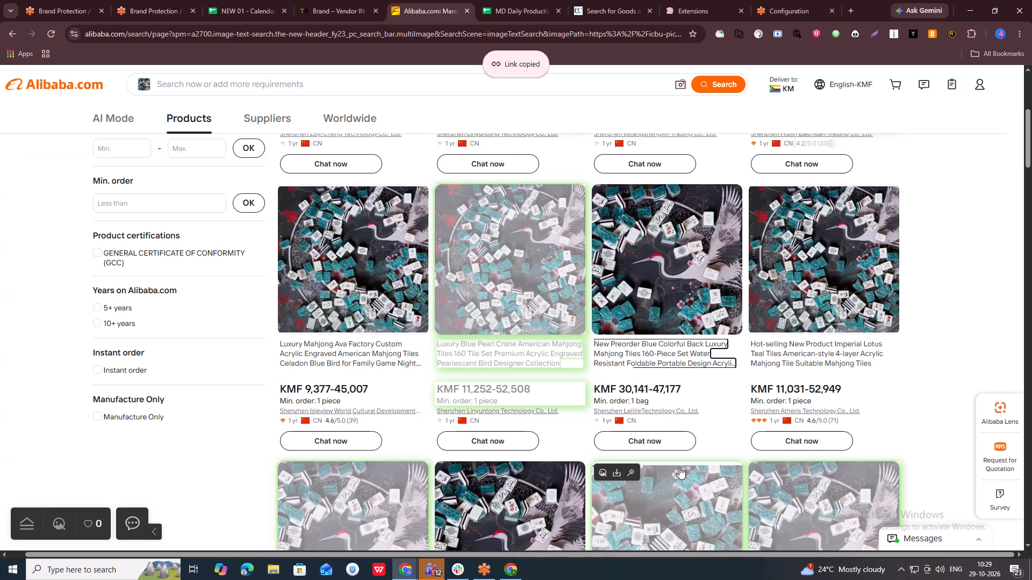
# Record the link of Shenzhen Atheris Technology's Hot-selling New Product Imperial Lotus listing in row 102476.
pyautogui.rightClick(827, 357)
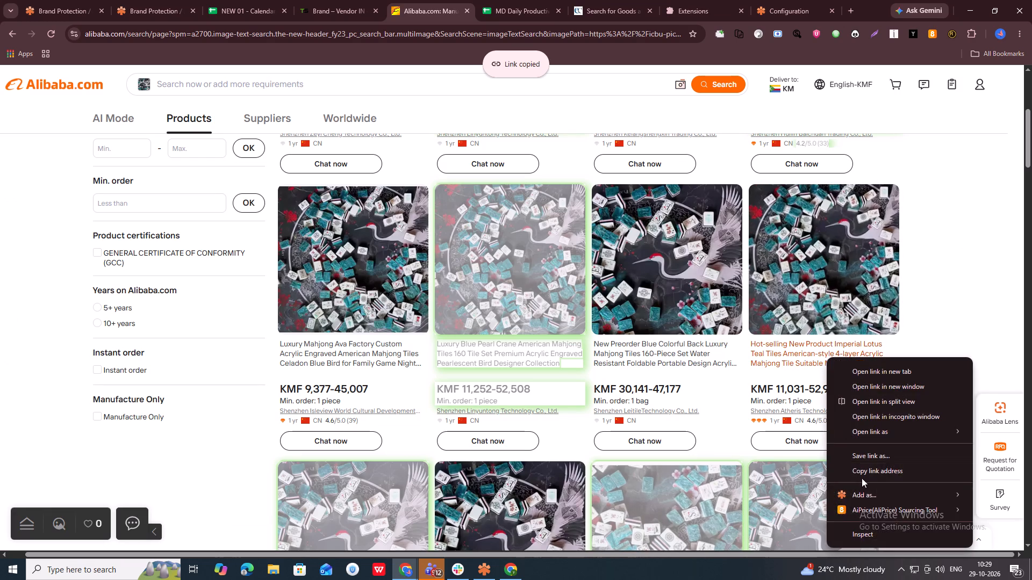
pyautogui.click(862, 471)
pyautogui.hotkey('alt', 'Tab')
pyautogui.hotkey('ctrl', 'v')
pyautogui.press('Down')
pyautogui.hotkey('alt', 'Tab')
pyautogui.press('Down')
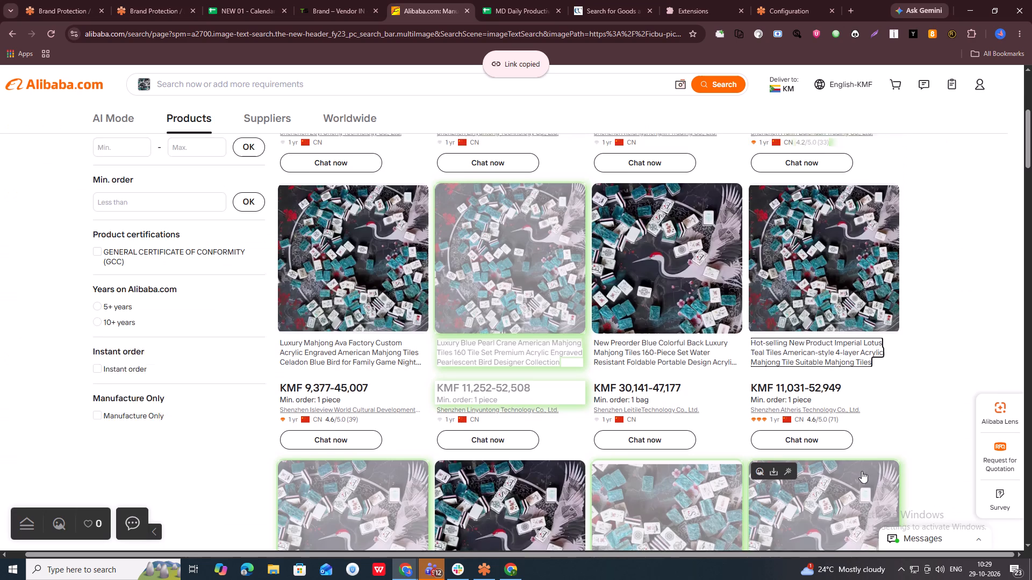
# Record the link of Shenzhen Xingpoge Trading's unmarked New Preorder Blue Colorful Back listing, priced from KMF 34,417, in row 102477.
pyautogui.scroll(-5, 715, 501)
pyautogui.rightClick(513, 347)
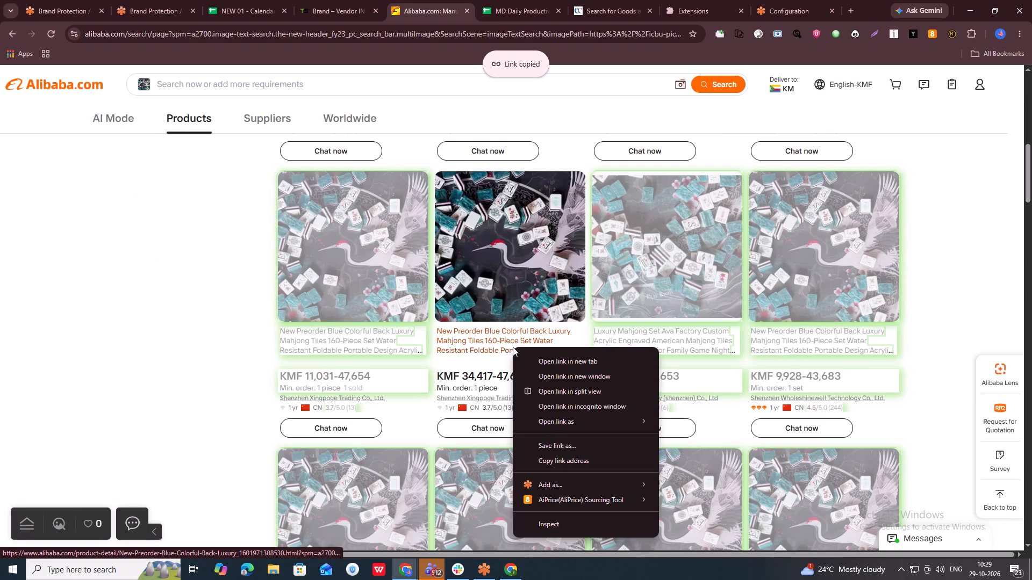
pyautogui.click(540, 460)
pyautogui.hotkey('alt', 'Tab')
pyautogui.hotkey('ctrl', 'v')
pyautogui.press('Down')
pyautogui.hotkey('alt', 'Tab')
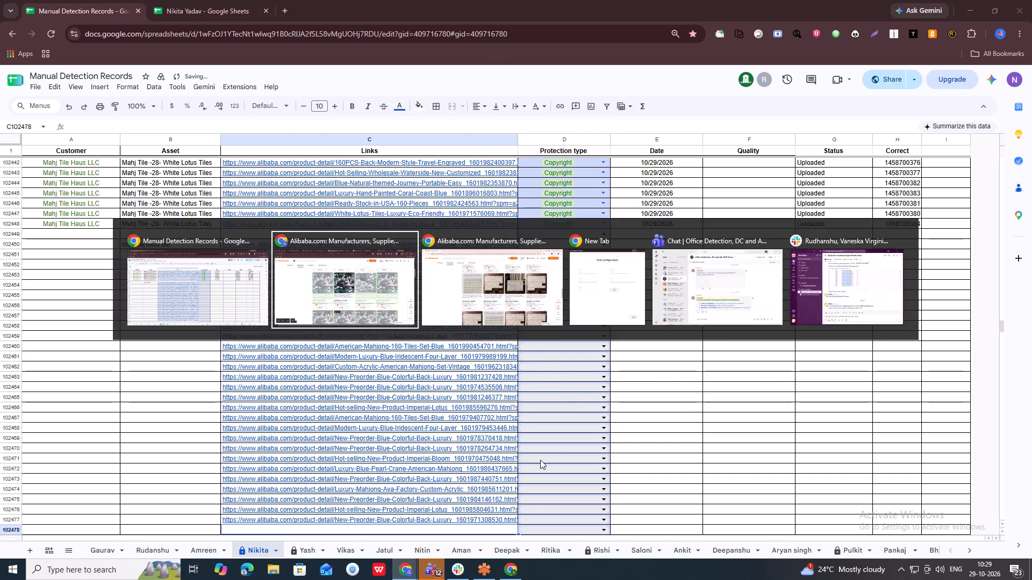
pyautogui.press('Down')
# Examine the photos of the next three unmarked teal tile listings and compare them with the official Imperial Lotus Tiles images in Red Points.
pyautogui.scroll(-6, 540, 460)
pyautogui.scroll(-6, 595, 415)
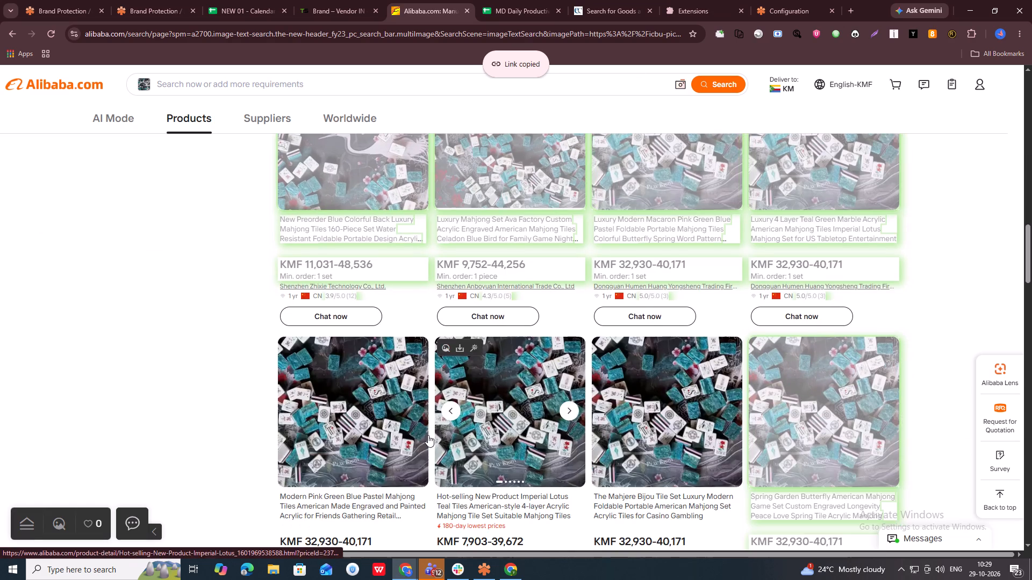
pyautogui.scroll(-2, 403, 449)
pyautogui.click(418, 306)
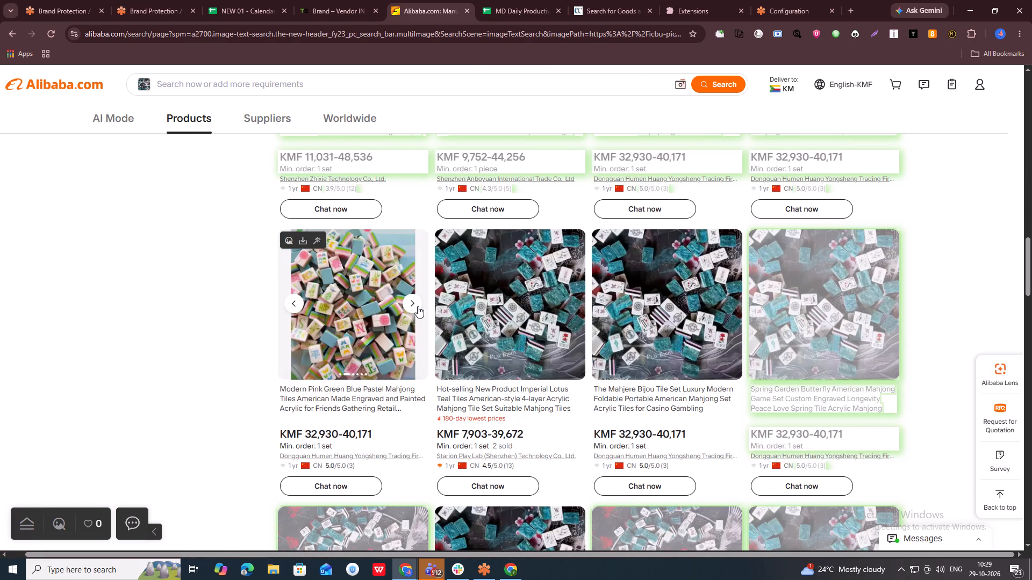
pyautogui.click(418, 306)
pyautogui.click(418, 306)
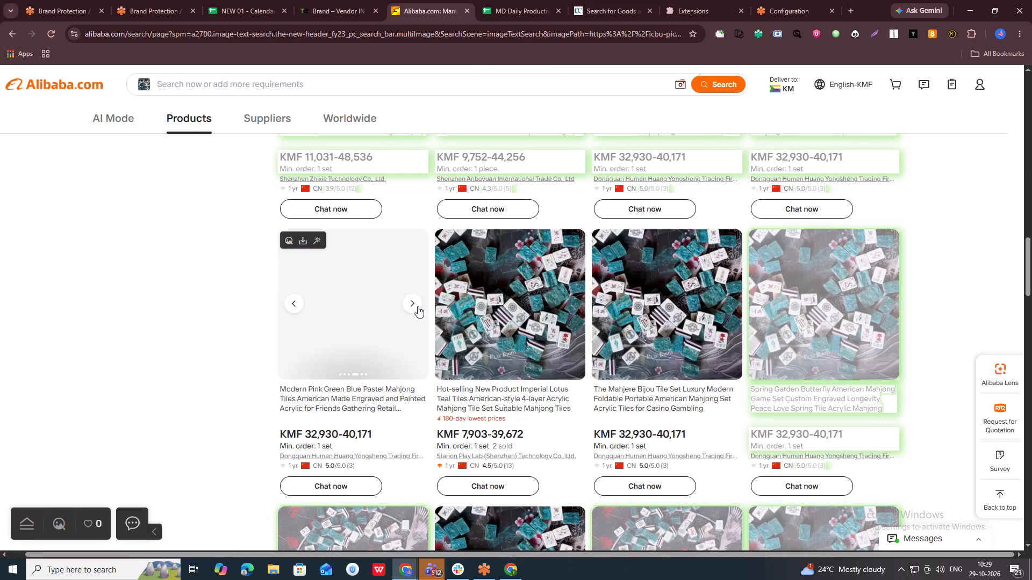
pyautogui.click(418, 306)
pyautogui.click(418, 306)
pyautogui.click(418, 306)
pyautogui.rightClick(418, 306)
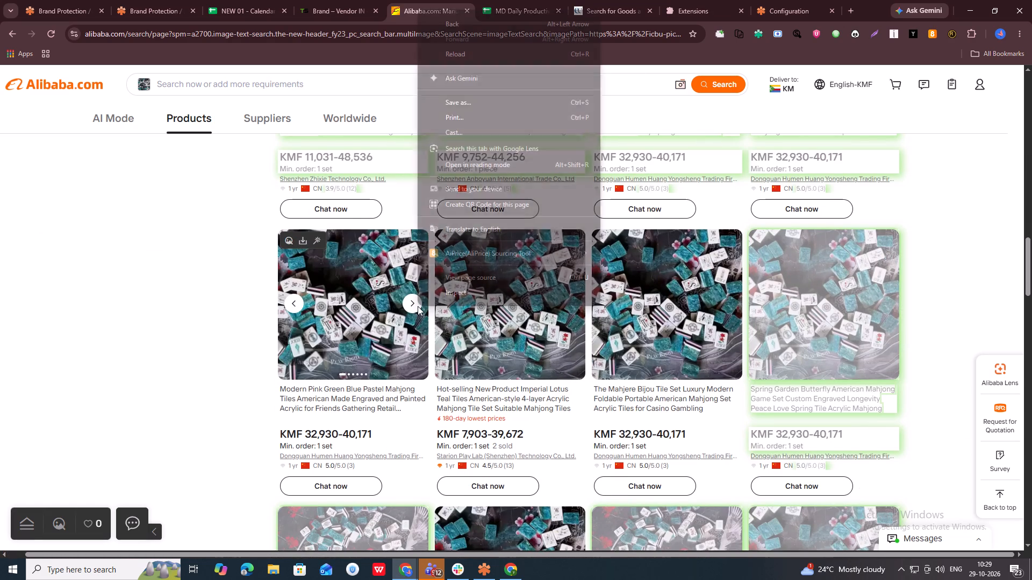
pyautogui.click(145, 236)
pyautogui.click(570, 301)
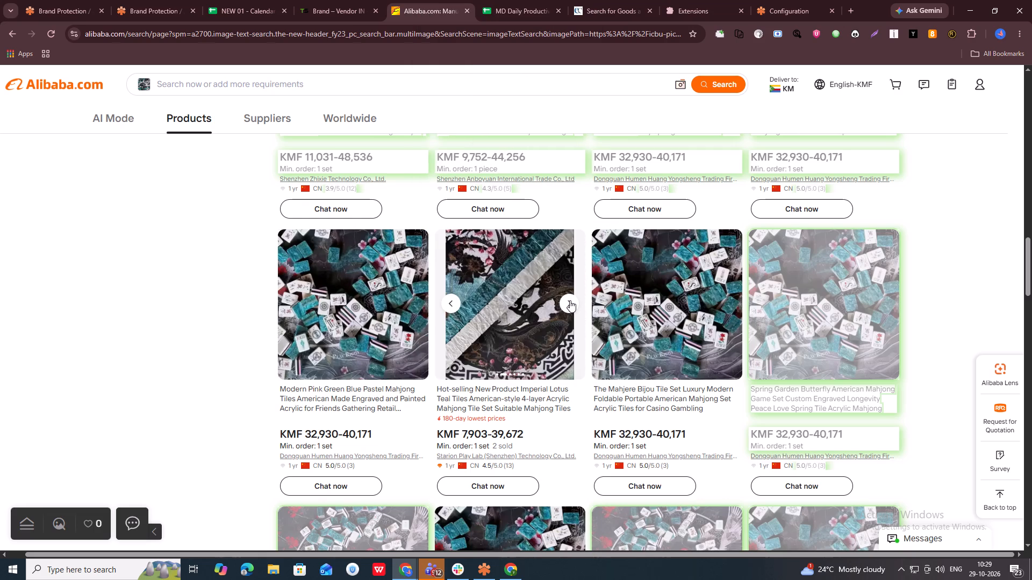
pyautogui.click(570, 300)
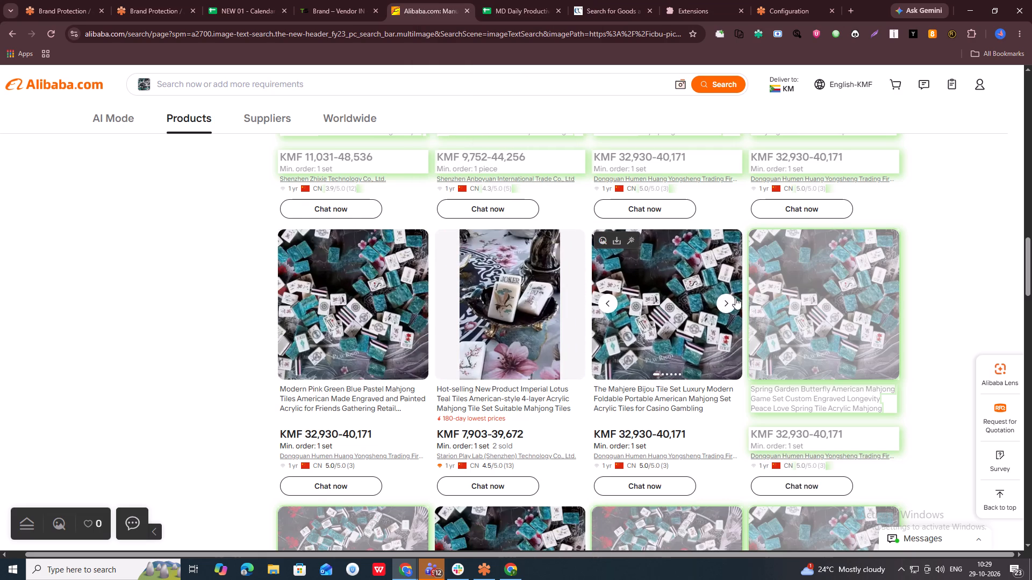
pyautogui.click(724, 306)
pyautogui.click(724, 306)
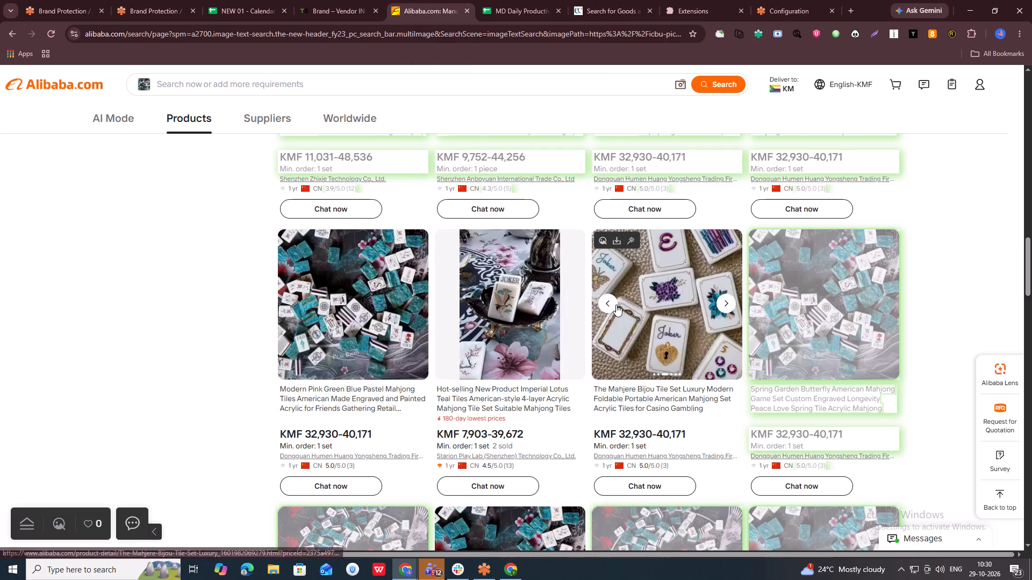
pyautogui.click(617, 304)
pyautogui.click(607, 307)
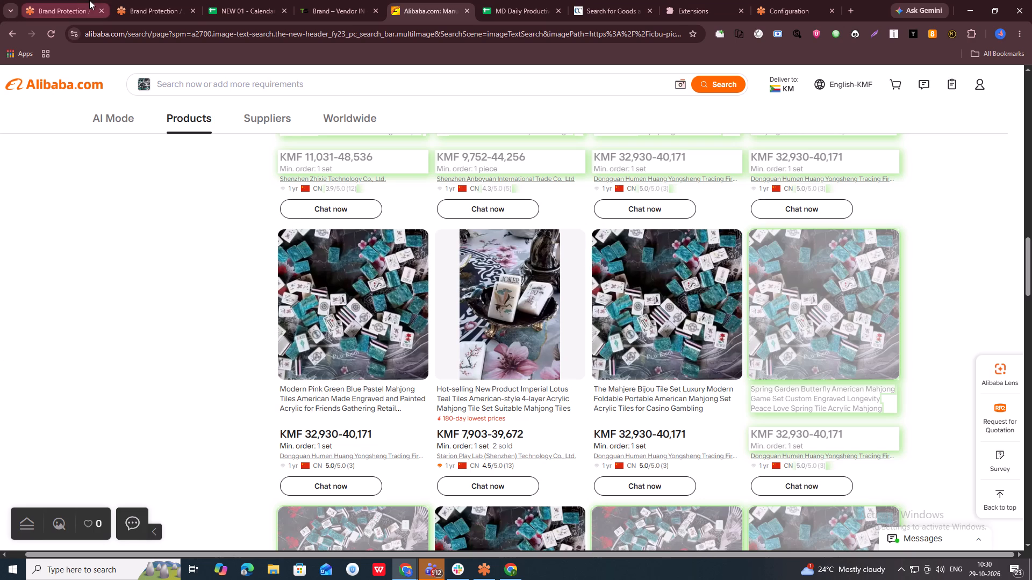
pyautogui.click(120, 0)
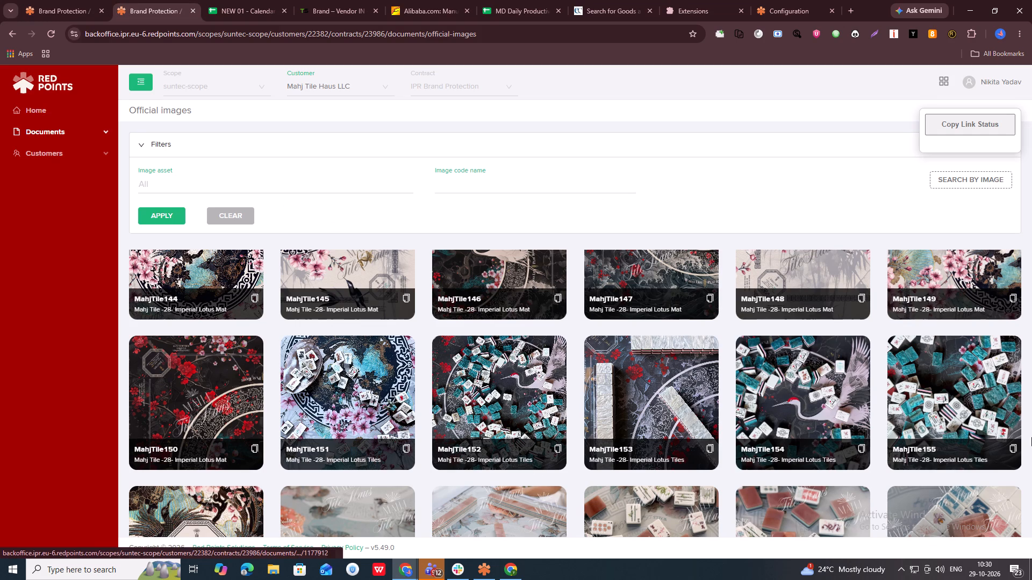
pyautogui.click(459, 0)
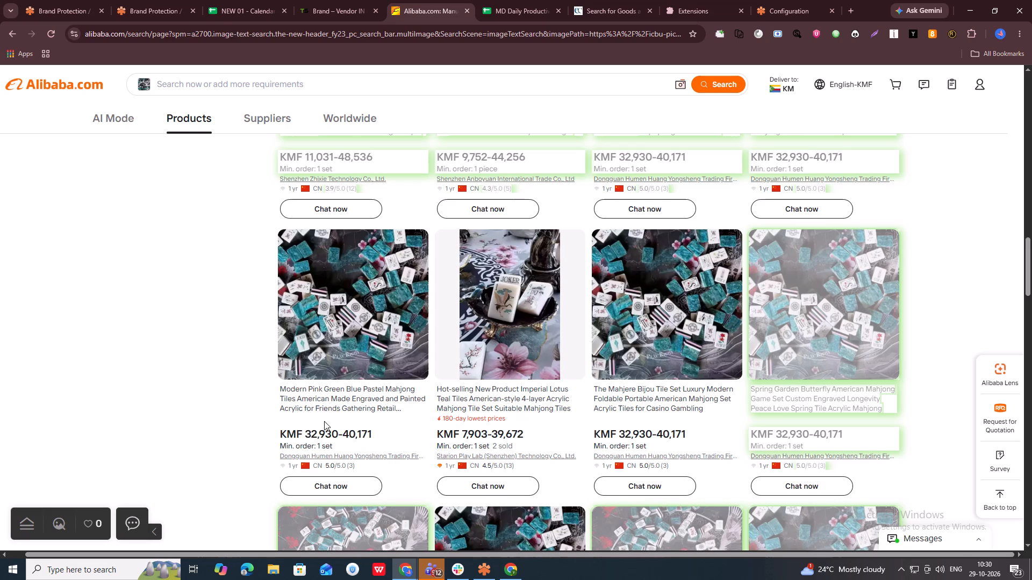
# Record the link of the Modern Pink Green Blue Pastel Mahjong Tiles listing in row 102478.
pyautogui.rightClick(331, 396)
pyautogui.click(374, 322)
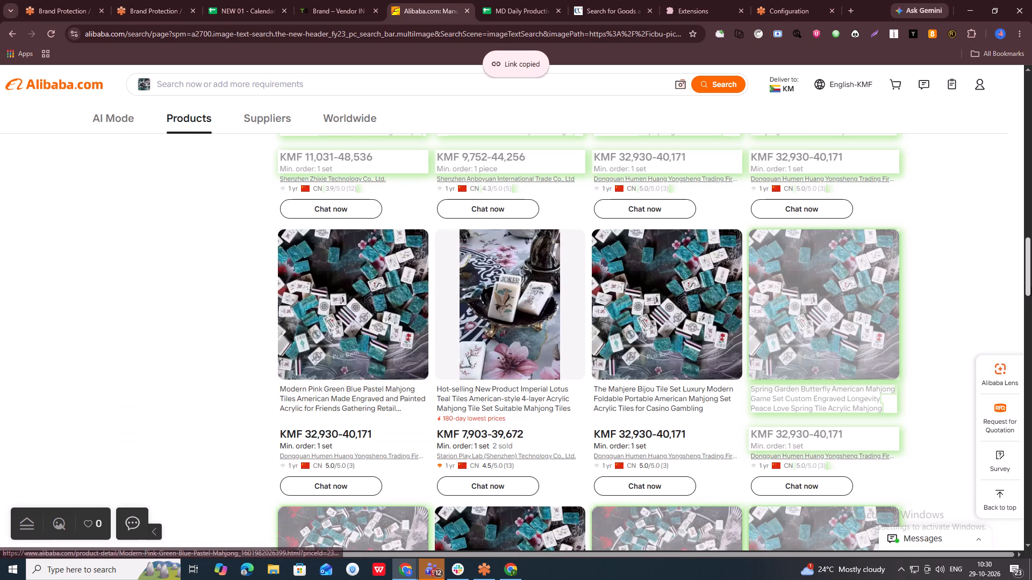
pyautogui.hotkey('alt', 'Tab')
pyautogui.hotkey('ctrl', 'v')
pyautogui.press('Down')
pyautogui.hotkey('alt', 'Tab')
pyautogui.press('Right')
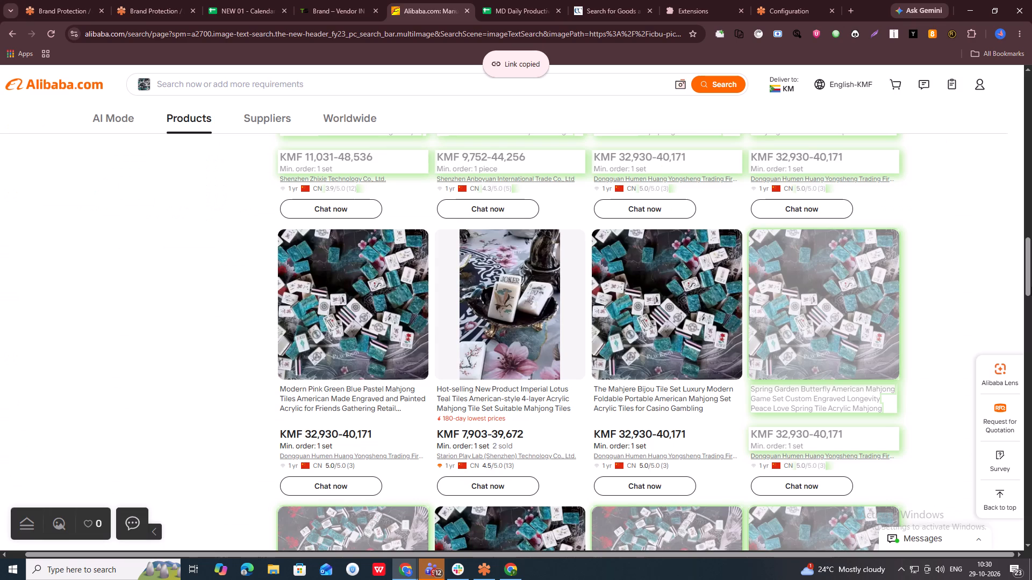
# Record the link of Starion Play Lab's Hot-selling New Product Imperial Lotus listing in row 102479.
pyautogui.rightClick(508, 412)
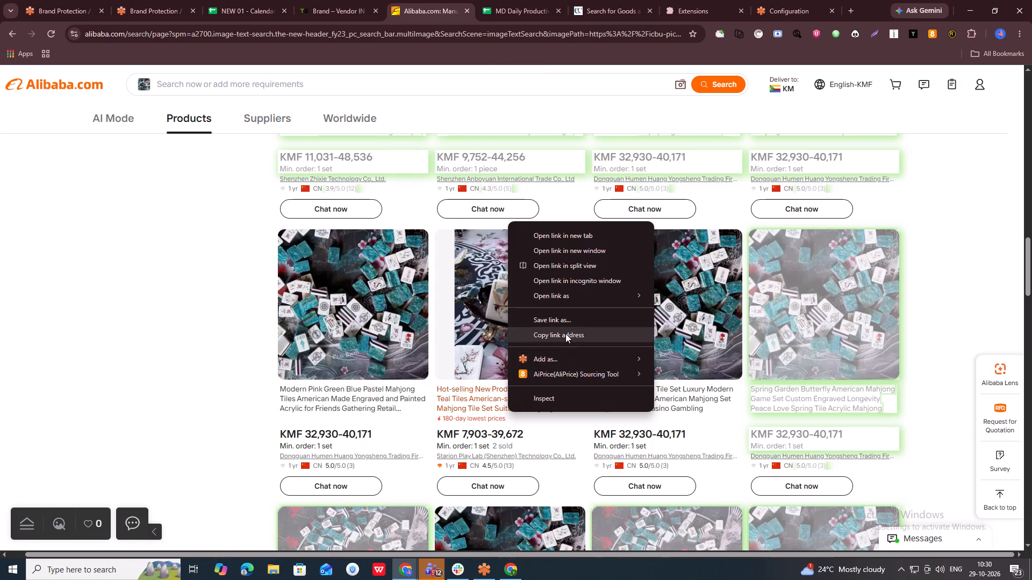
pyautogui.click(565, 334)
pyautogui.hotkey('alt', 'Tab')
pyautogui.hotkey('ctrl', 'v')
pyautogui.press('Down')
pyautogui.hotkey('alt', 'Tab')
pyautogui.press('Right')
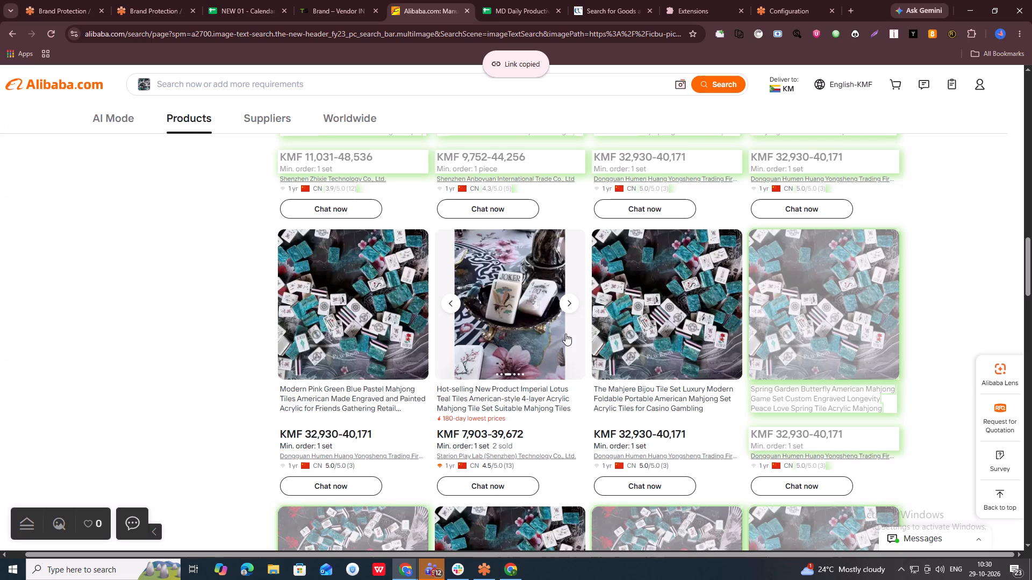
# Record the link of The Mahjere Bijou Tile Set Luxury Modern Foldable listing in row 102480.
pyautogui.rightClick(675, 398)
pyautogui.click(716, 322)
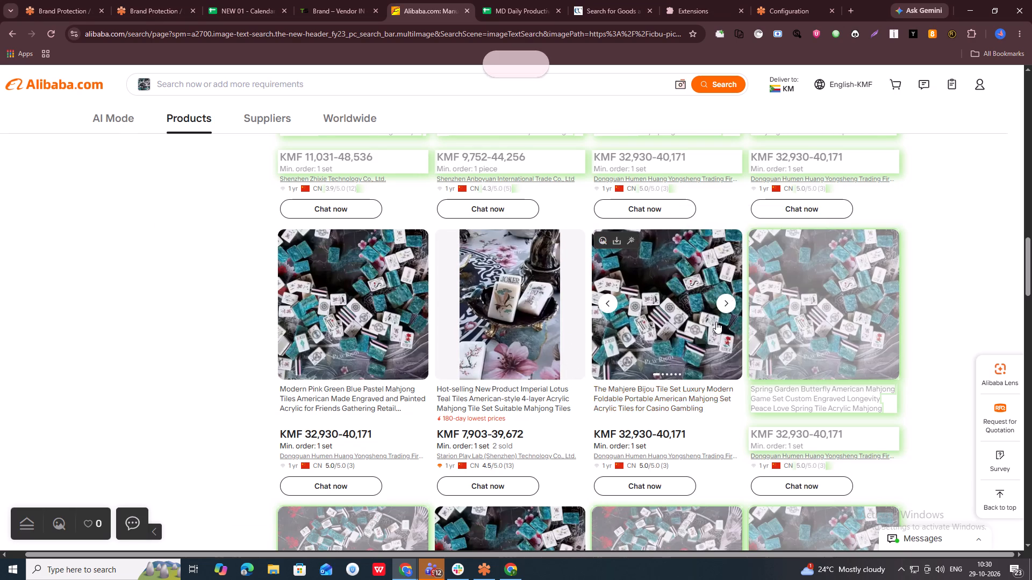
pyautogui.hotkey('alt', 'Tab')
pyautogui.hotkey('ctrl', 'v')
pyautogui.press('Down')
pyautogui.press('Tab')
pyautogui.press('Down')
pyautogui.hotkey('alt', 'Tab')
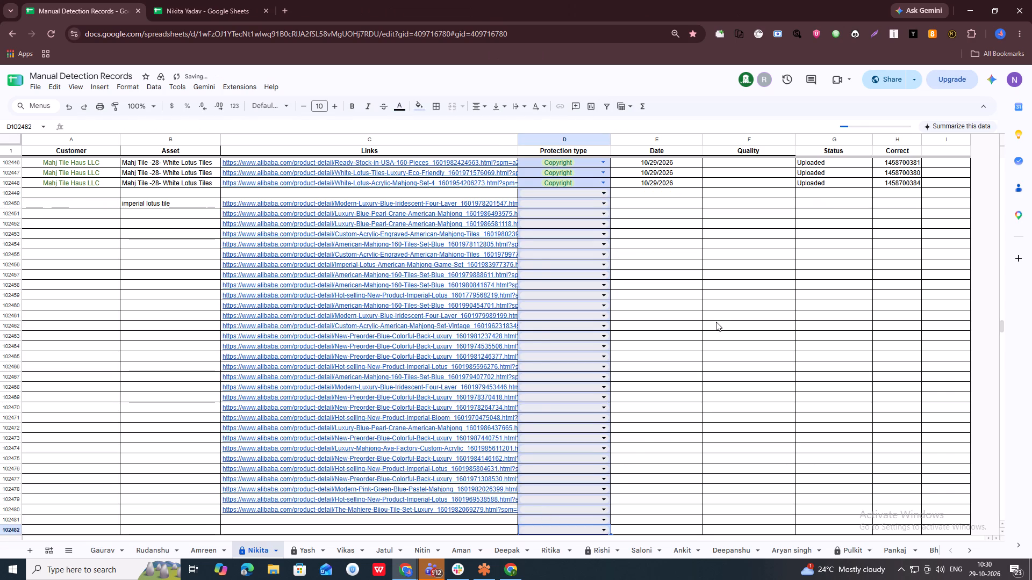
# Record the link of the Original Engraved the Mahjere Bijou Tile Set listing in the Links column of row 102481.
pyautogui.scroll(-4, 715, 378)
pyautogui.rightClick(494, 451)
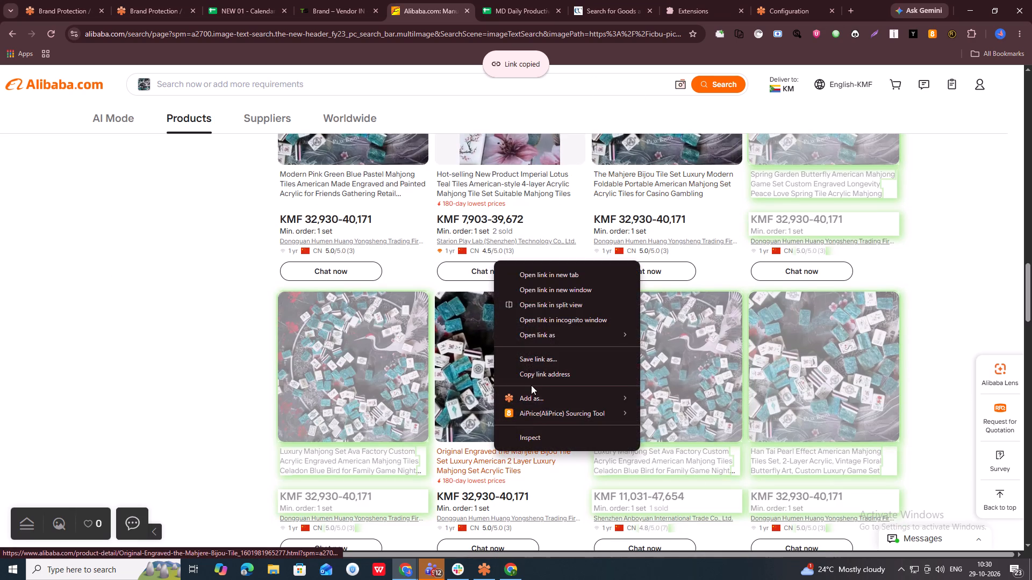
pyautogui.click(536, 372)
pyautogui.hotkey('alt', 'Tab')
pyautogui.hotkey('ctrl', 'v')
pyautogui.press('Down')
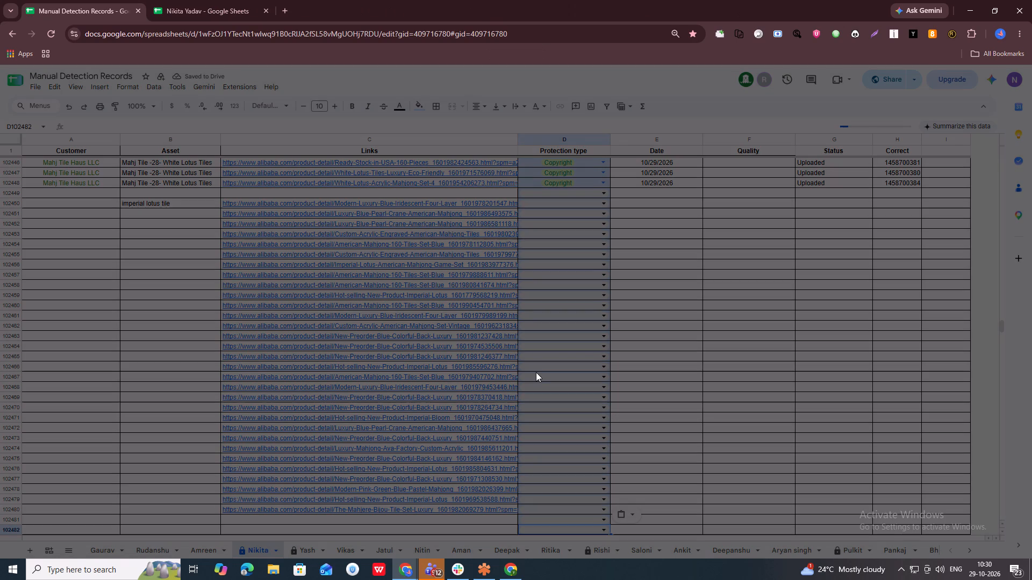
pyautogui.moveTo(306, 256); pyautogui.dragTo(676, 316)
pyautogui.click(640, 264)
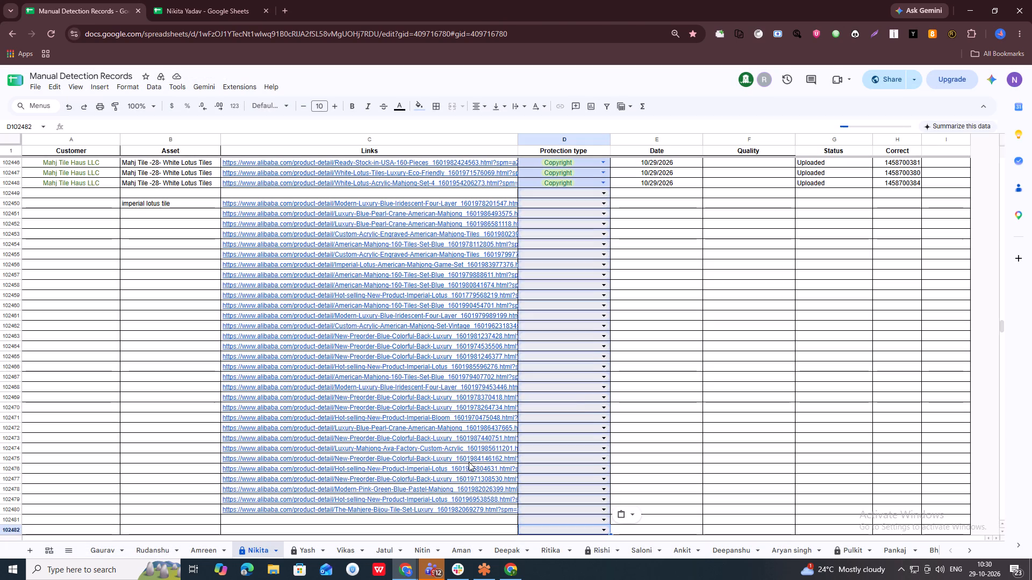
pyautogui.click(400, 524)
pyautogui.hotkey('ctrl', 'v')
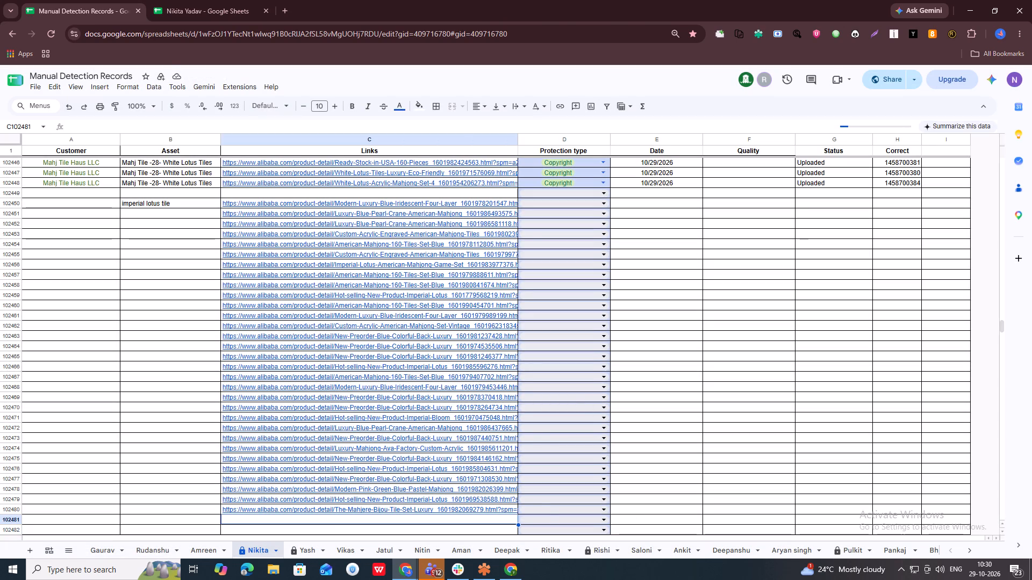
pyautogui.press('Down')
pyautogui.press('Down')
pyautogui.hotkey('alt', 'Tab')
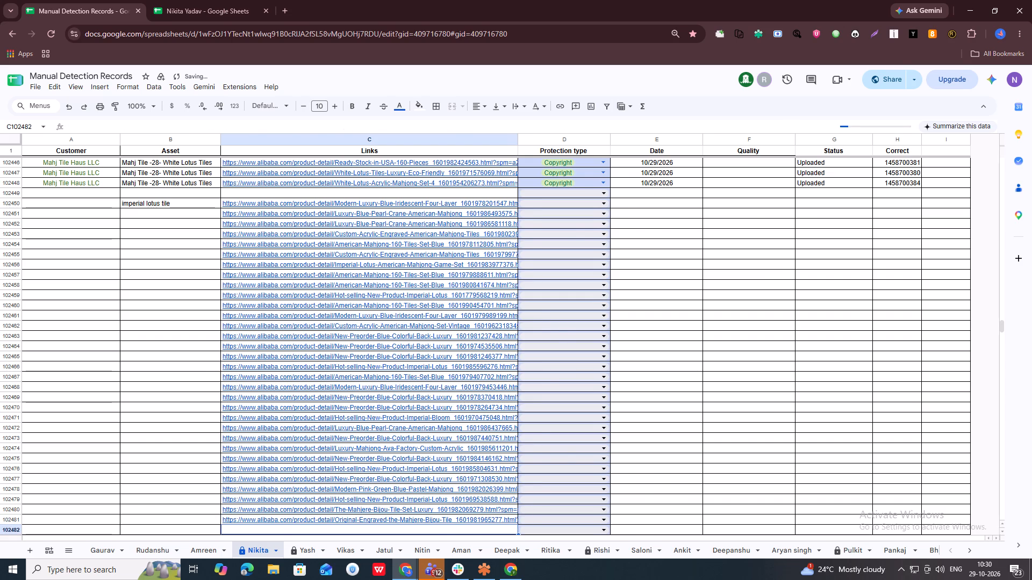
pyautogui.press('Right')
# Record the link of the Thick 4-Layer Red Acrylic US Mahjong Tiles listing in row 102482.
pyautogui.scroll(-8, 400, 524)
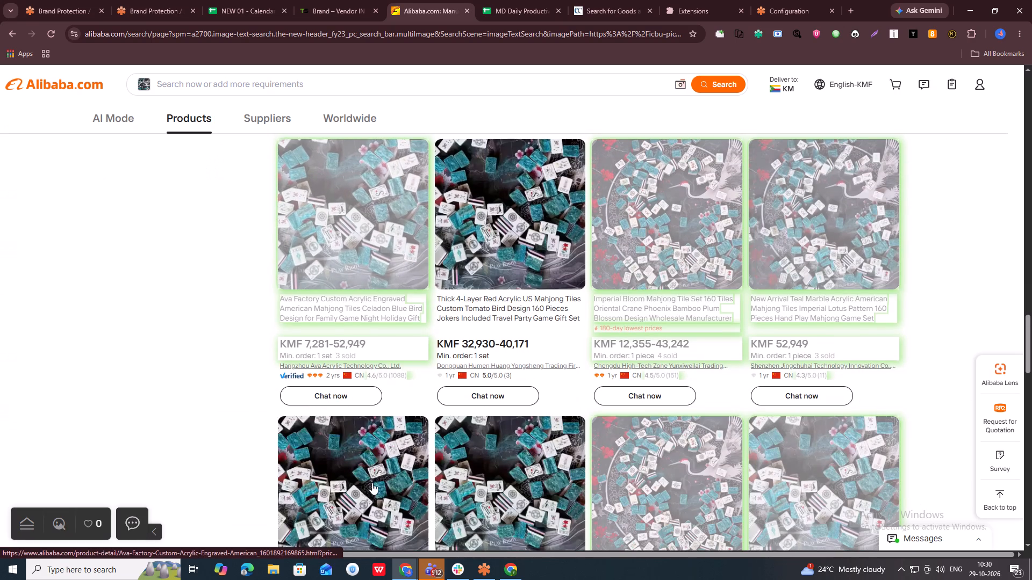
pyautogui.rightClick(535, 313)
pyautogui.rightClick(515, 313)
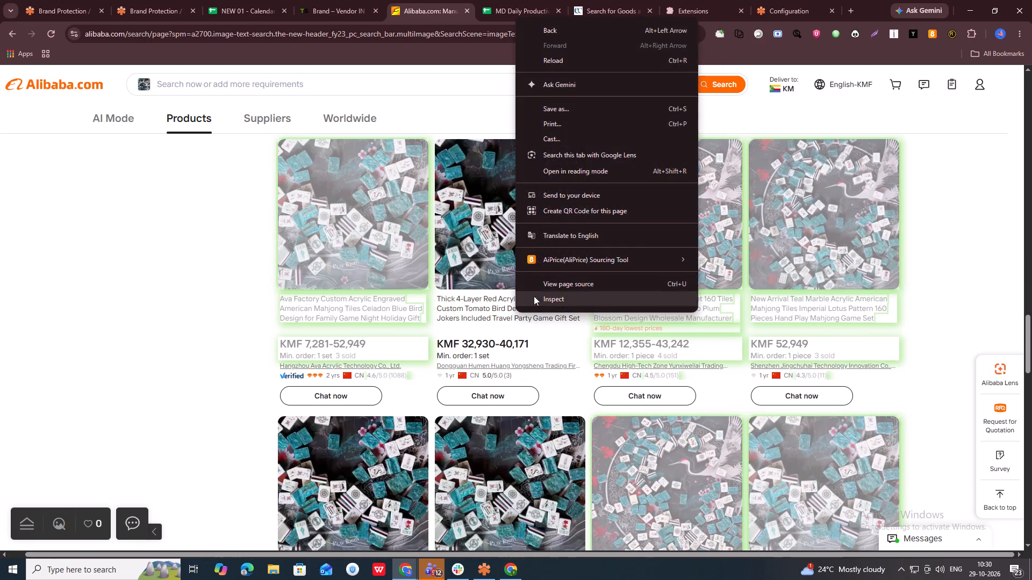
pyautogui.rightClick(509, 303)
pyautogui.rightClick(500, 307)
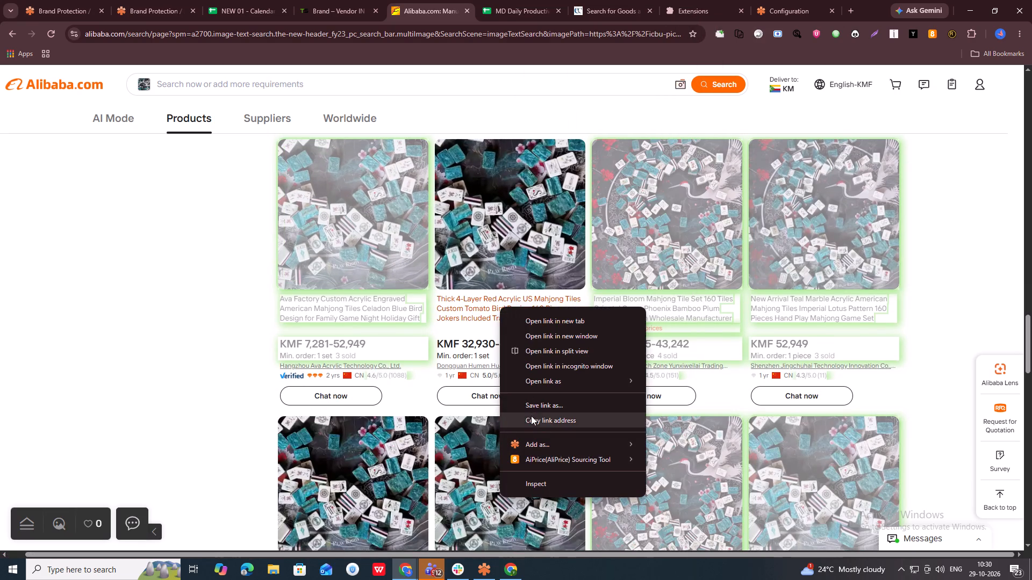
pyautogui.click(531, 418)
pyautogui.hotkey('alt', 'Tab')
pyautogui.hotkey('ctrl', 'b')
pyautogui.hotkey('ctrl', 'v')
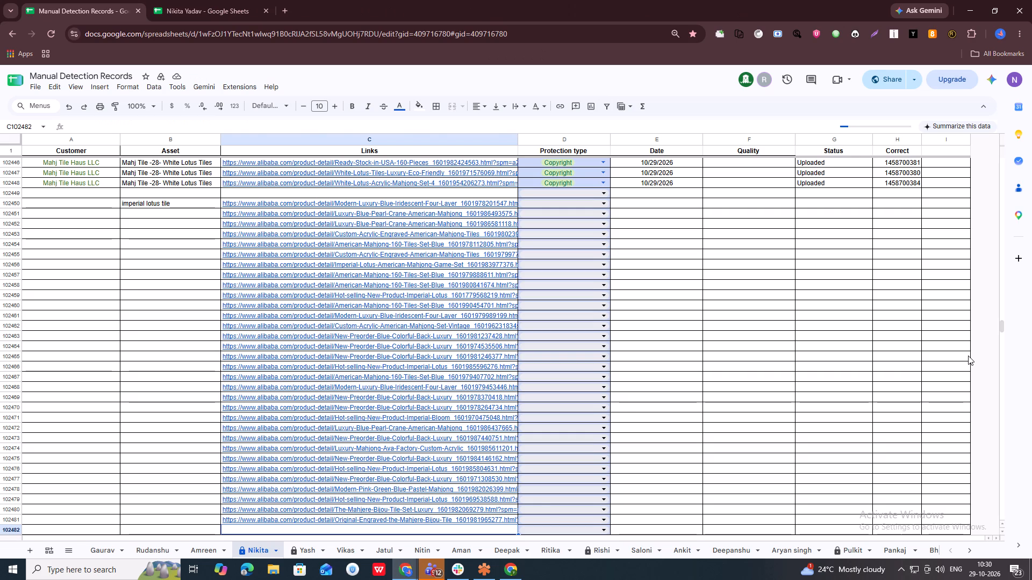
pyautogui.press('Down')
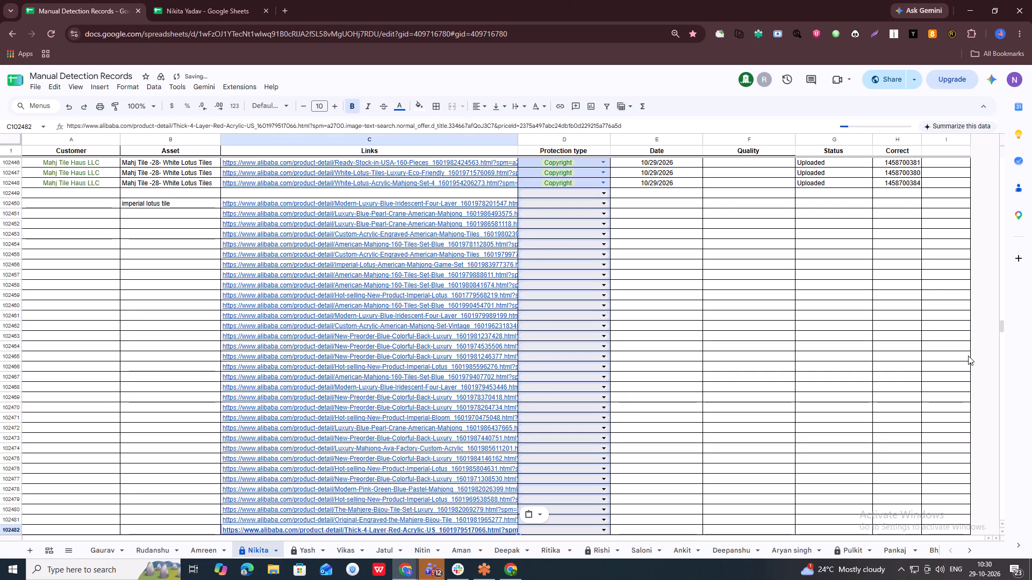
# Record the link of Qingdao Future Ultimate Innovation's American Mahjong Tiles Luxury Acrylic 160 Piece listing in row 102483.
pyautogui.hotkey('alt', 'Tab')
pyautogui.press('Down')
pyautogui.scroll(-5, 746, 353)
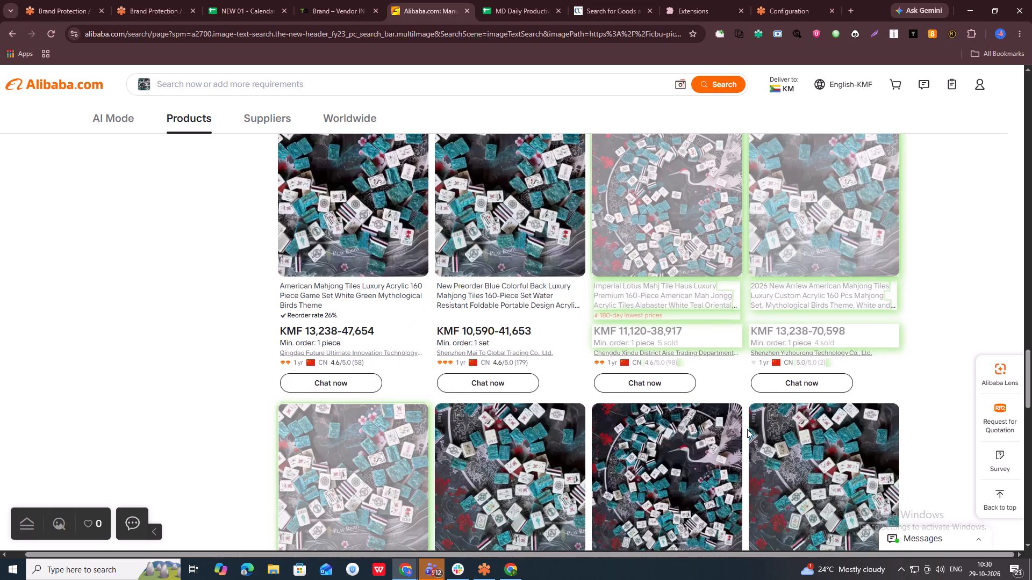
pyautogui.rightClick(339, 298)
pyautogui.click(375, 404)
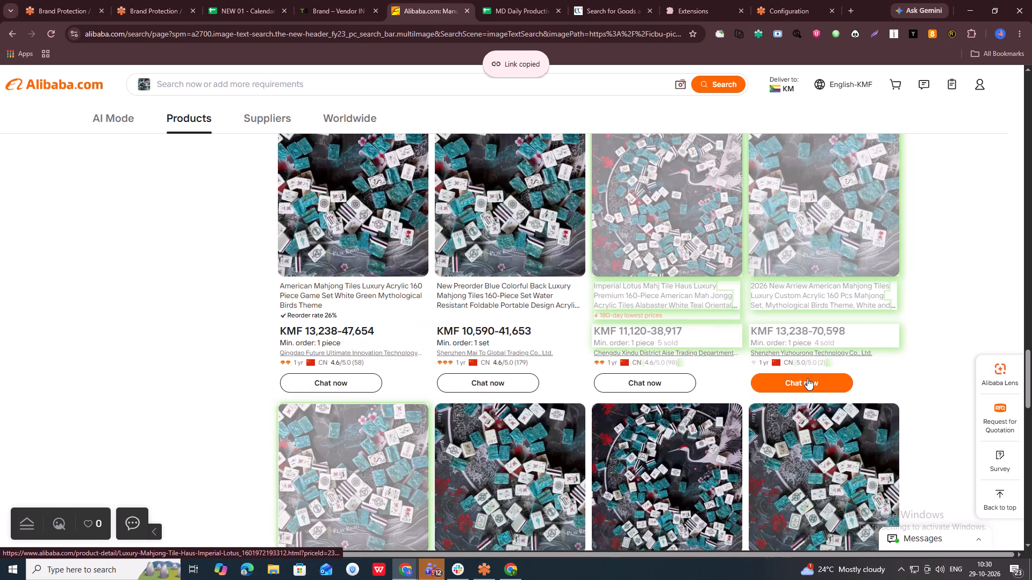
pyautogui.hotkey('alt', 'Tab')
pyautogui.hotkey('ctrl', 'v')
pyautogui.press('Down')
# Record the link of Shenzhen Mai To Global Trading's New Preorder Blue Colorful Back Luxury listing in row 102484.
pyautogui.hotkey('alt', 'Tab')
pyautogui.press('Right')
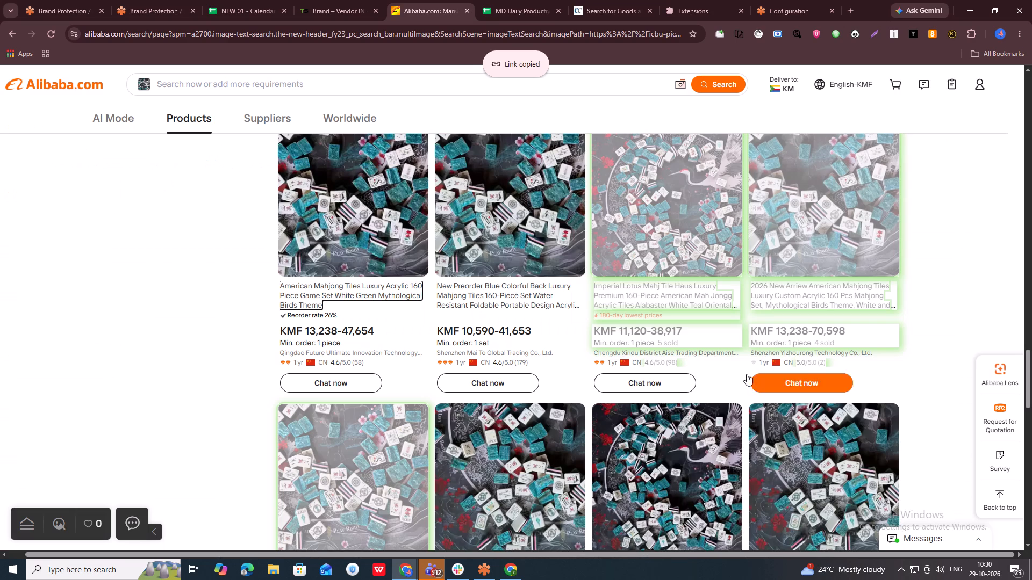
pyautogui.rightClick(512, 306)
pyautogui.click(546, 413)
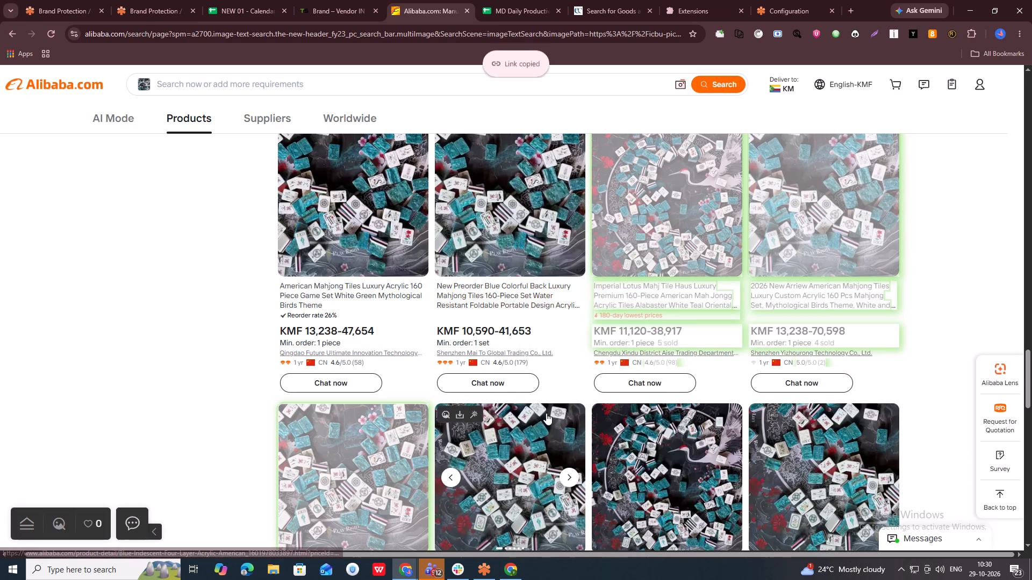
pyautogui.hotkey('alt', 'Tab')
pyautogui.hotkey('ctrl', 'v')
pyautogui.press('Down')
# Record the link of Shenzhen Heguangji's Blue Iridescent Four Layer Acrylic American Mahjong Set listing in row 102485.
pyautogui.hotkey('alt', 'Tab')
pyautogui.press('Down')
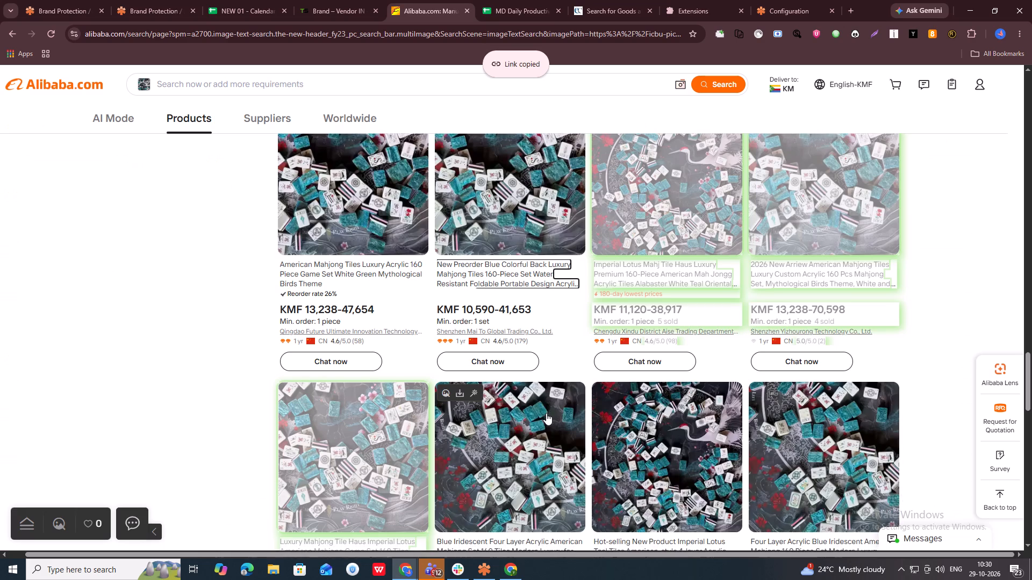
pyautogui.scroll(-5, 540, 412)
pyautogui.rightClick(529, 284)
pyautogui.click(562, 396)
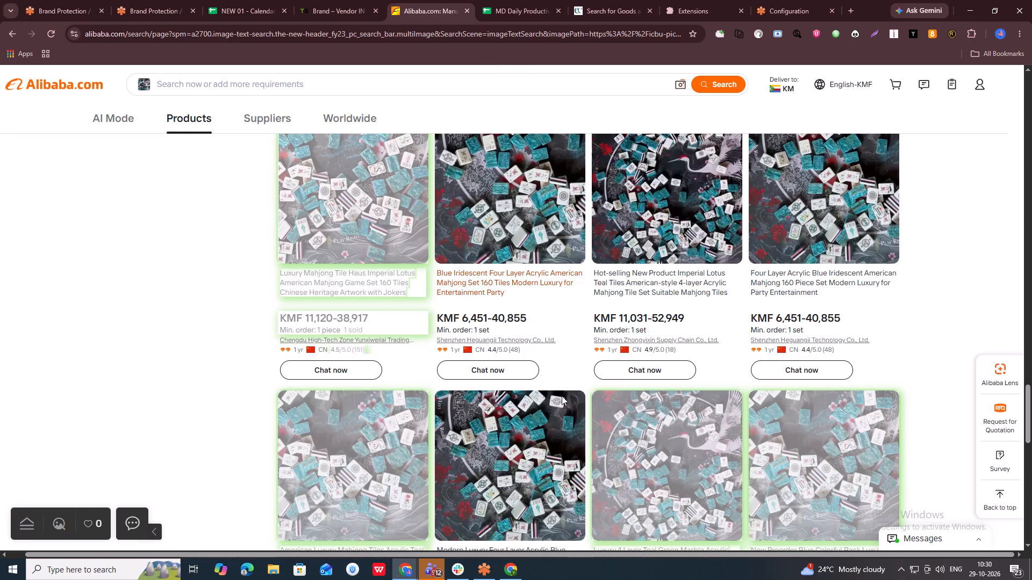
pyautogui.hotkey('alt', 'Tab')
pyautogui.press('Down')
pyautogui.hotkey('ctrl', 'v')
pyautogui.press('Down')
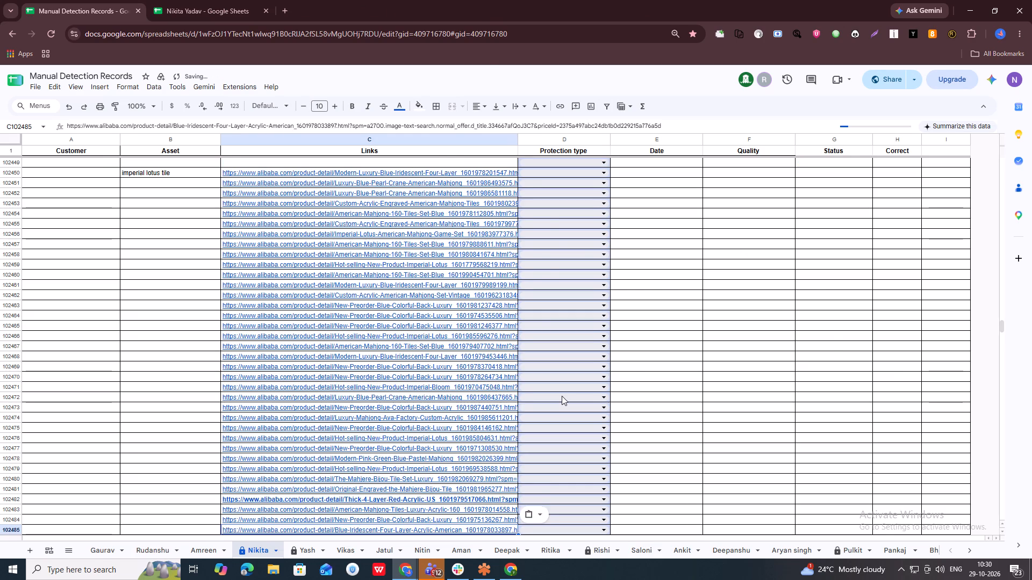
# Record the link of Shenzhen Zhongyixin Supply Chain's Hot-selling New Product Imperial Lotus listing in row 102486.
pyautogui.hotkey('alt', 'Tab')
pyautogui.press('Right')
pyautogui.rightClick(649, 285)
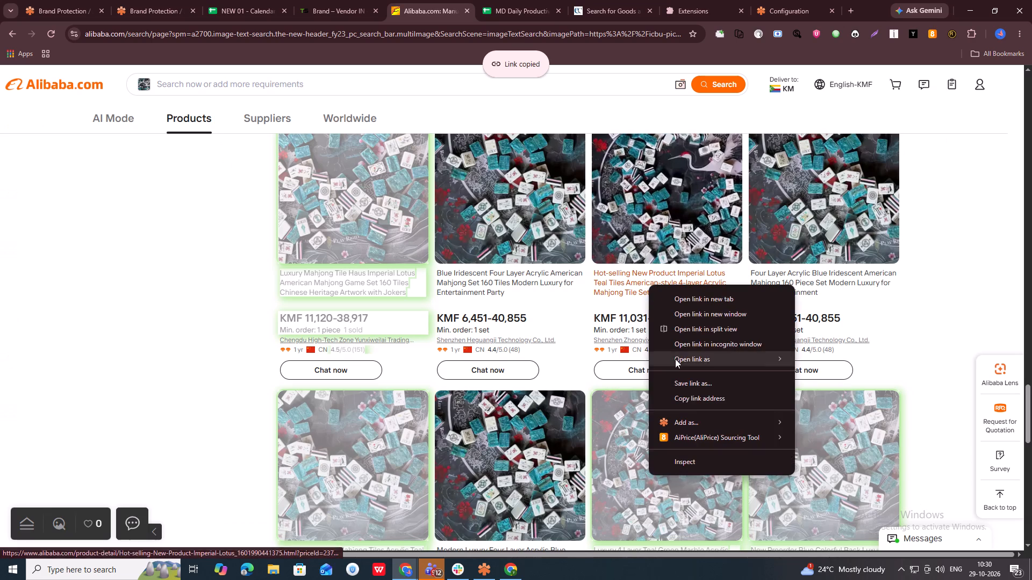
pyautogui.click(685, 396)
pyautogui.hotkey('alt', 'Tab')
pyautogui.hotkey('ctrl', 'v')
pyautogui.press('Down')
# Record the link of Shenzhen Heguangji's Four Layer Acrylic Blue Iridescent American Mahjong listing in row 102487.
pyautogui.hotkey('alt', 'Tab')
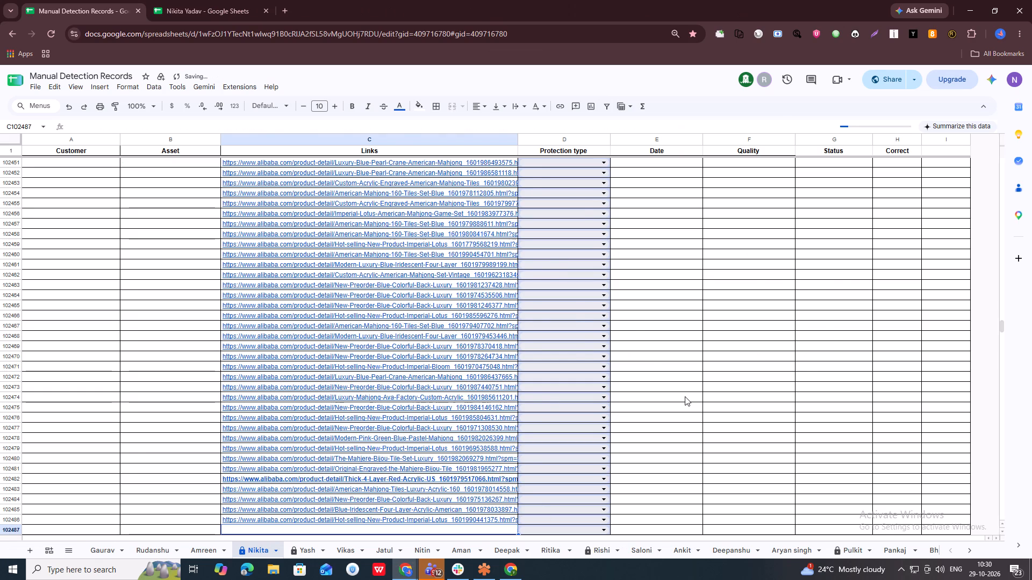
pyautogui.press('Right')
pyautogui.press('Right')
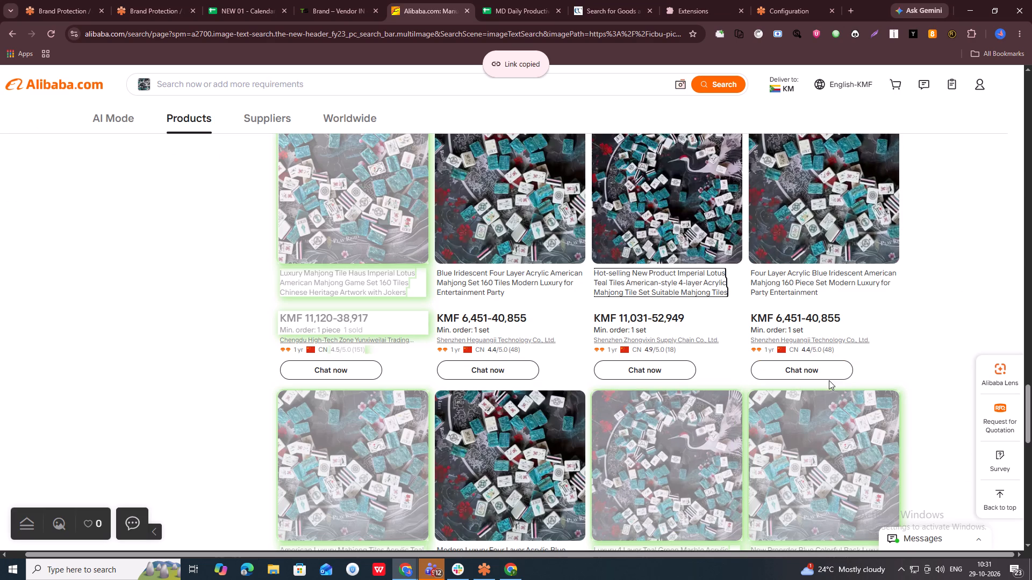
pyautogui.rightClick(820, 277)
pyautogui.click(850, 388)
pyautogui.rightClick(850, 388)
pyautogui.hotkey('alt', 'Tab')
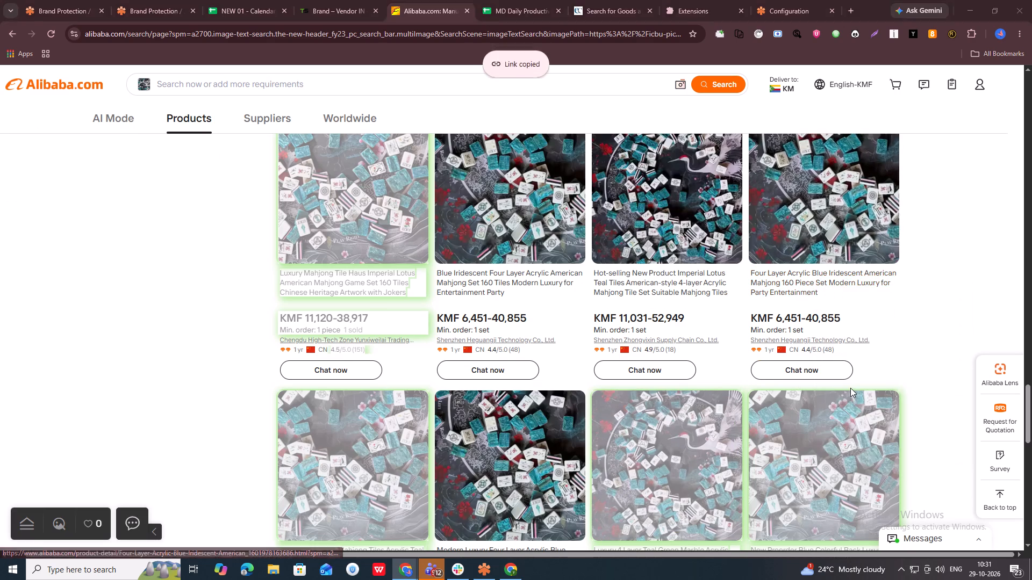
pyautogui.hotkey('ctrl', 'v')
pyautogui.hotkey('ctrl', 'shift', 'Up')
pyautogui.press('Down')
# Record the link of the Modern Luxury Four Layer Acrylic Blue Iridescent listing in row 102488 and check the number of collected links.
pyautogui.hotkey('alt', 'Tab')
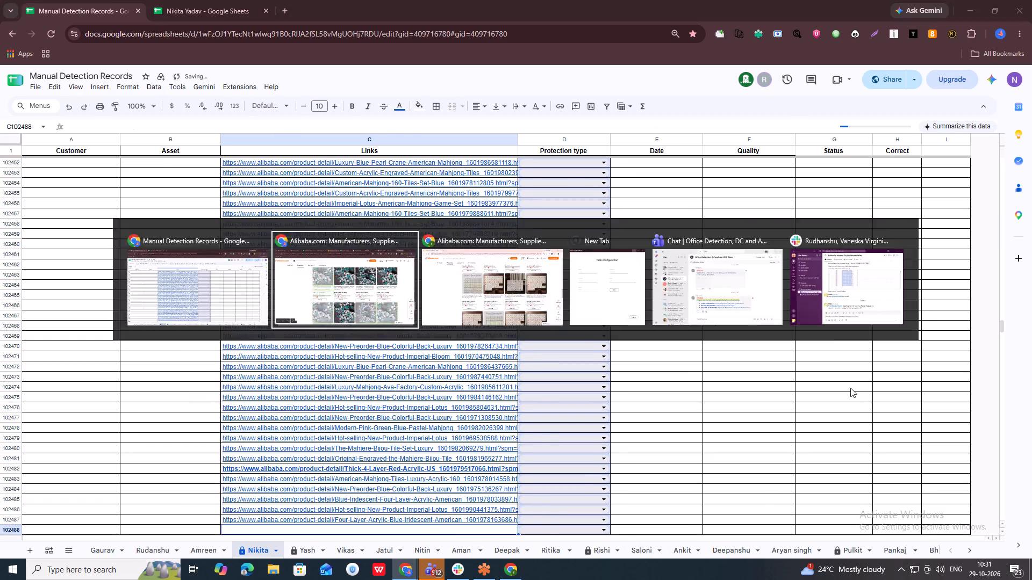
pyautogui.press('Down')
pyautogui.scroll(-5, 514, 474)
pyautogui.rightClick(515, 273)
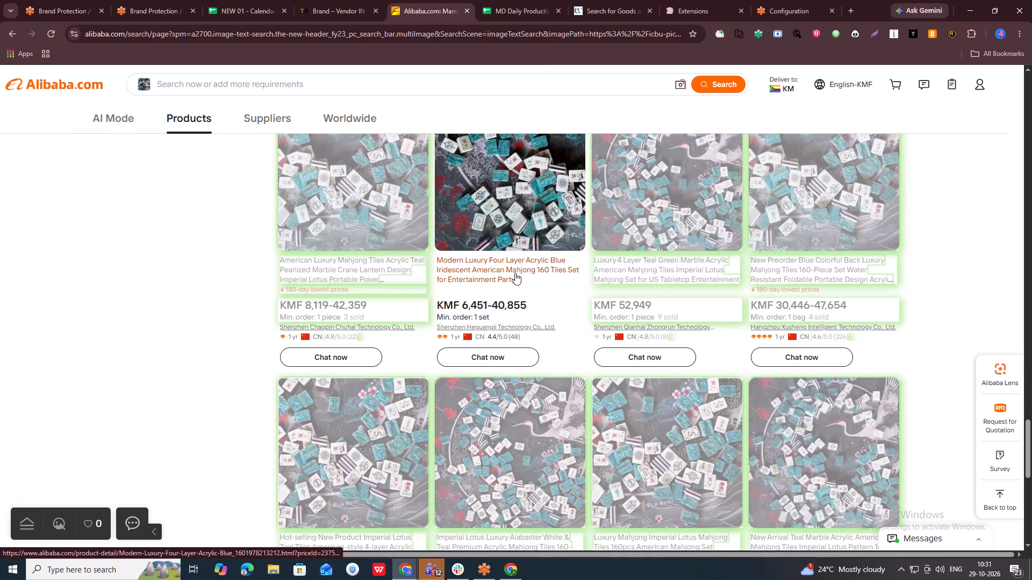
pyautogui.click(551, 381)
pyautogui.hotkey('alt', 'Tab')
pyautogui.hotkey('ctrl', 'v')
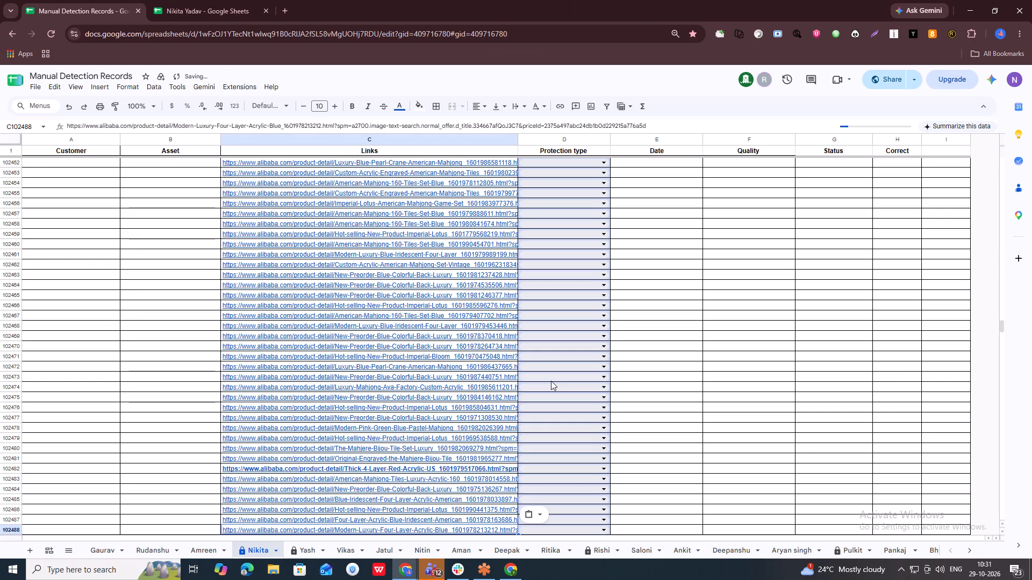
pyautogui.hotkey('ctrl', 'shift', 'Up')
pyautogui.hotkey('ctrl', 'shift', 'Up')
pyautogui.hotkey('ctrl', 'shift', 'Up')
pyautogui.hotkey('ctrl', 'shift', 'Up')
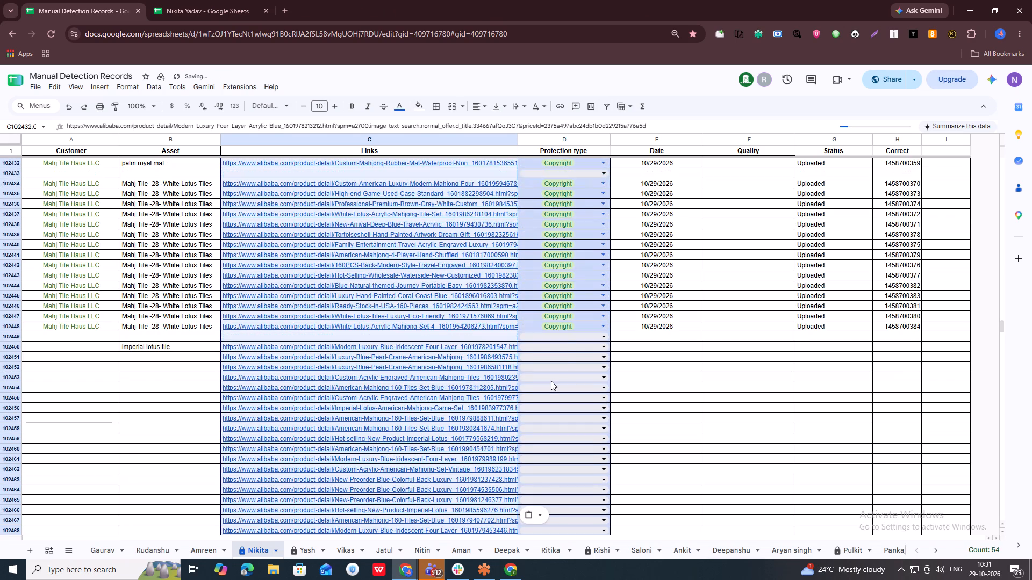
pyautogui.hotkey('ctrl', 'shift', 'Up')
pyautogui.press('Down')
# Open another page of the Alibaba image search results.
pyautogui.hotkey('alt', 'Tab')
pyautogui.press('Down')
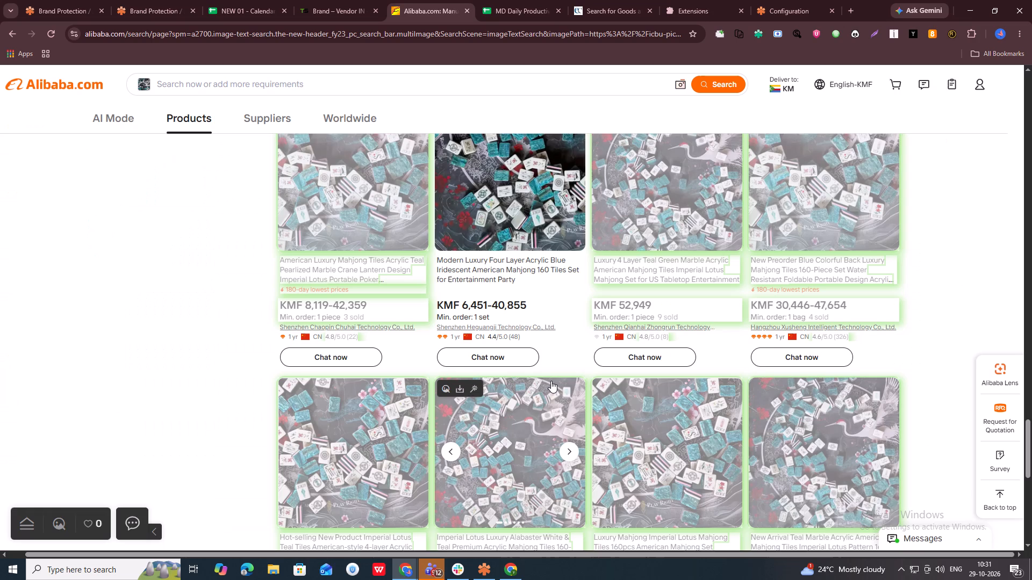
pyautogui.scroll(-6, 574, 483)
pyautogui.click(592, 339)
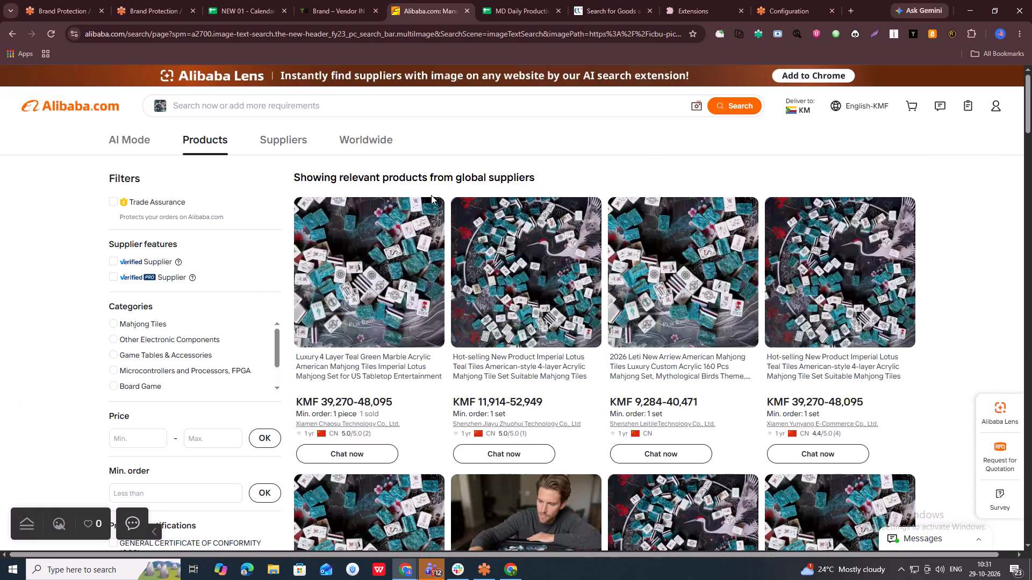
# Record the link of Xiamen Chaosu Technology's Luxury 4 Layer Teal Green Marble listing in row 102489.
pyautogui.scroll(-7, 657, 382)
pyautogui.scroll(8, 657, 381)
pyautogui.rightClick(380, 359)
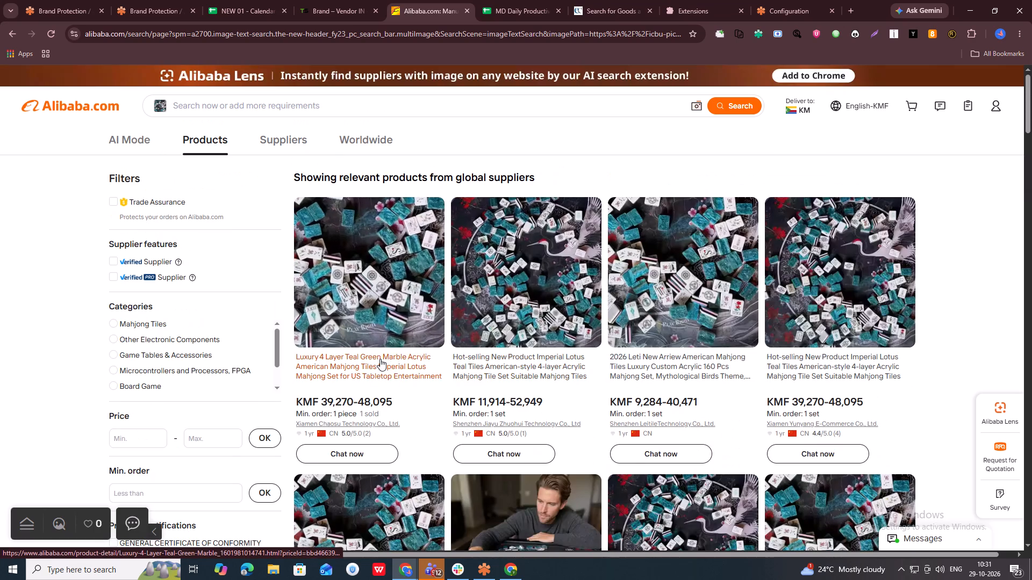
pyautogui.click(427, 472)
pyautogui.hotkey('alt', 'Tab')
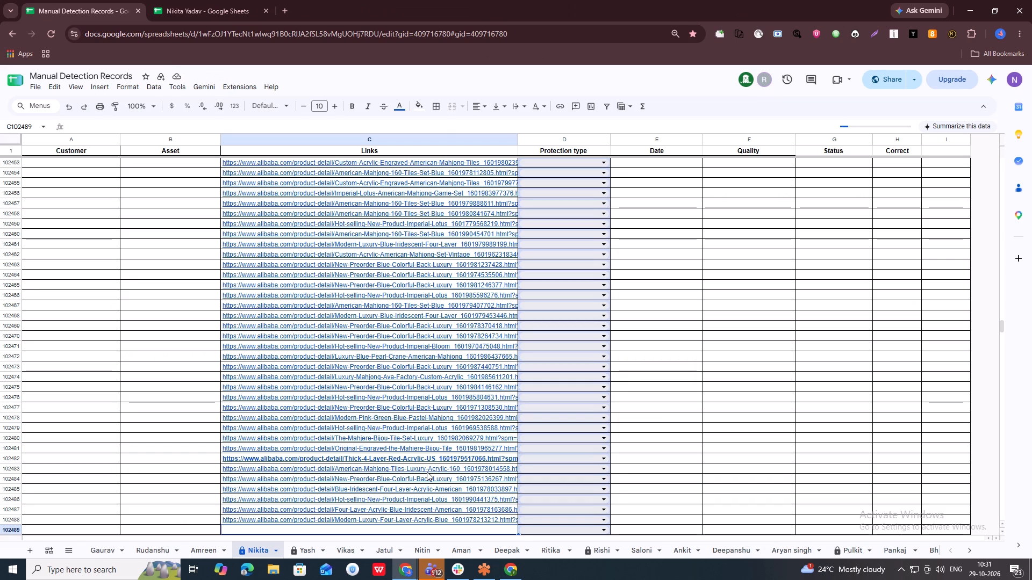
pyautogui.hotkey('ctrl', 'v')
pyautogui.press('Down')
# Record the link of Shenzhen Jiayu Zhuohui Technology's Hot-selling New Product Imperial Lotus listing in row 102490.
pyautogui.hotkey('alt', 'Tab')
pyautogui.press('Right')
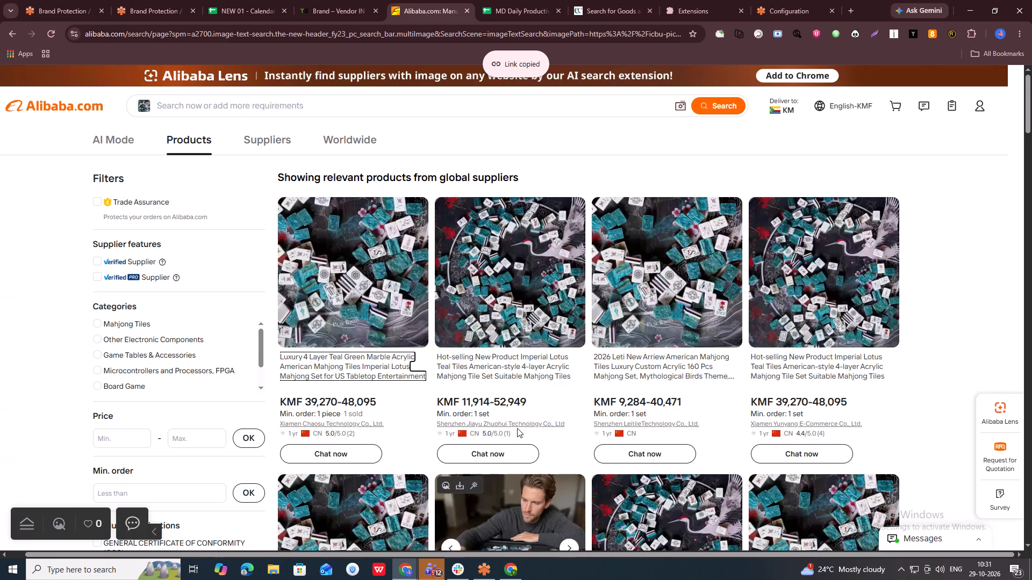
pyautogui.rightClick(499, 354)
pyautogui.click(525, 469)
pyautogui.hotkey('alt', 'Tab')
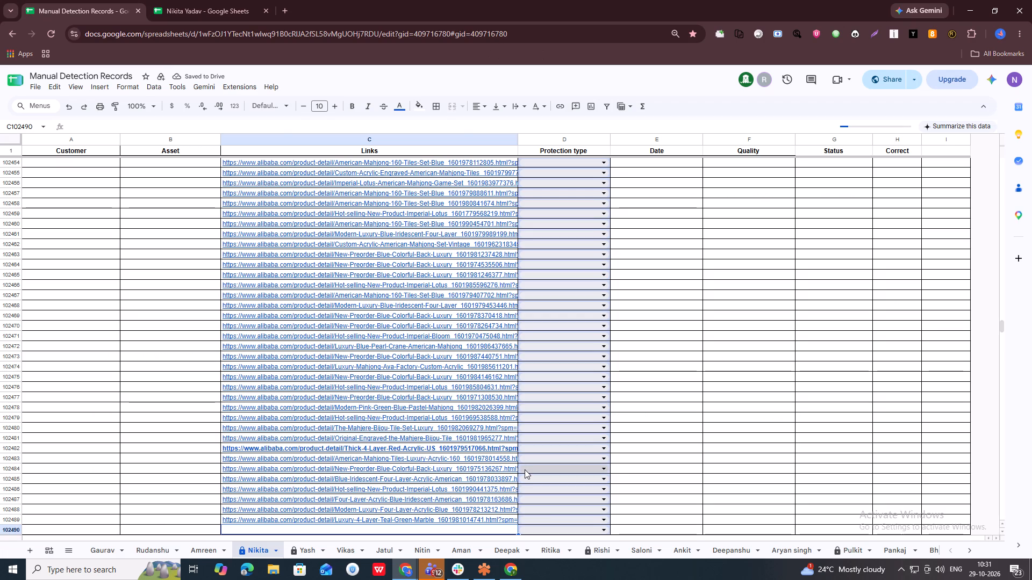
pyautogui.hotkey('ctrl', 'v')
pyautogui.press('Down')
# Record the link of the 2026 Leti New Arriew American Mahjong Tiles listing in row 102491.
pyautogui.hotkey('alt', 'Tab')
pyautogui.press('Right')
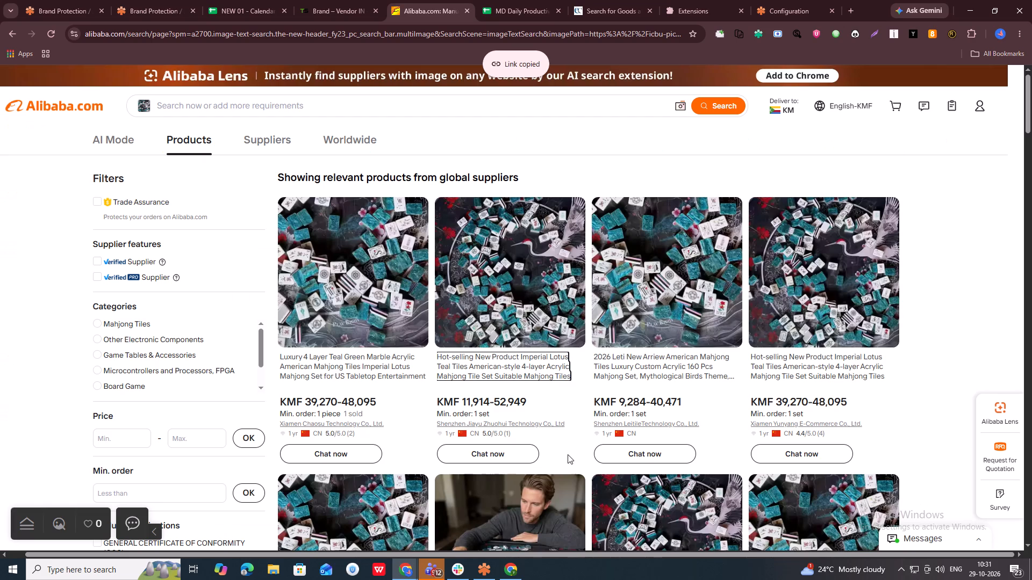
pyautogui.rightClick(670, 369)
pyautogui.click(706, 294)
pyautogui.hotkey('alt', 'Tab')
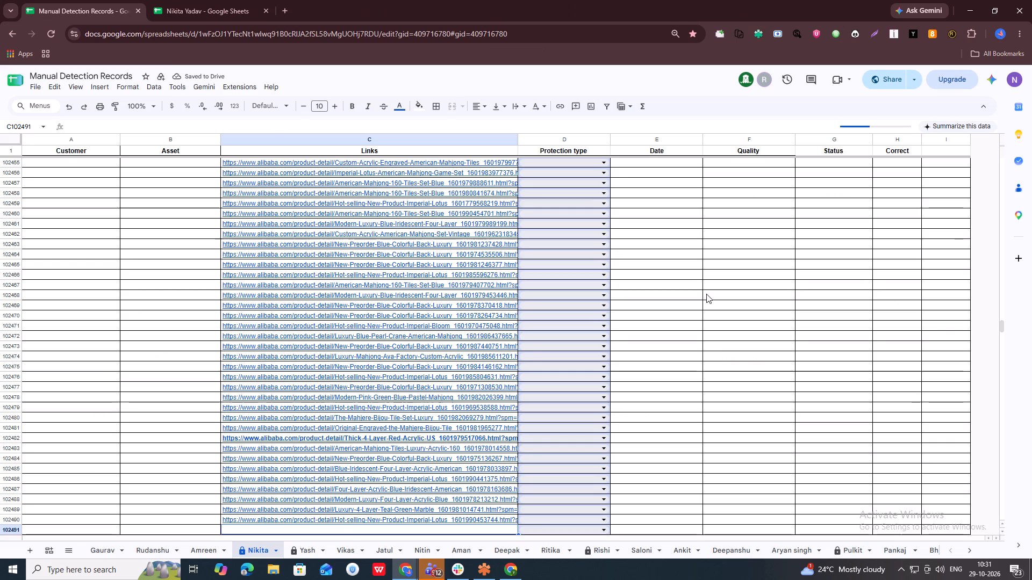
pyautogui.hotkey('ctrl', 'v')
pyautogui.press('Down')
# Record the link of Xiamen Yunyang E-Commerce's Hot-selling New Product Imperial Lotus listing in row 102492.
pyautogui.hotkey('alt', 'Tab')
pyautogui.press('Right')
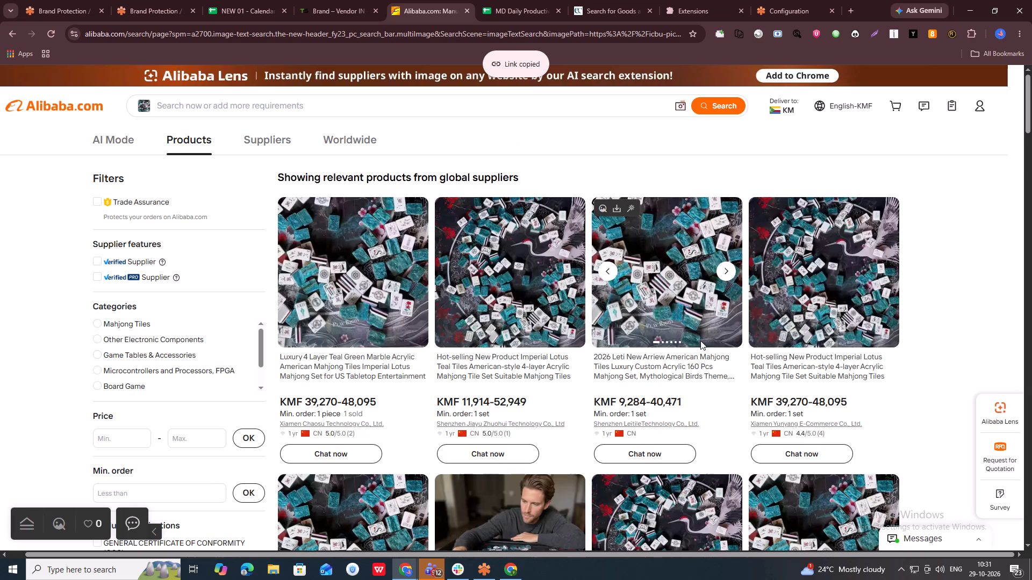
pyautogui.rightClick(814, 366)
pyautogui.click(838, 482)
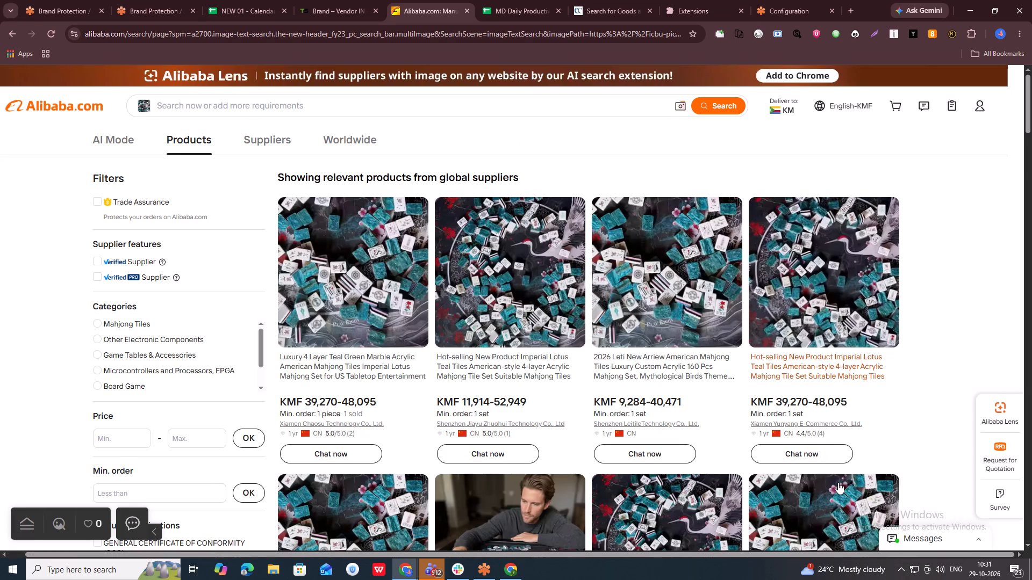
pyautogui.hotkey('alt', 'Tab')
pyautogui.hotkey('ctrl', 'v')
pyautogui.press('Down')
# Check another photo of the PERF Custom Link Modern Luxury Celadon Blue Bird listing and record its link in row 102493.
pyautogui.hotkey('alt', 'Tab')
pyautogui.press('Down')
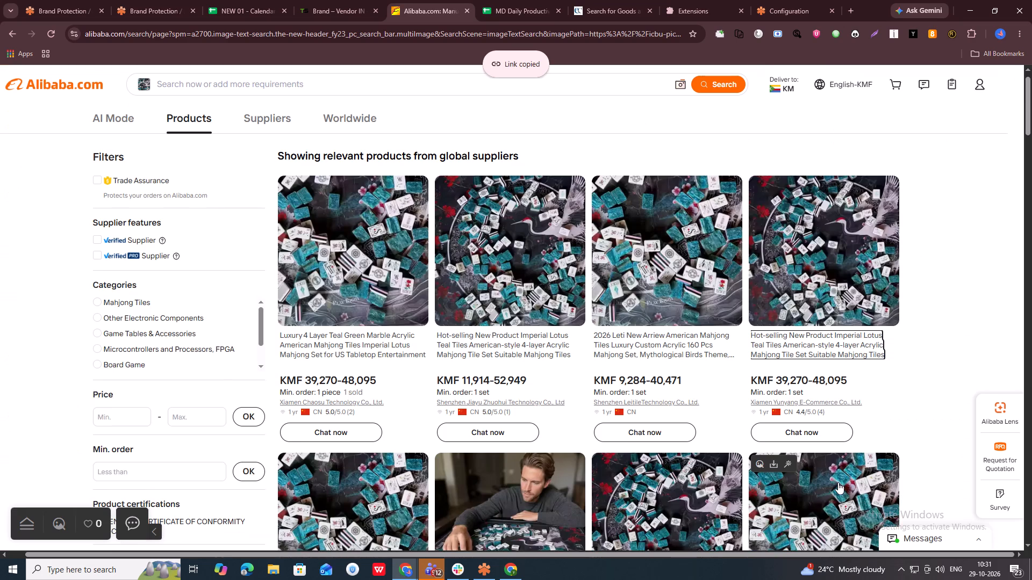
pyautogui.scroll(-4, 838, 482)
pyautogui.click(410, 315)
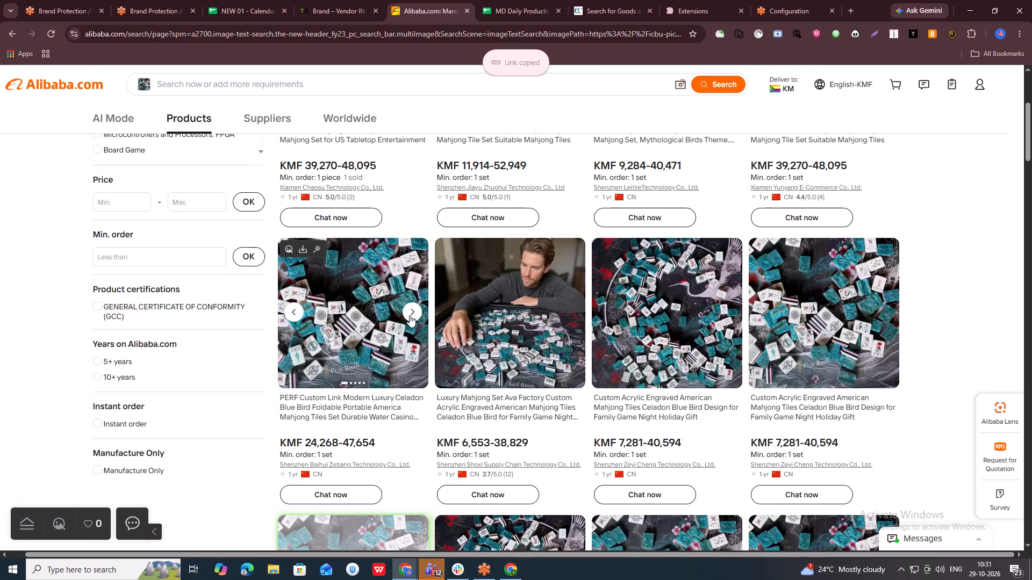
pyautogui.rightClick(344, 411)
pyautogui.rightClick(329, 408)
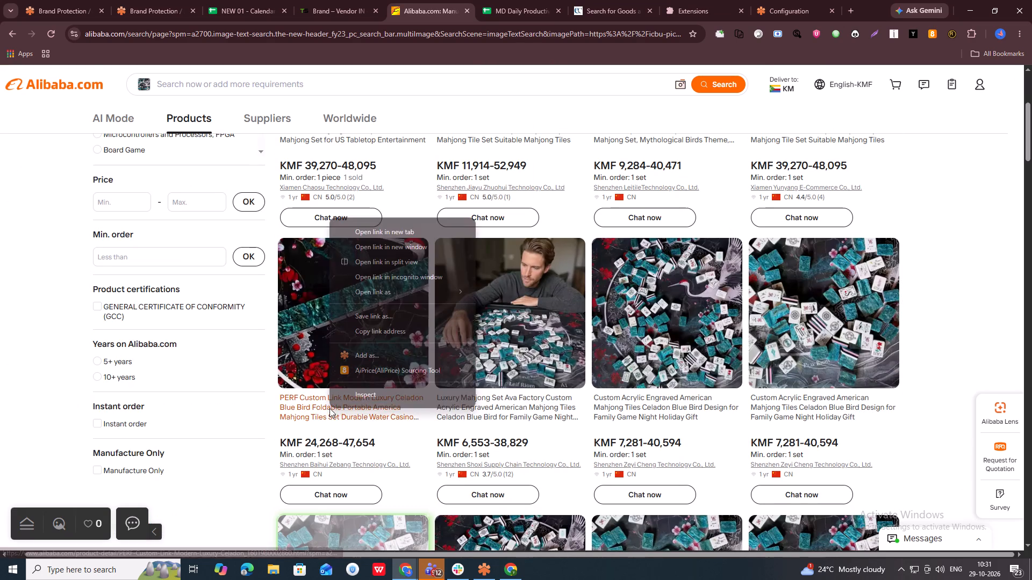
pyautogui.click(365, 331)
pyautogui.hotkey('alt', 'Tab')
pyautogui.hotkey('ctrl', 'v')
pyautogui.press('Down')
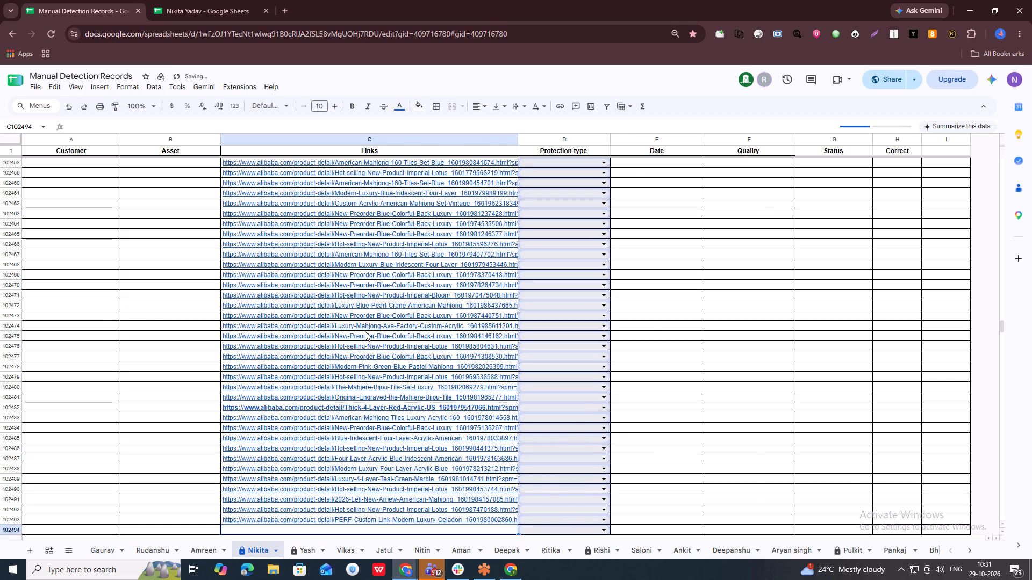
# Check another photo of the Luxury Mahjong Set Ava Factory Custom listing and record its link in row 102494.
pyautogui.hotkey('alt', 'Tab')
pyautogui.press('Right')
pyautogui.click(571, 311)
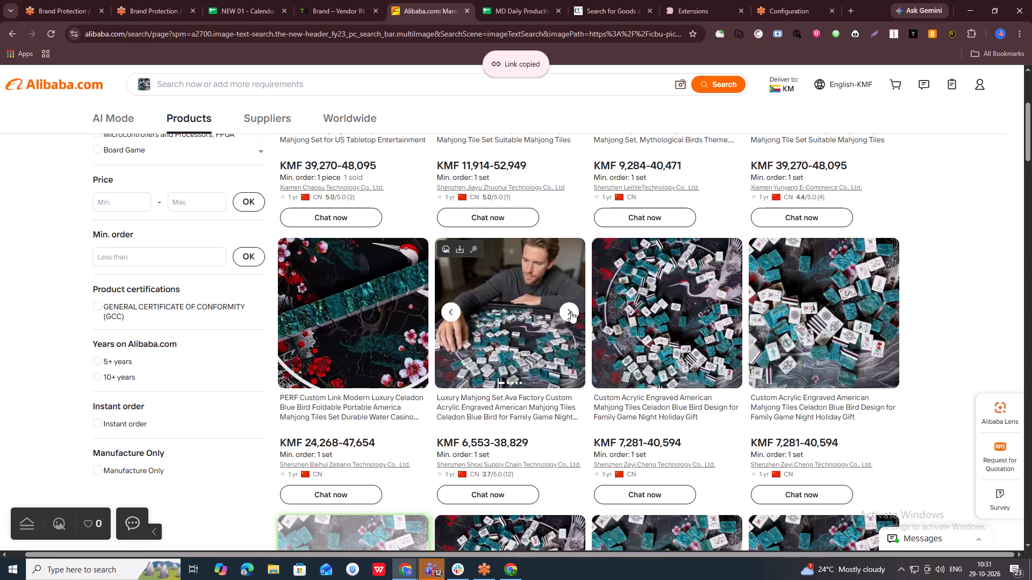
pyautogui.rightClick(505, 417)
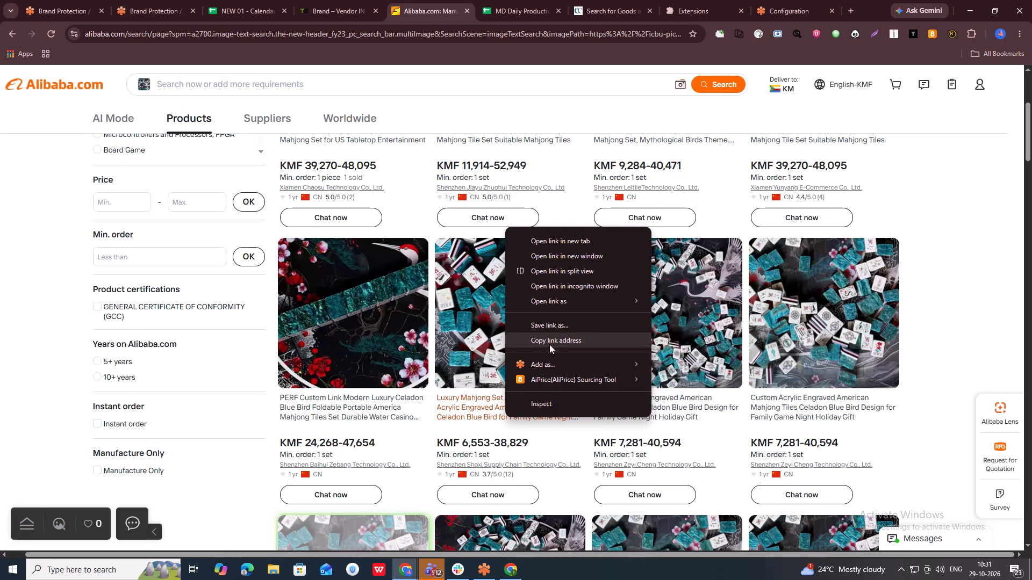
pyautogui.click(553, 338)
pyautogui.hotkey('alt', 'Tab')
pyautogui.hotkey('ctrl', 'v')
pyautogui.press('Down')
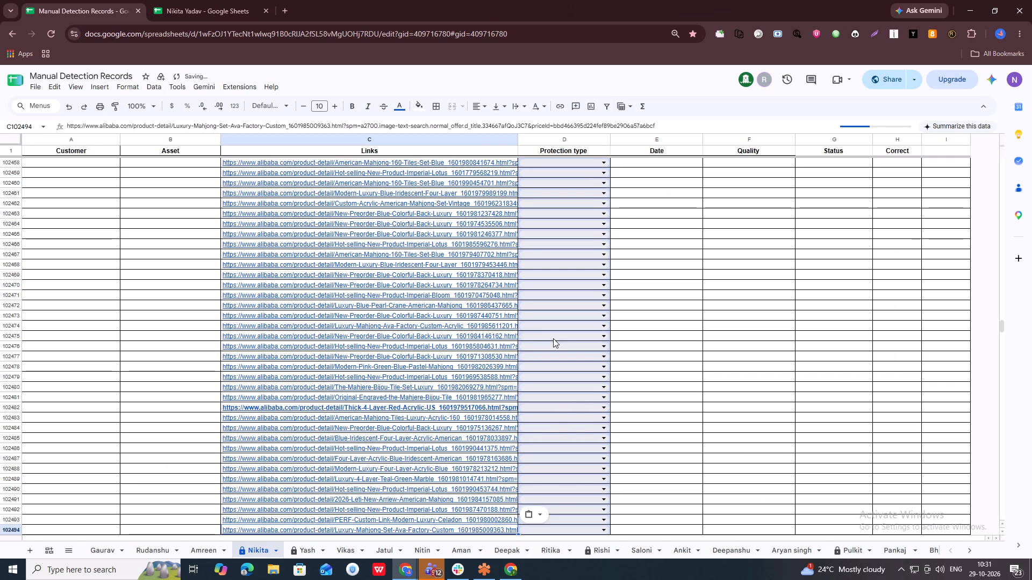
# Record the link of Shenzhen Zeyi Cheng's first Custom Acrylic Engraved American Mahjong Tiles listing in row 102495.
pyautogui.hotkey('alt', 'Tab')
pyautogui.press('Right')
pyautogui.rightClick(664, 410)
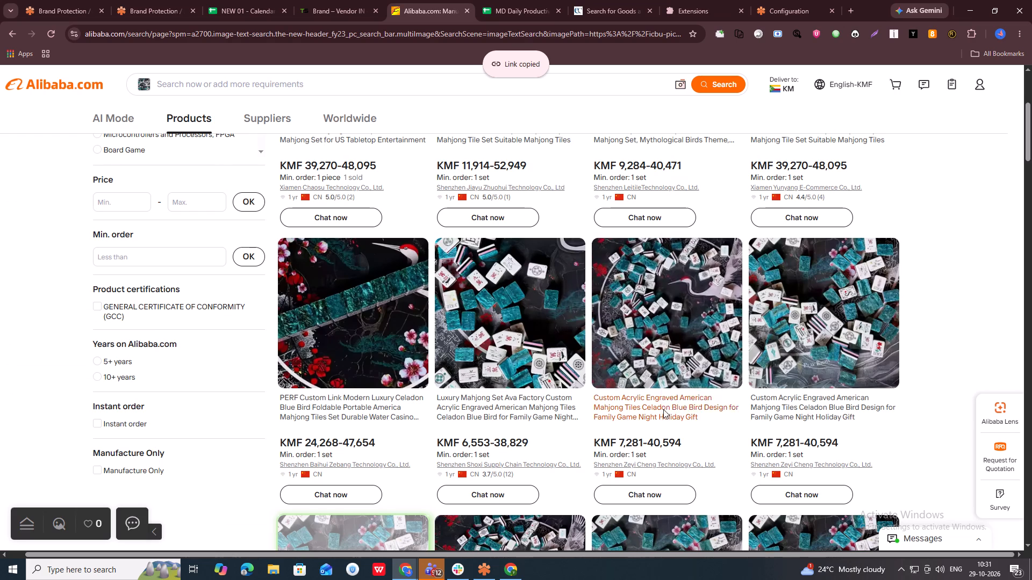
pyautogui.click(715, 333)
pyautogui.hotkey('alt', 'Tab')
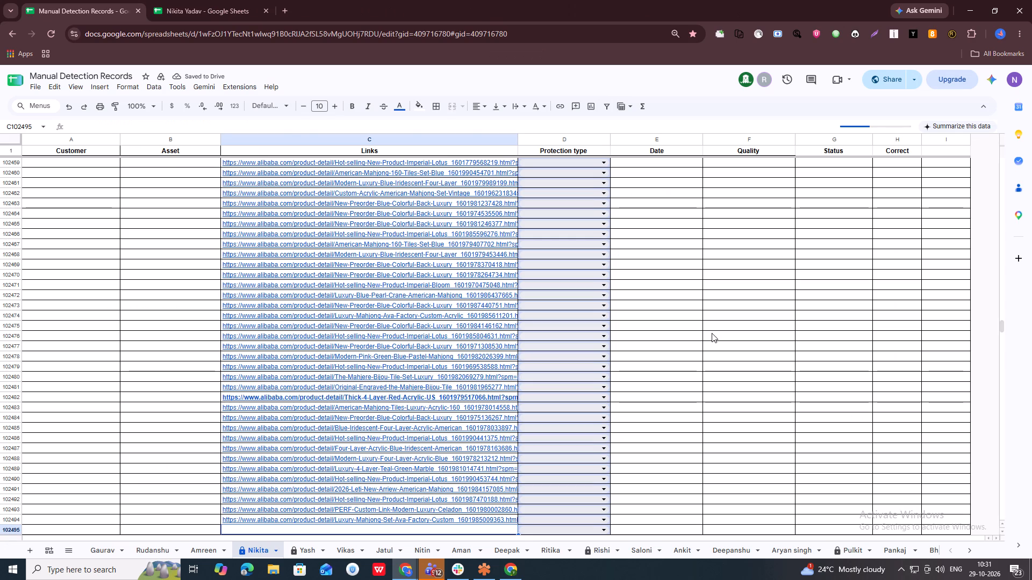
pyautogui.hotkey('ctrl', 'v')
pyautogui.press('Down')
# Record the link of Shenzhen Zeyi Cheng's second Custom Acrylic Engraved American Mahjong Tiles listing in row 102496.
pyautogui.hotkey('alt', 'Tab')
pyautogui.press('Right')
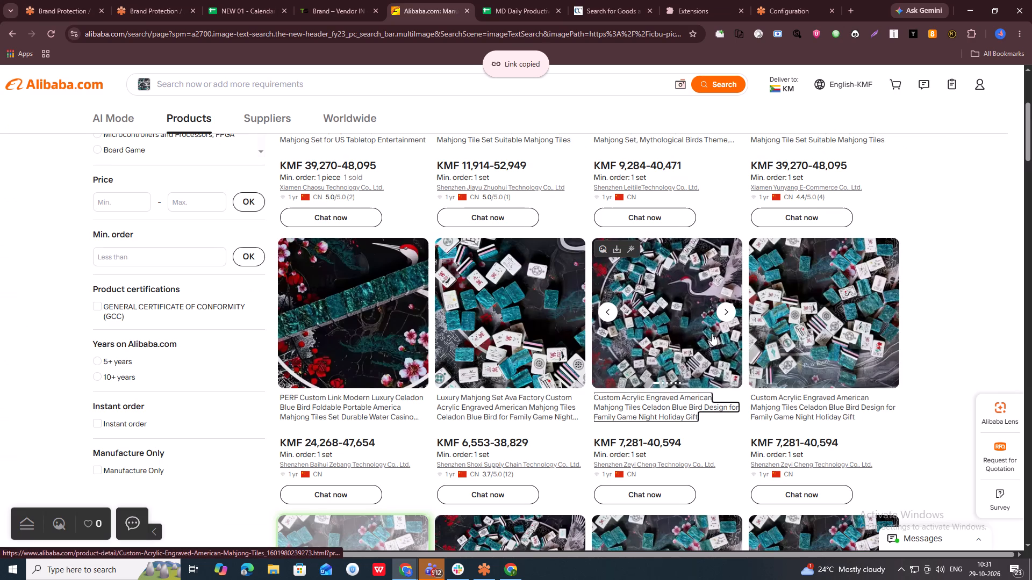
pyautogui.rightClick(809, 404)
pyautogui.click(846, 321)
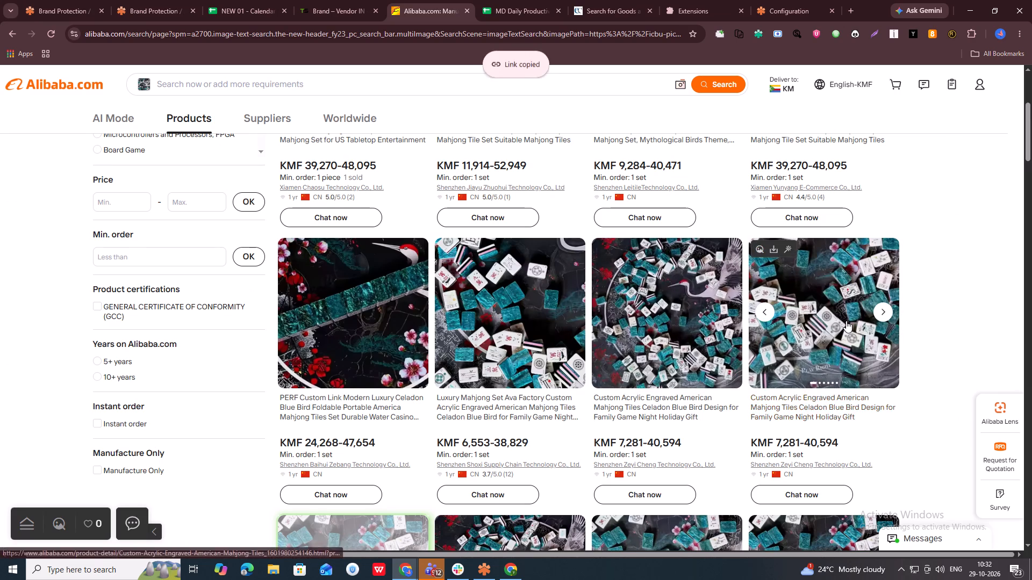
pyautogui.hotkey('alt', 'Tab')
pyautogui.hotkey('ctrl', 'v')
pyautogui.press('Down')
# Record the link of Shenzhen Ruyi Trading's Luxury Mahjong Set Ava Factory Custom listing in row 102497.
pyautogui.hotkey('alt', 'Tab')
pyautogui.press('Down')
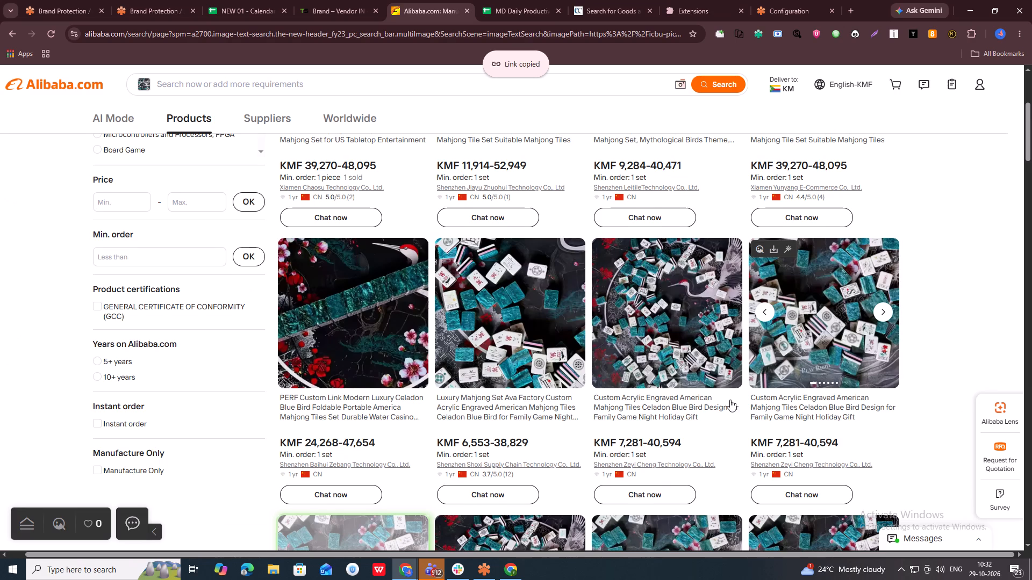
pyautogui.scroll(-5, 669, 452)
pyautogui.rightClick(508, 402)
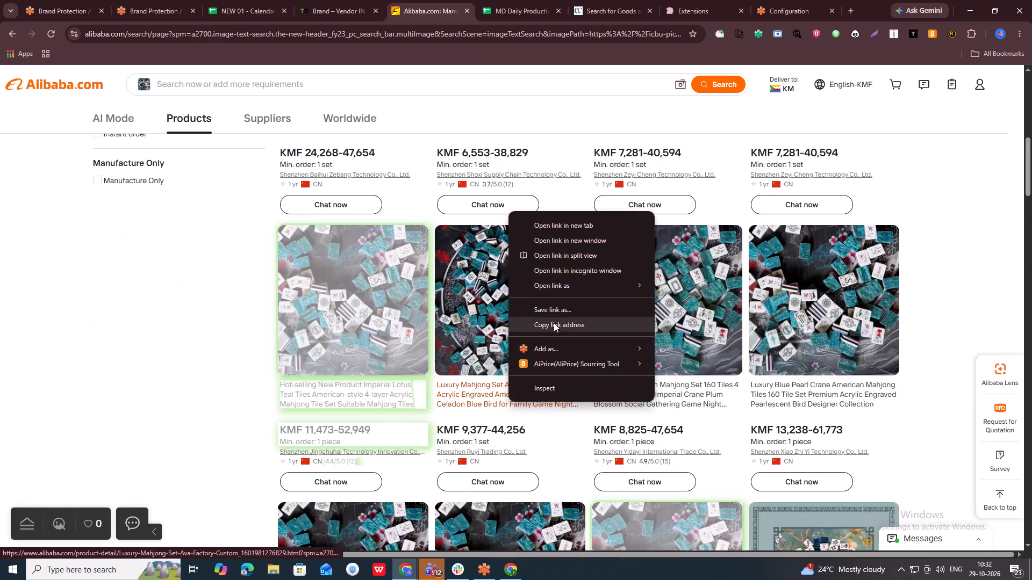
pyautogui.click(555, 319)
pyautogui.hotkey('alt', 'Tab')
pyautogui.hotkey('ctrl', 'v')
pyautogui.press('Down')
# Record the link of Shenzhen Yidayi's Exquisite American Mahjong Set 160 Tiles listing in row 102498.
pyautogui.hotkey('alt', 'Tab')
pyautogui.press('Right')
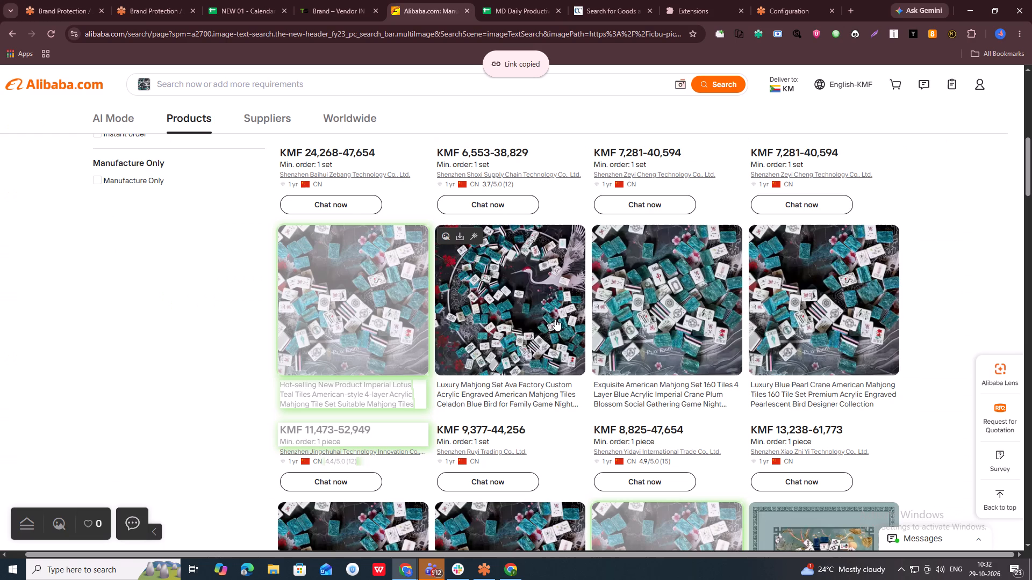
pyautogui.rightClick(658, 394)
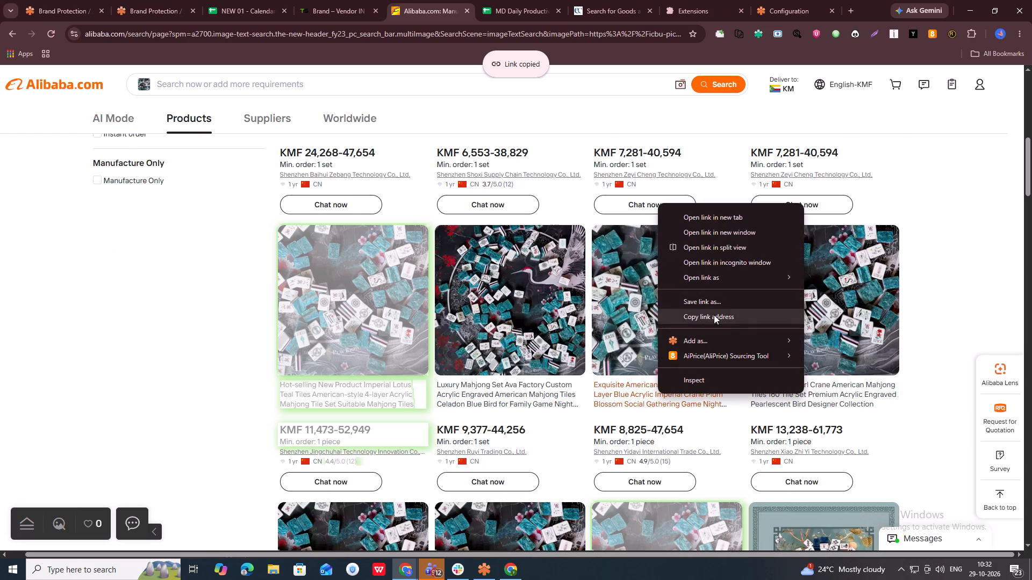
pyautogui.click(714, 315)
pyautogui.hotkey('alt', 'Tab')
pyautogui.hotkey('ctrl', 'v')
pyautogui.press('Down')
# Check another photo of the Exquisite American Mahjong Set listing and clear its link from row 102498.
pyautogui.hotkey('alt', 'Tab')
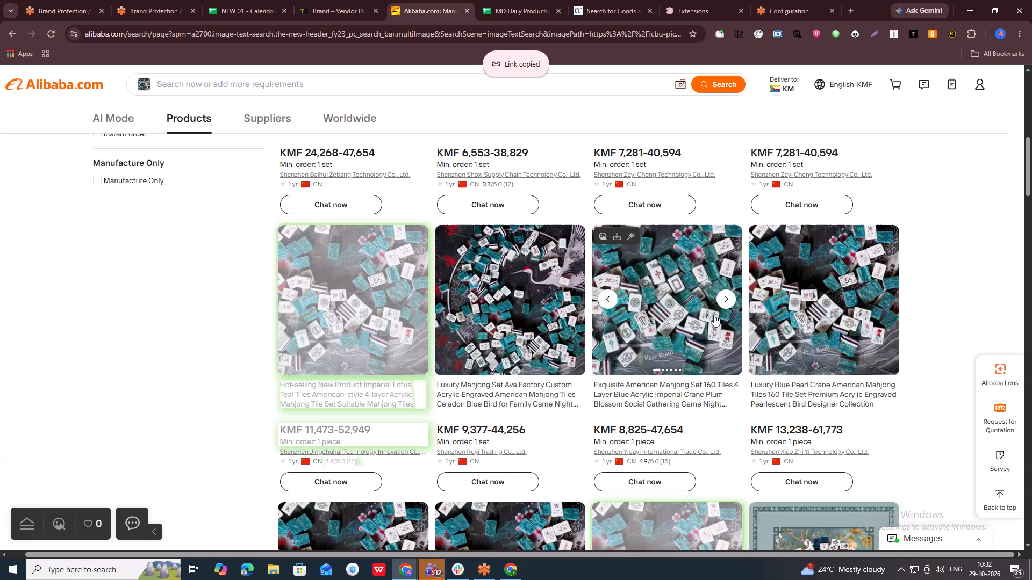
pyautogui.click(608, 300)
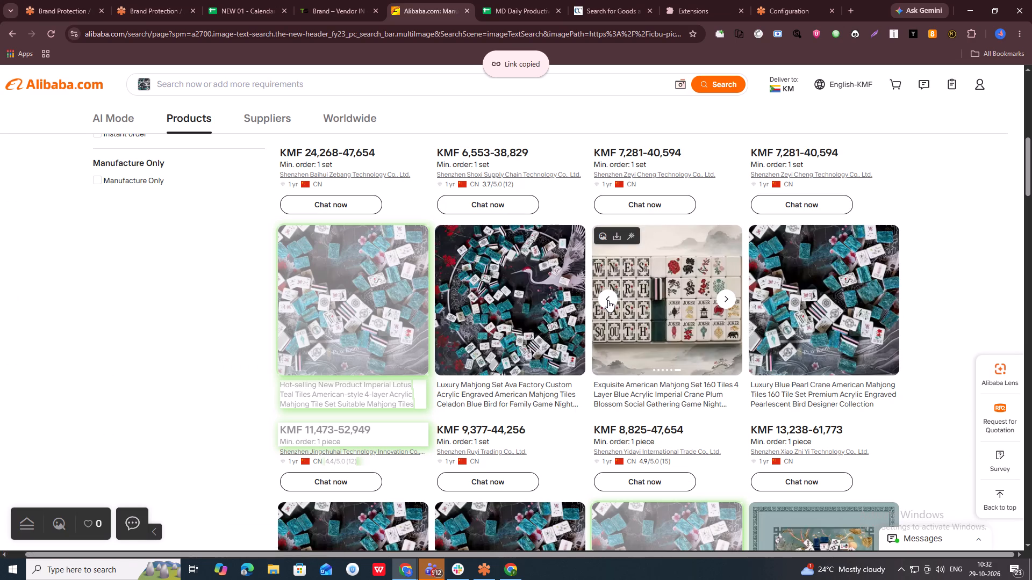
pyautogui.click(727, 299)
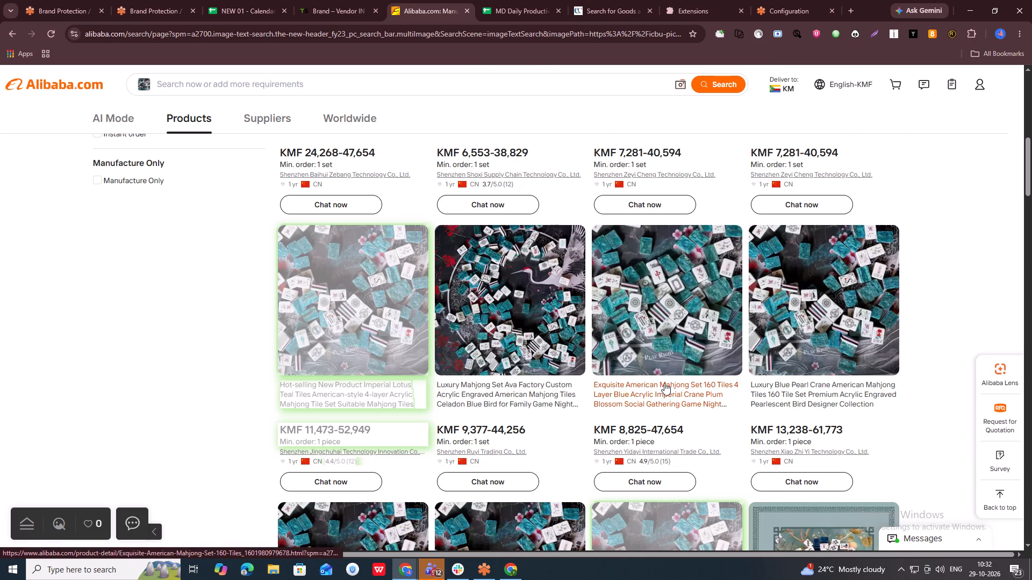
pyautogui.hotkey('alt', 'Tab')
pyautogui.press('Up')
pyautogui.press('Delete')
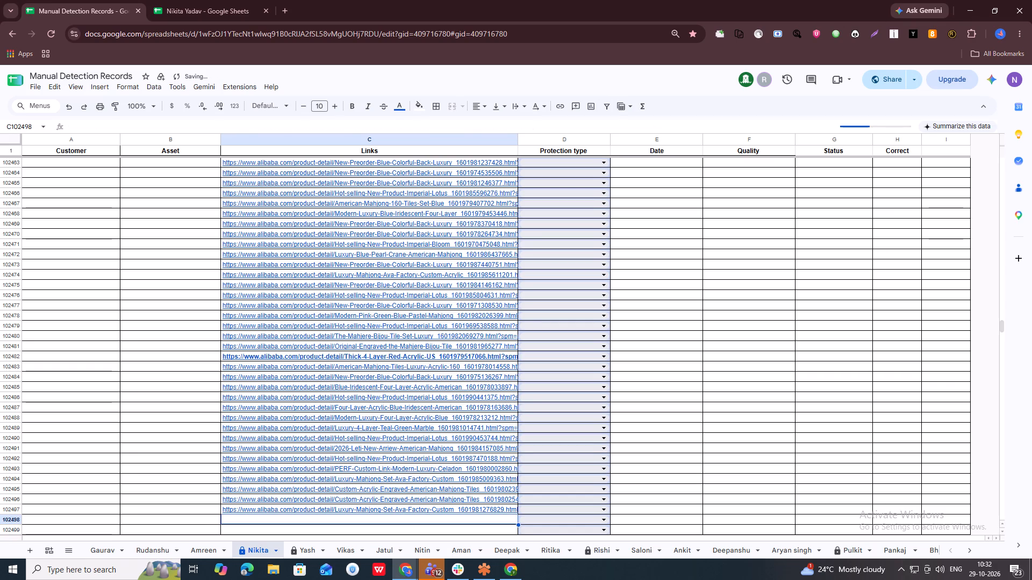
# Copy the Copyright protection type and 10/29/2026 date from row 102435 into row 102450, the first Imperial Lotus record.
pyautogui.press('Up')
pyautogui.press('Right')
pyautogui.hotkey('shift', 'Right')
pyautogui.hotkey('ctrl', 'shift', 'Up')
pyautogui.press('Left')
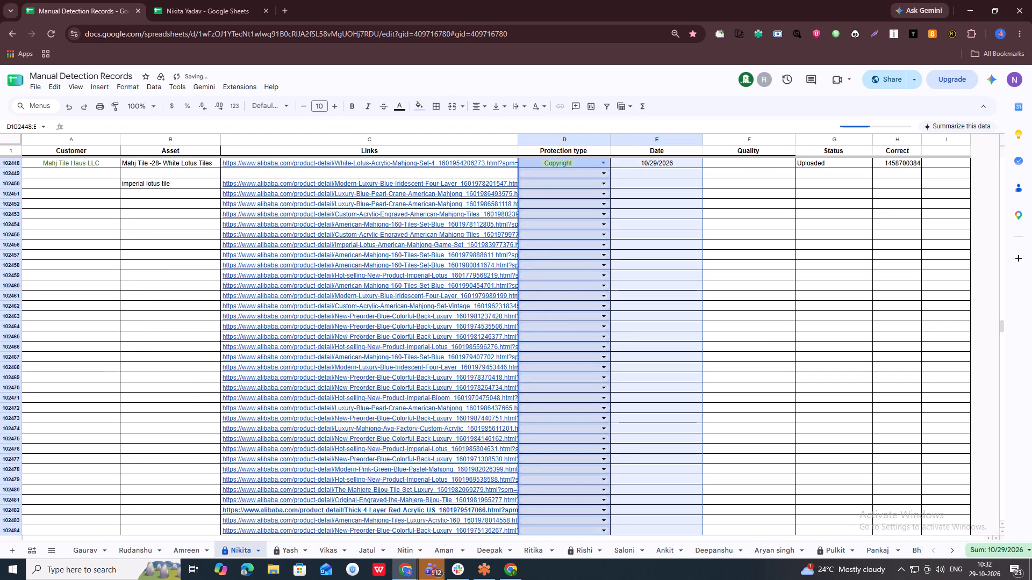
pyautogui.hotkey('ctrl', 'Up')
pyautogui.press('Up')
pyautogui.press('Up')
pyautogui.hotkey('ctrl', 'Up')
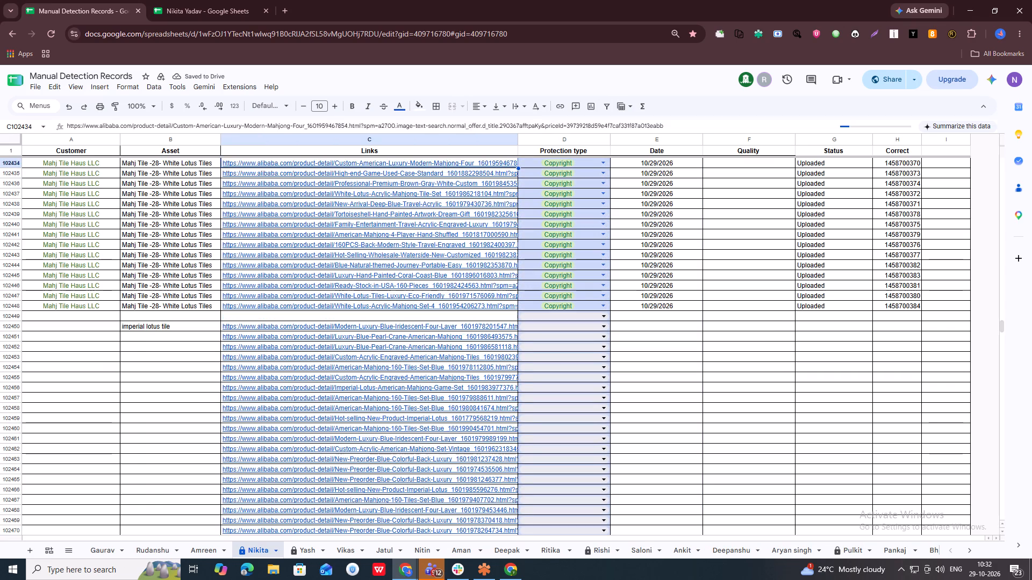
pyautogui.press('Down')
pyautogui.press('Right')
pyautogui.hotkey('shift', 'Right')
pyautogui.hotkey('ctrl', 'c')
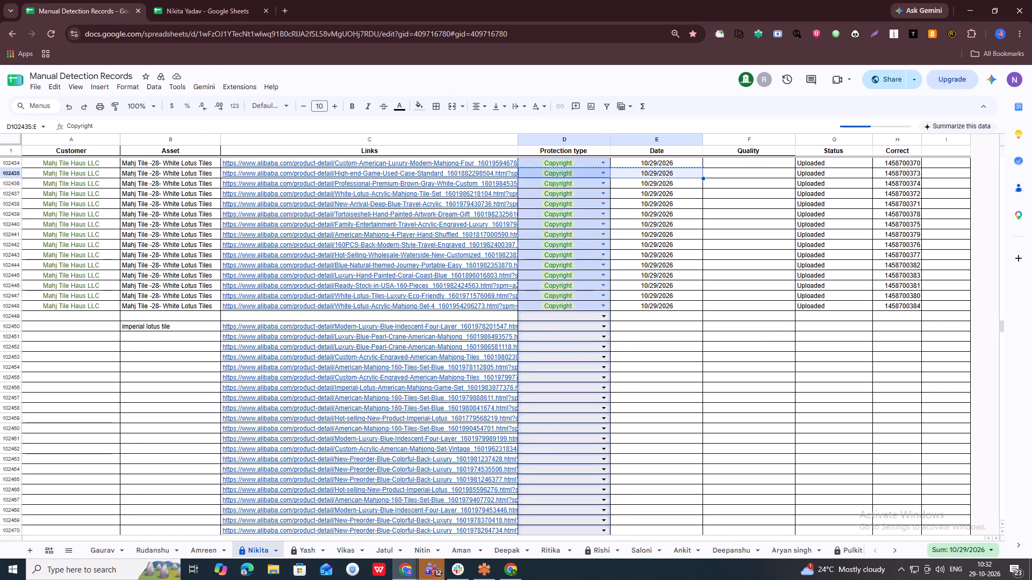
pyautogui.hotkey('ctrl', 'Down')
pyautogui.press('Down')
pyautogui.press('Down')
pyautogui.hotkey('ctrl', 'v')
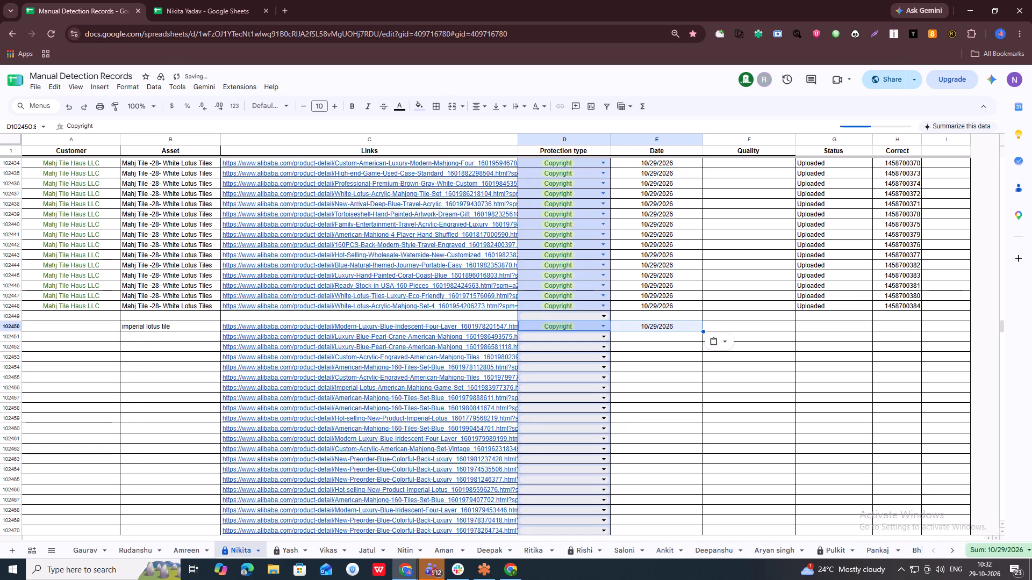
# Fill the Copyright protection type and 10/29/2026 date down from row 102450 through row 102497.
pyautogui.hotkey('ctrl', 'space')
pyautogui.hotkey('ctrl', 'd')
# Copy the customer Mahj Tile Haus LLC from row 102448 into the Customer cell of row 102450.
pyautogui.hotkey('ctrl', 'Left')
pyautogui.hotkey('ctrl', 'Left')
pyautogui.hotkey('ctrl', 'Left')
pyautogui.hotkey('ctrl', 'Left')
pyautogui.hotkey('ctrl', 'Left')
pyautogui.hotkey('ctrl', 'Left')
pyautogui.hotkey('ctrl', 'Left')
pyautogui.hotkey('ctrl', 'Left')
pyautogui.hotkey('ctrl', 'Up')
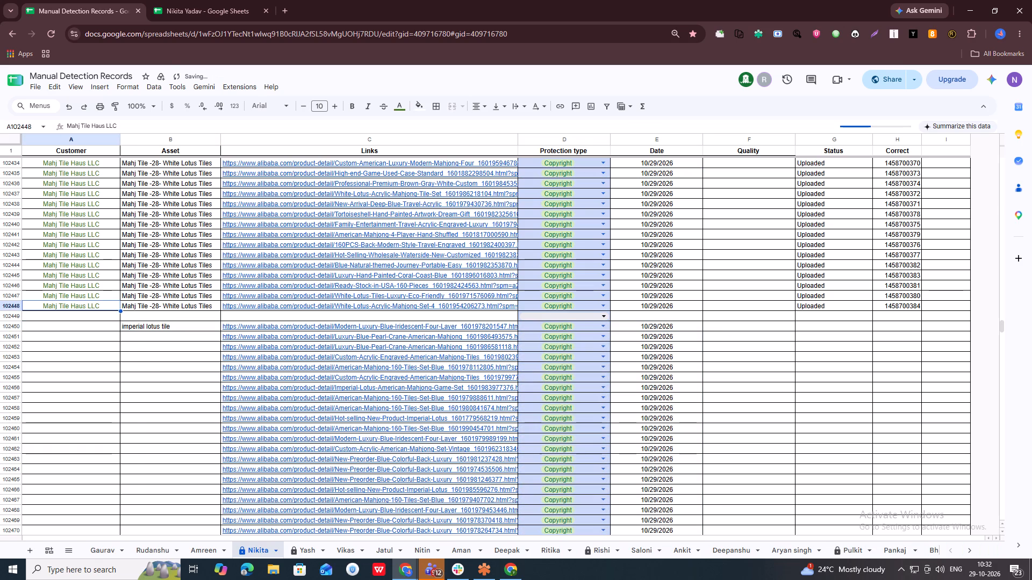
pyautogui.hotkey('ctrl', 'c')
pyautogui.press('Down')
pyautogui.press('Down')
pyautogui.hotkey('ctrl', 'v')
# Select the empty Customer cell in row 102499, below the last recorded Imperial Lotus link.
pyautogui.press('Right')
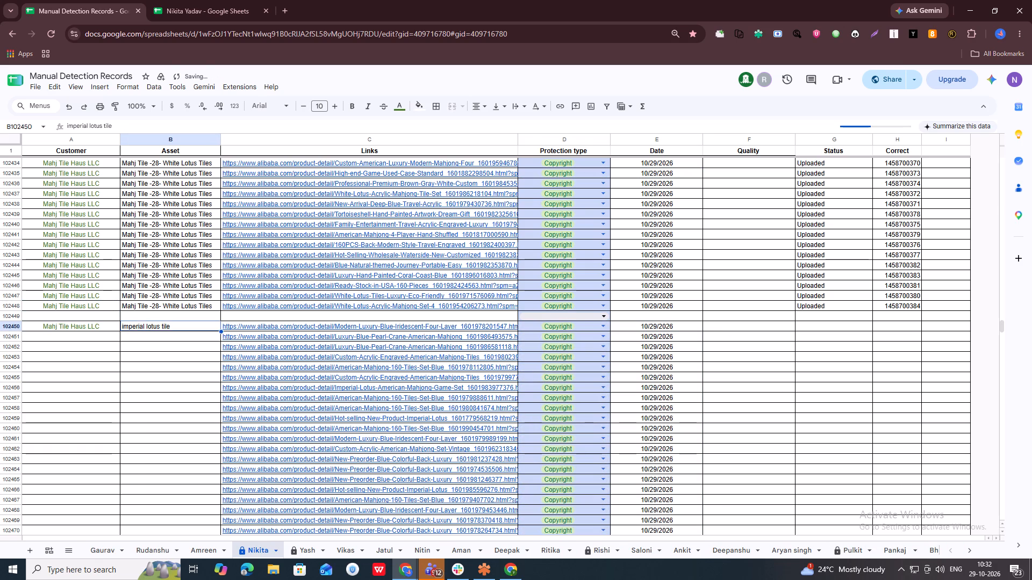
pyautogui.press('Right')
pyautogui.hotkey('ctrl', 'Down')
pyautogui.scroll(-5, 529, 395)
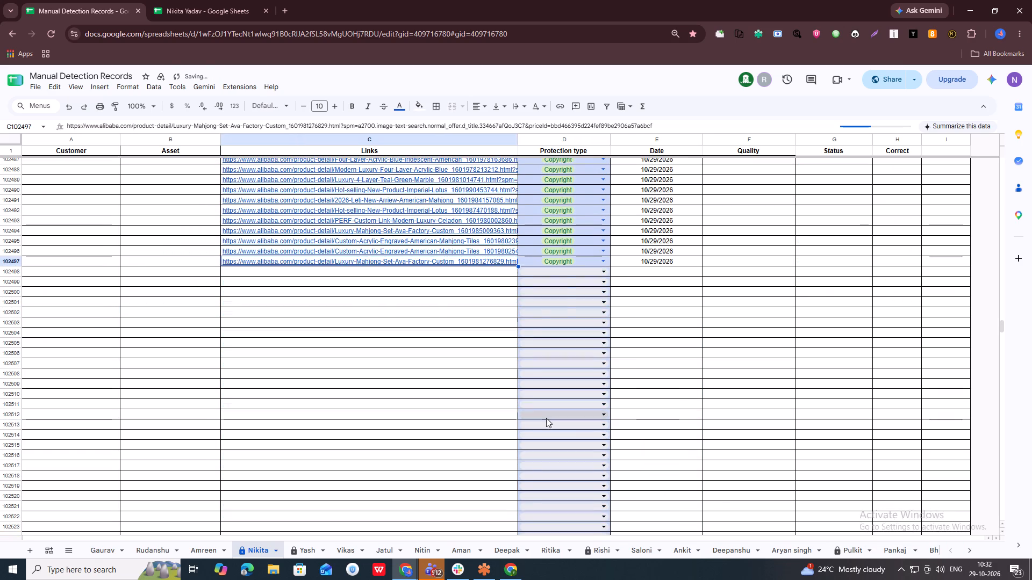
pyautogui.scroll(1, 546, 418)
pyautogui.click(64, 337)
pyautogui.rightClick(64, 337)
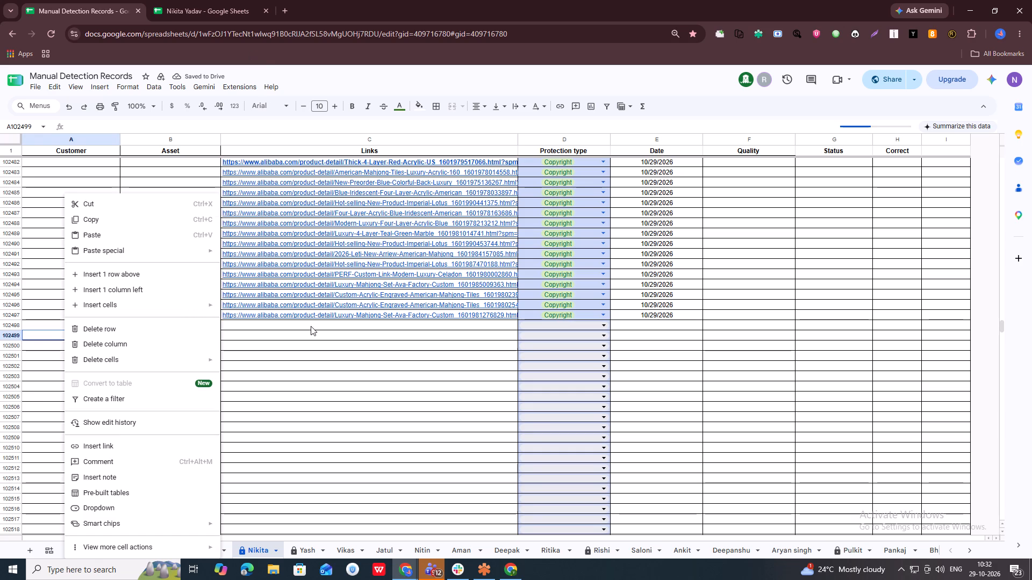
pyautogui.click(298, 378)
pyautogui.click(58, 333)
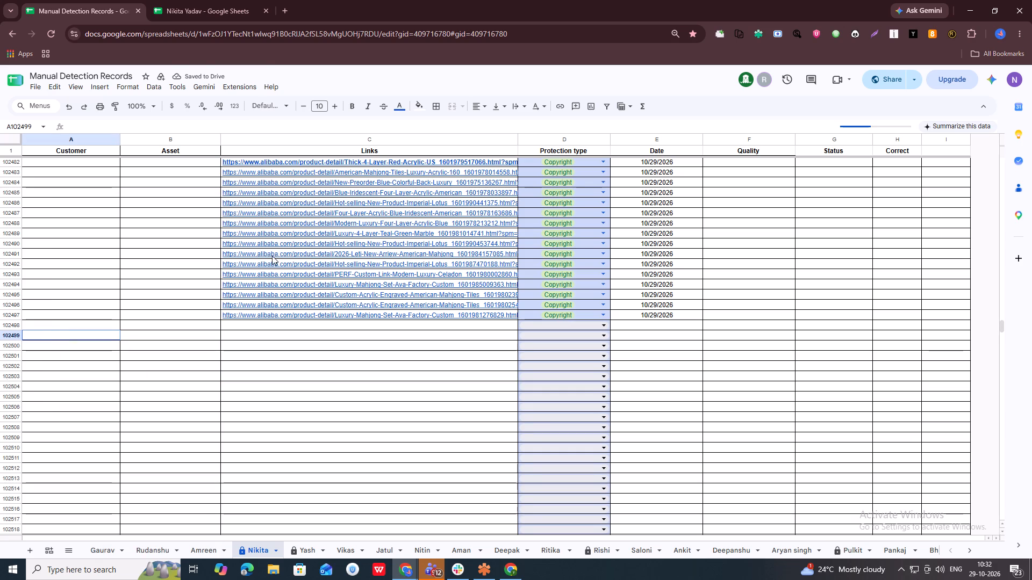
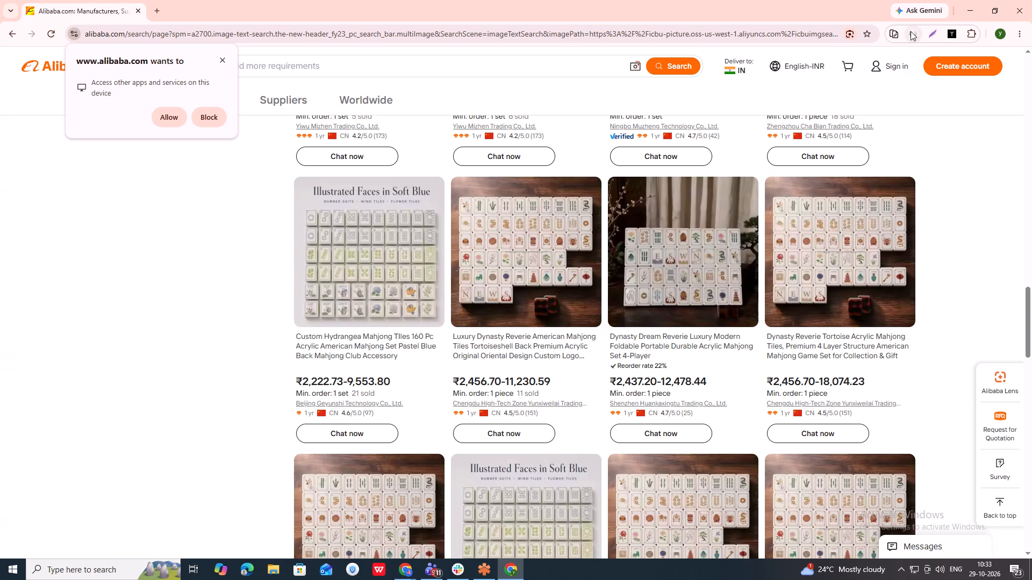
# Launch the RedPoints IPR Plugin from the Alibaba results page, dismiss the site's device-access request, and close the Alibaba window.
pyautogui.click(911, 31)
pyautogui.click(221, 60)
pyautogui.click(914, 32)
pyautogui.click(1019, 8)
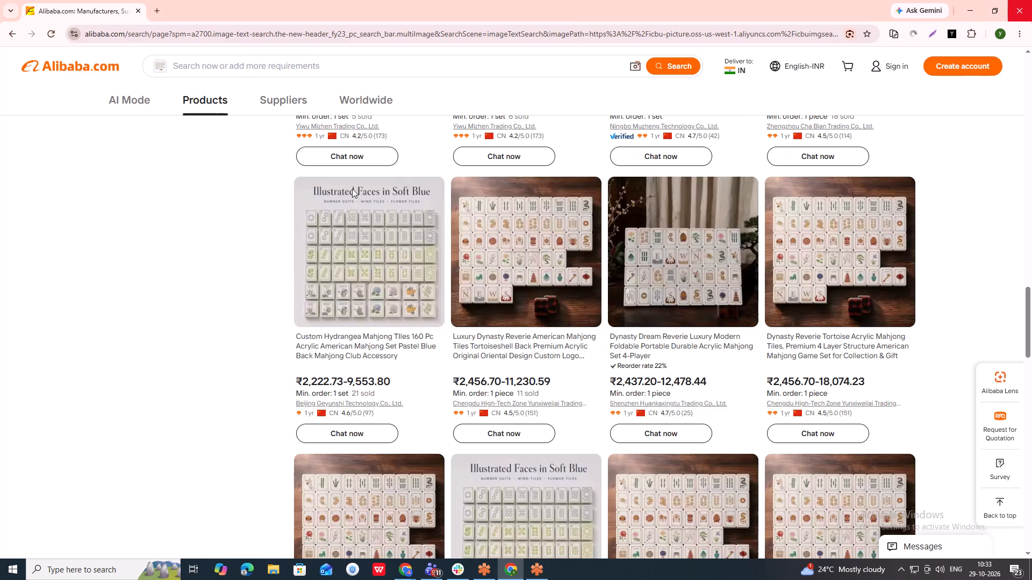
# Reposition the RedPoints IPR Plugin window over the Manual Detection Records sheet.
pyautogui.moveTo(532, 75); pyautogui.dragTo(546, 80)
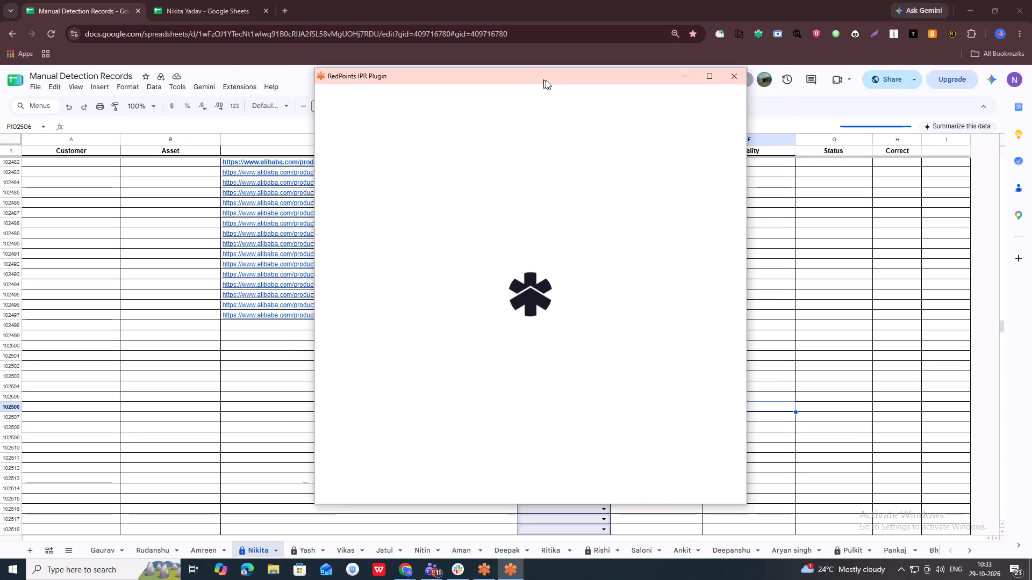
pyautogui.moveTo(546, 80); pyautogui.dragTo(565, 82)
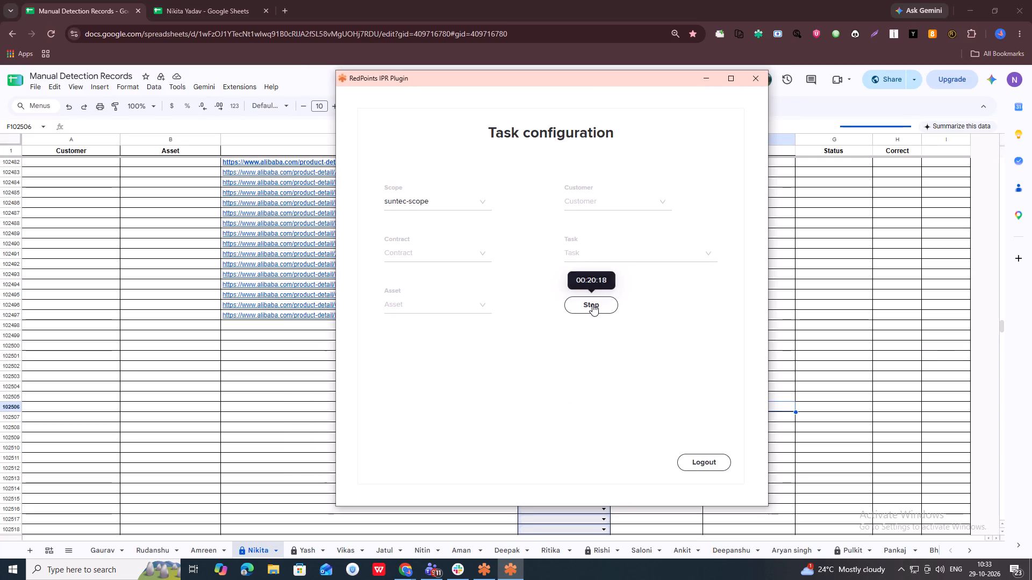
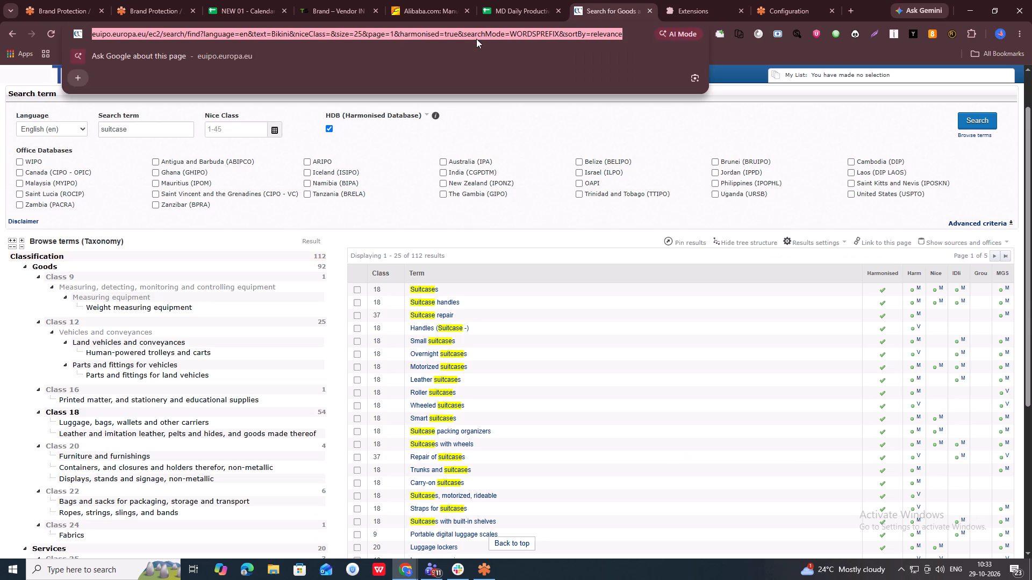
# Search Confluence for "LATTAFA Perfumes Industries", open the Lattafa Perfumes Industries client page, and go to its Assets table.
pyautogui.write('pq')
pyautogui.press('Return')
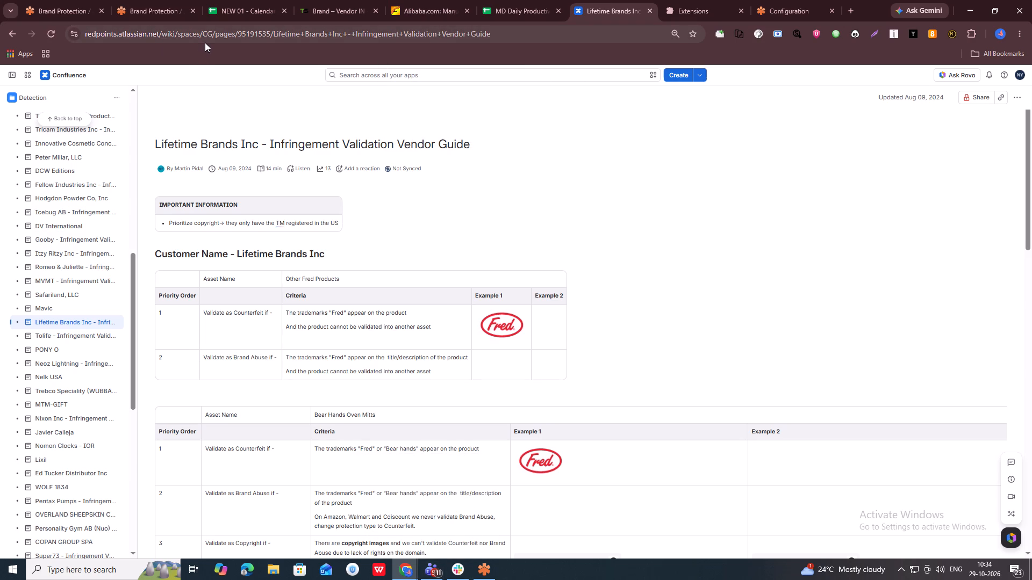
pyautogui.click(365, 73)
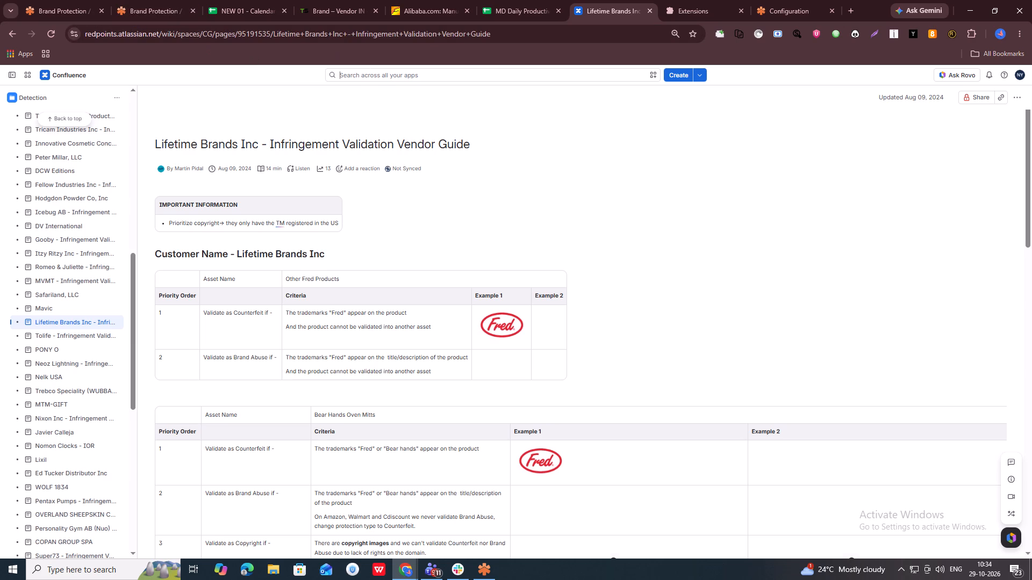
pyautogui.hotkey('ctrl', 'v')
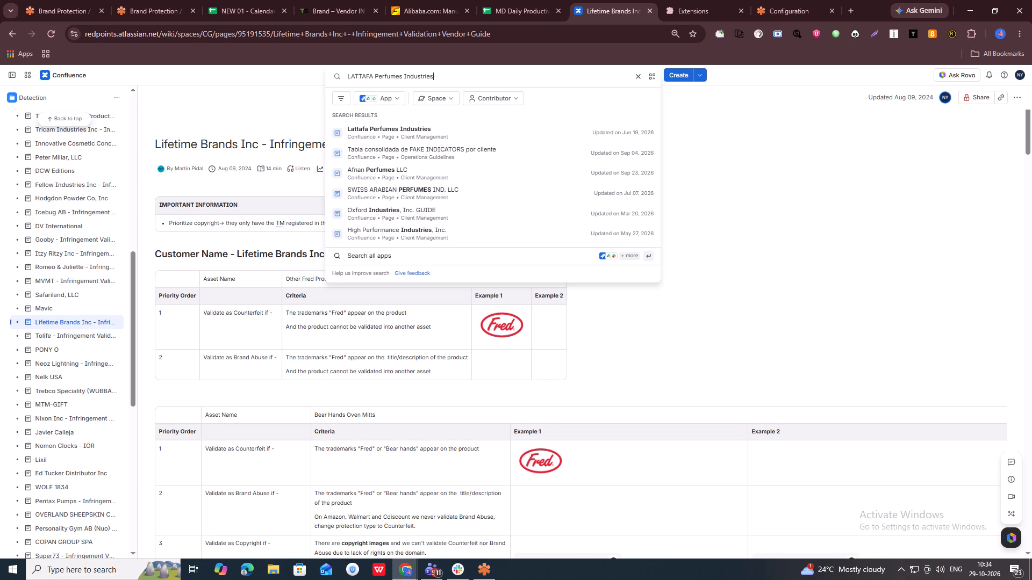
pyautogui.click(374, 129)
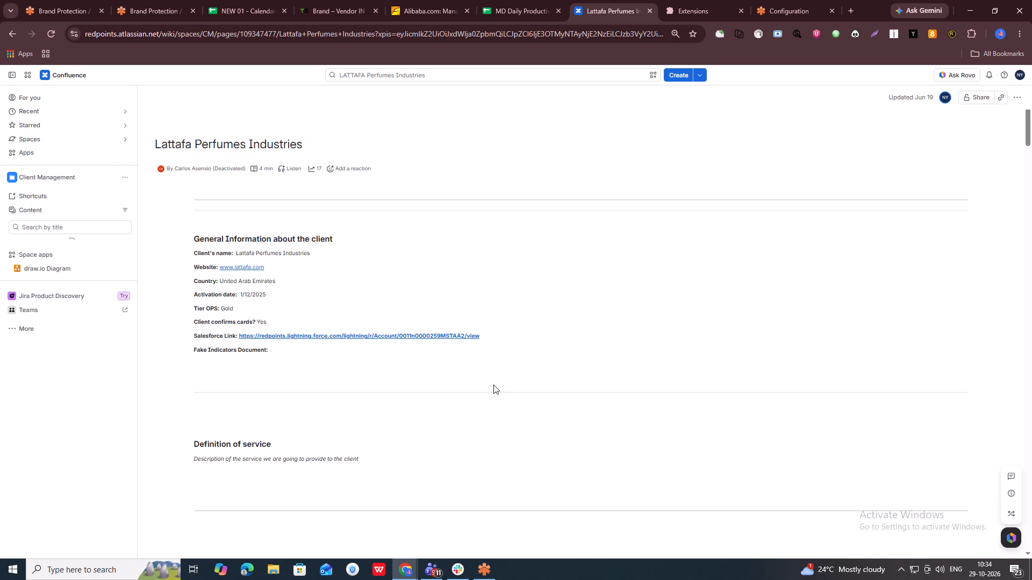
pyautogui.scroll(-19, 696, 356)
pyautogui.scroll(-4, 688, 362)
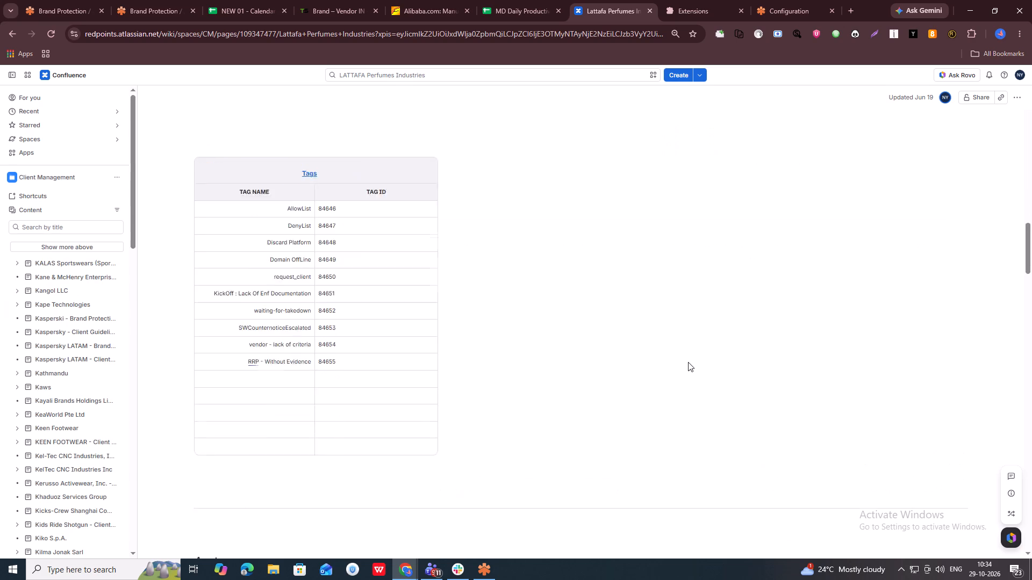
pyautogui.scroll(-5, 688, 362)
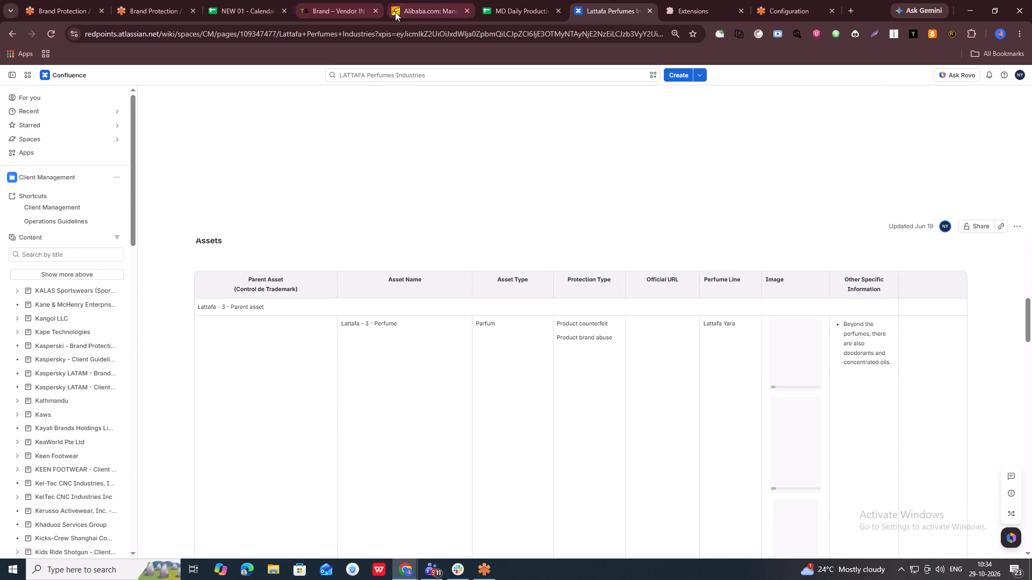
# Switch the customer to Lattafa Perfumes Industries on the Red Points backoffice Official images page.
pyautogui.click(131, 0)
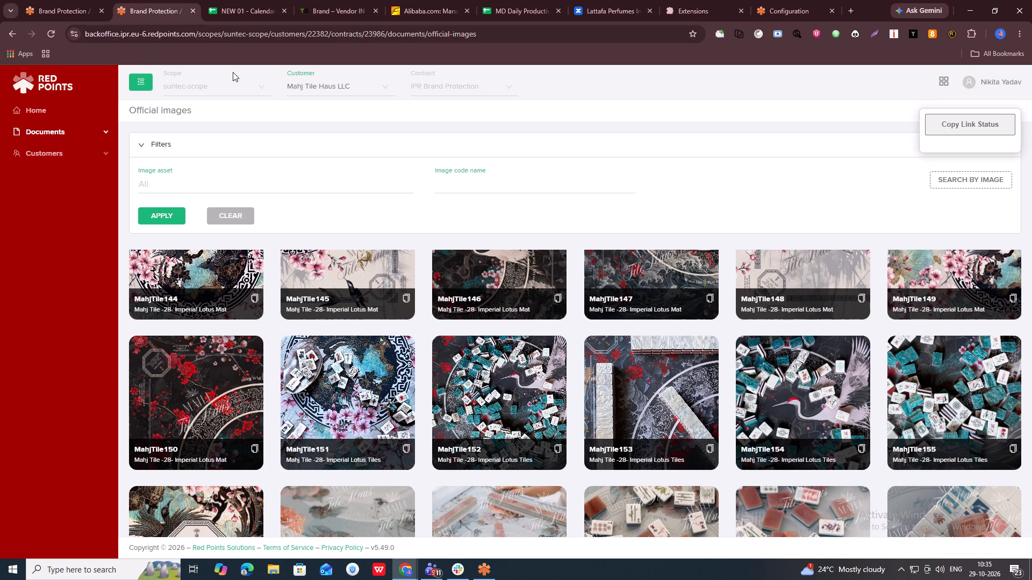
pyautogui.click(307, 85)
pyautogui.hotkey('ctrl', 'v')
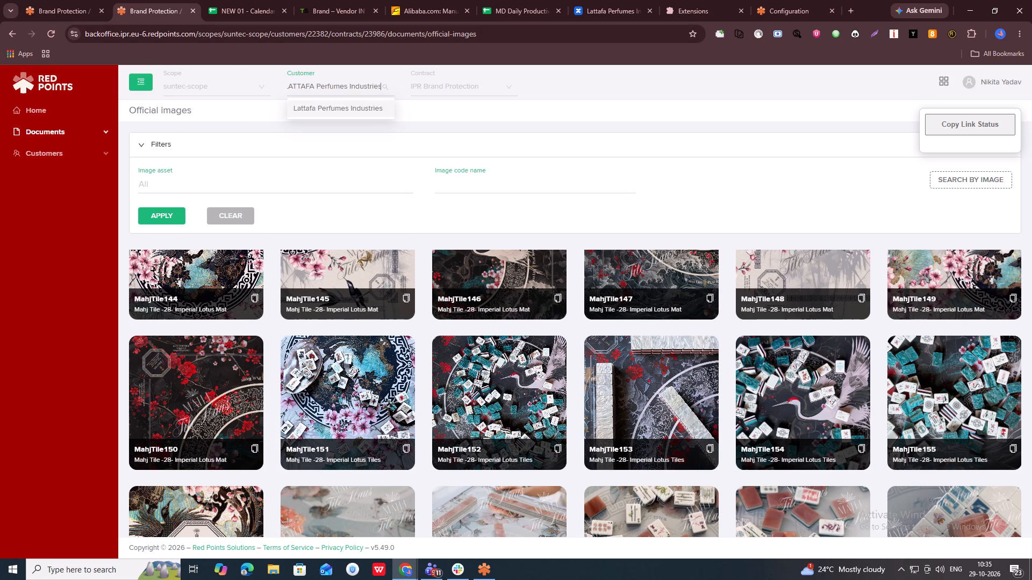
pyautogui.click(328, 110)
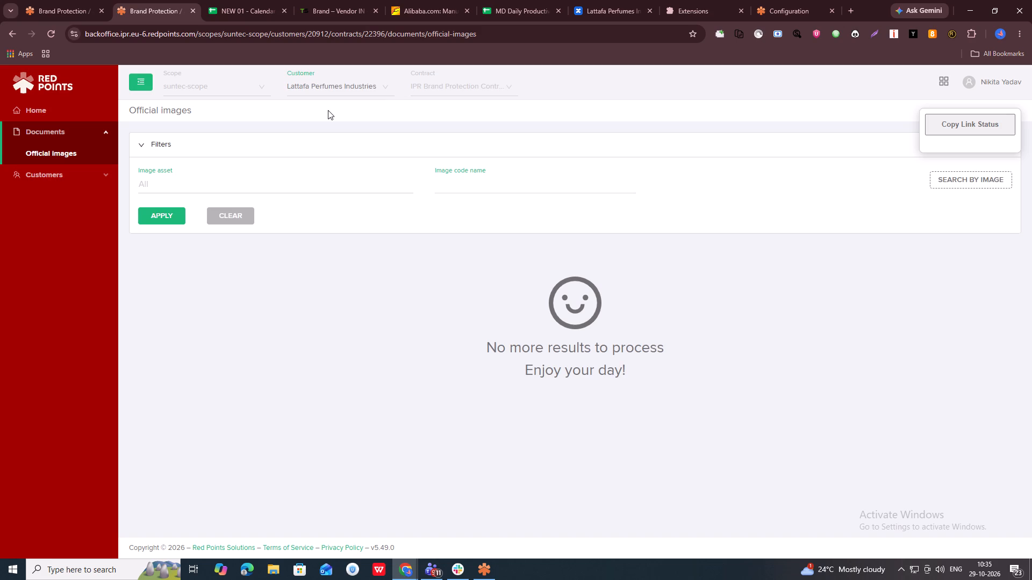
# Switch the Red Points New Incident form to the customer Lattafa Perfumes Industries and open its list of assets.
pyautogui.click(55, 0)
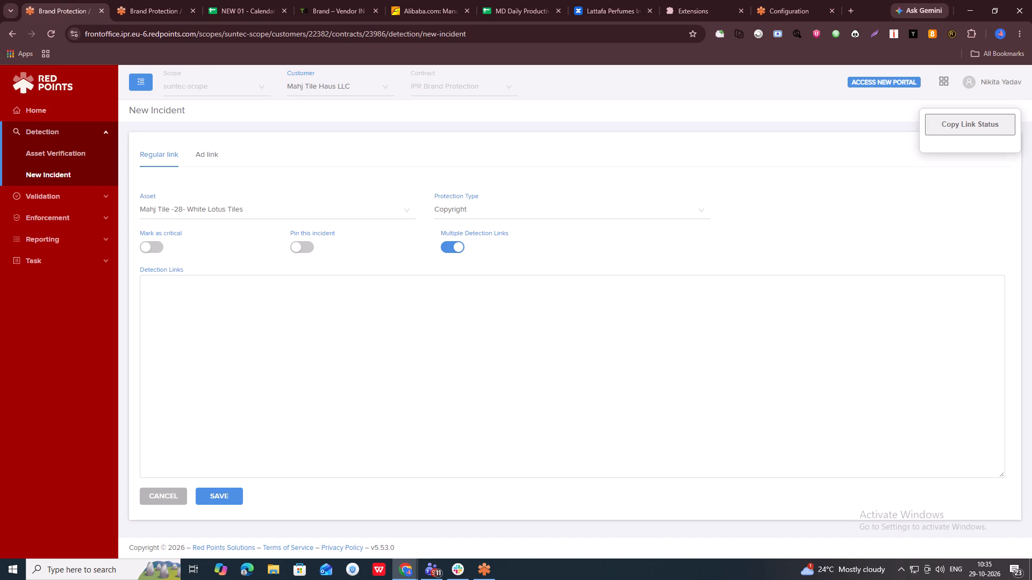
pyautogui.click(327, 87)
pyautogui.hotkey('ctrl', 'v')
pyautogui.click(330, 106)
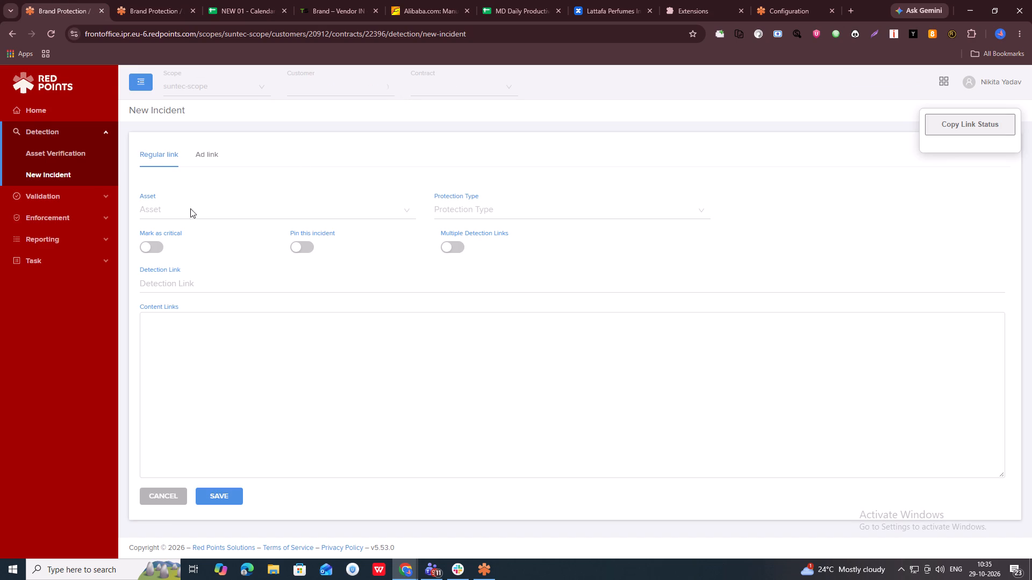
pyautogui.click(233, 214)
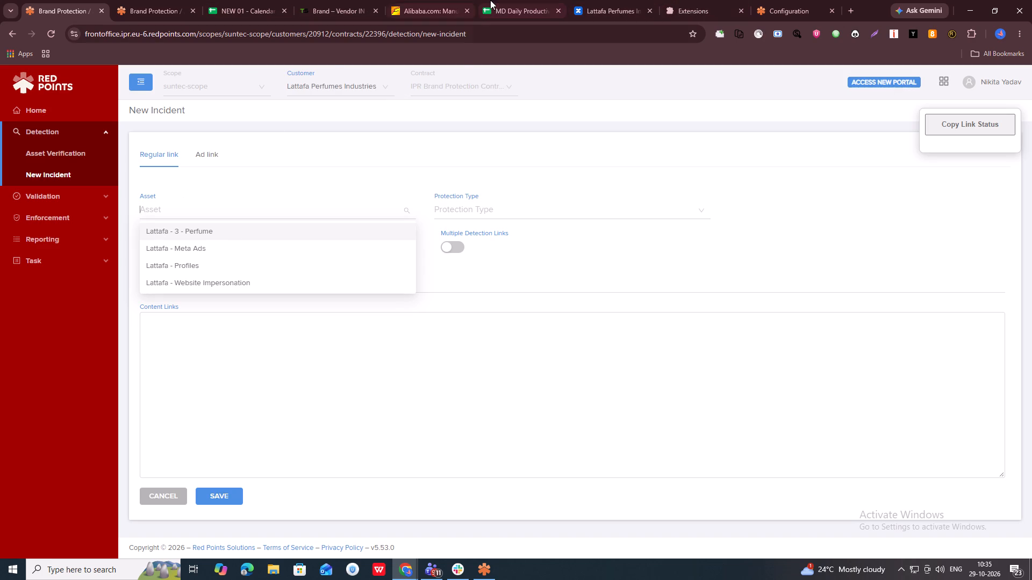
# Review the Confluence Assets table for Lattafa's asset names, protection types, perfume lines and product images.
pyautogui.click(619, 0)
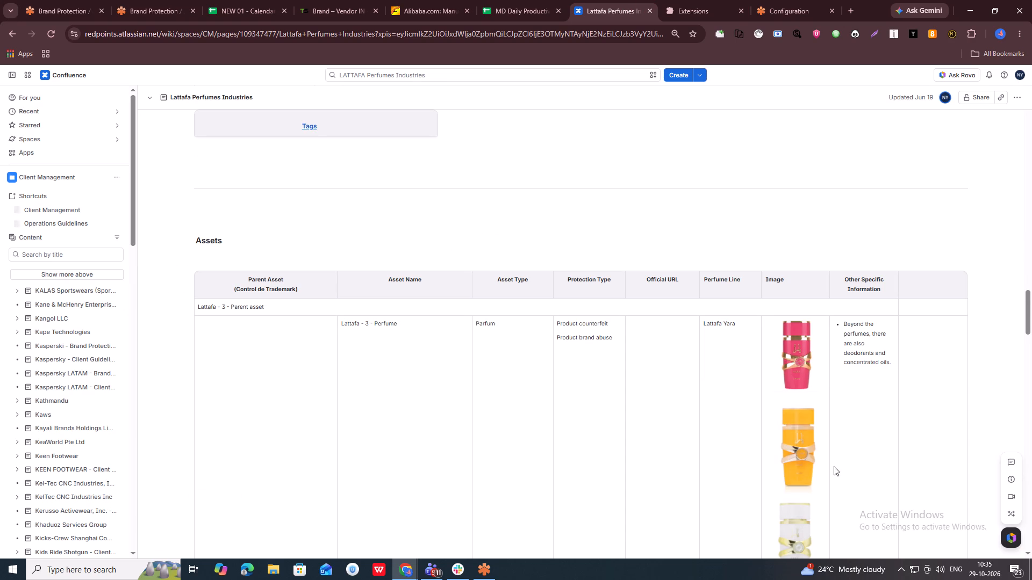
pyautogui.scroll(-6, 816, 365)
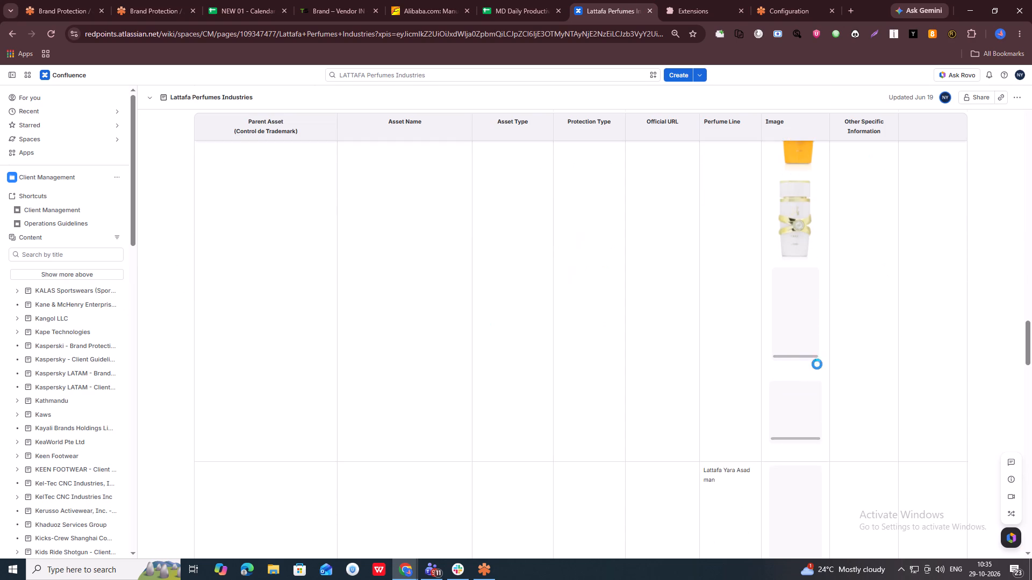
pyautogui.scroll(-3, 817, 364)
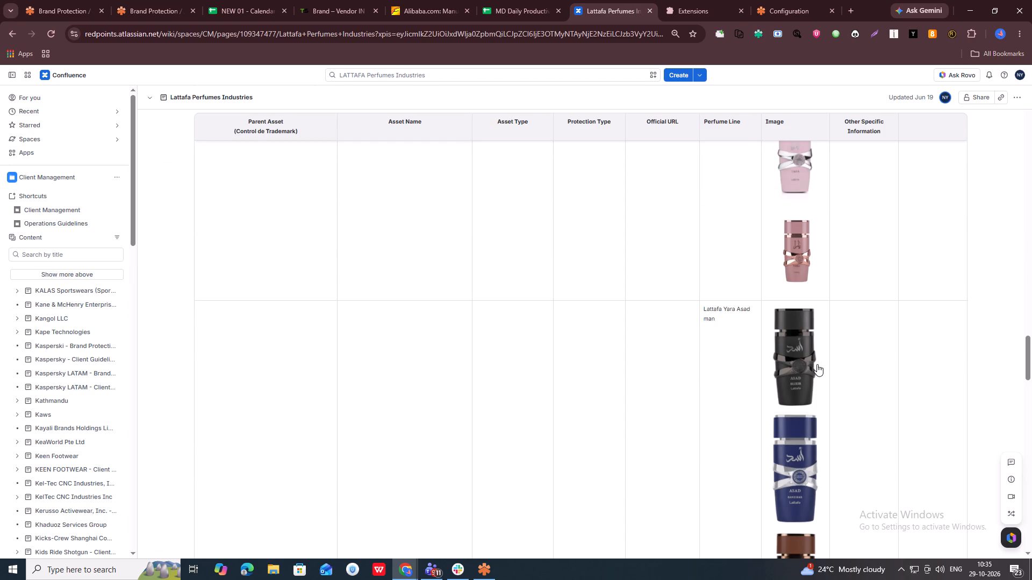
pyautogui.scroll(-6, 817, 364)
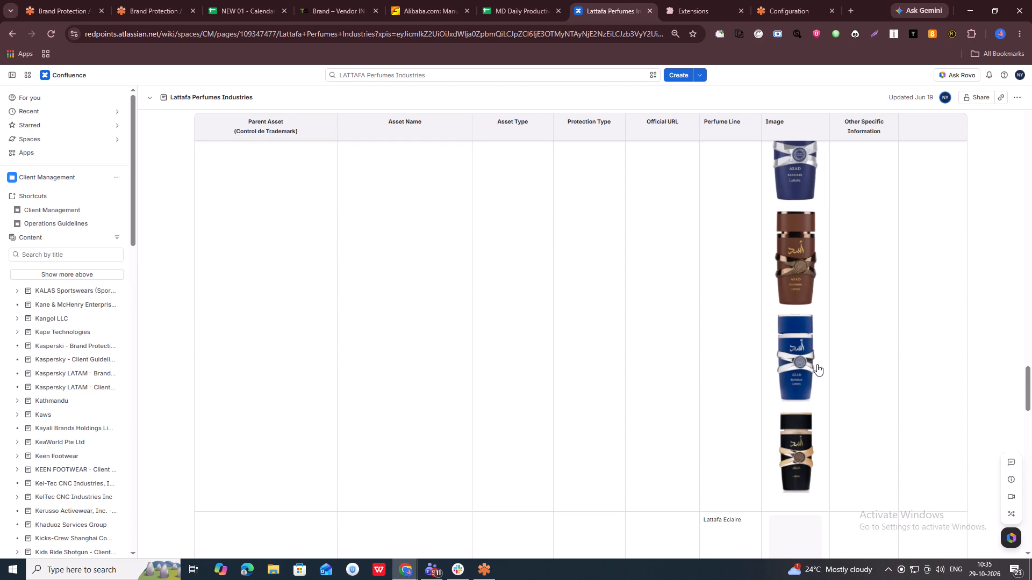
pyautogui.scroll(-5, 817, 364)
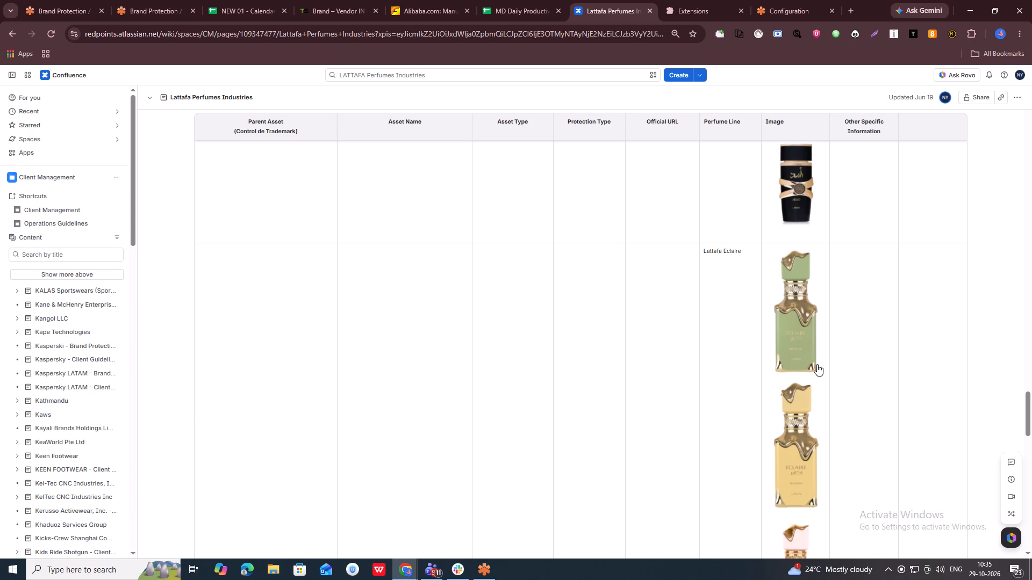
pyautogui.scroll(-6, 817, 364)
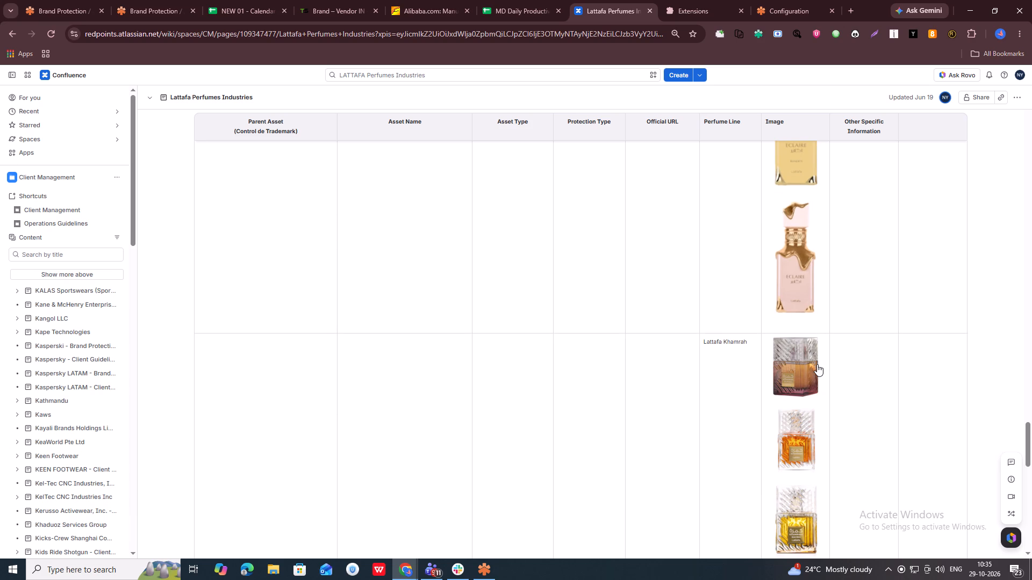
pyautogui.scroll(-5, 817, 364)
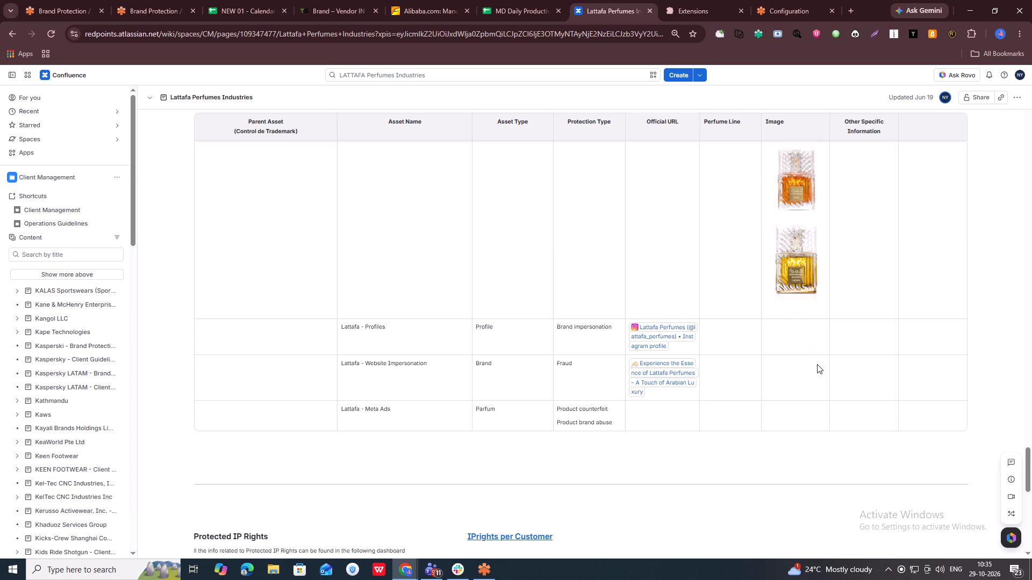
pyautogui.scroll(5, 817, 364)
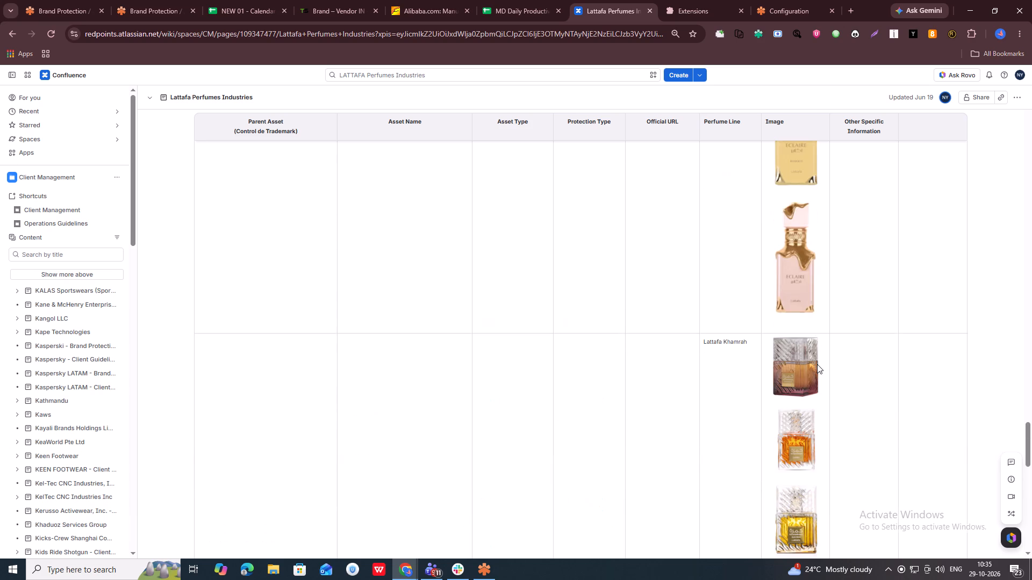
pyautogui.scroll(-5, 817, 364)
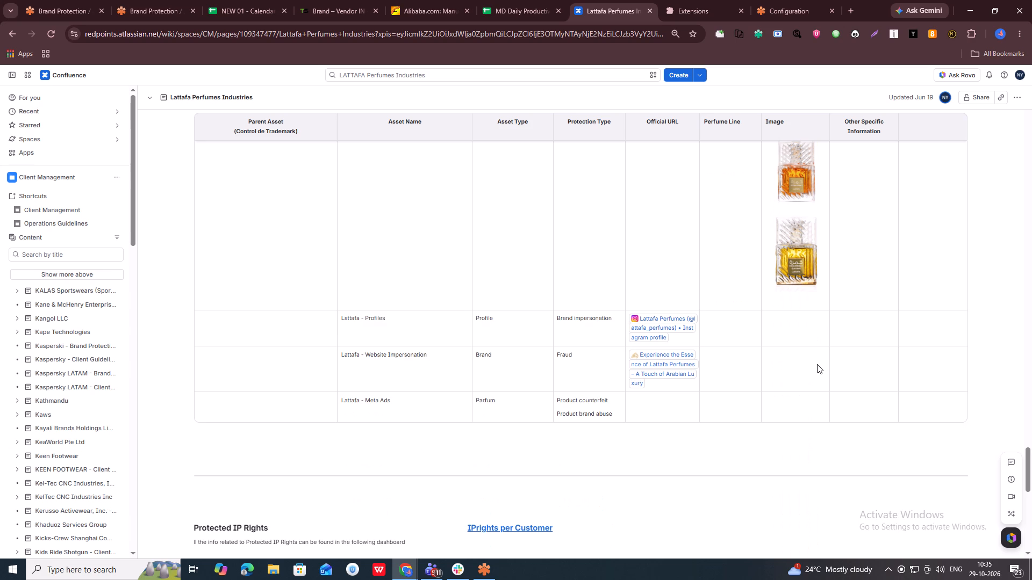
pyautogui.scroll(20, 817, 364)
pyautogui.scroll(4, 817, 364)
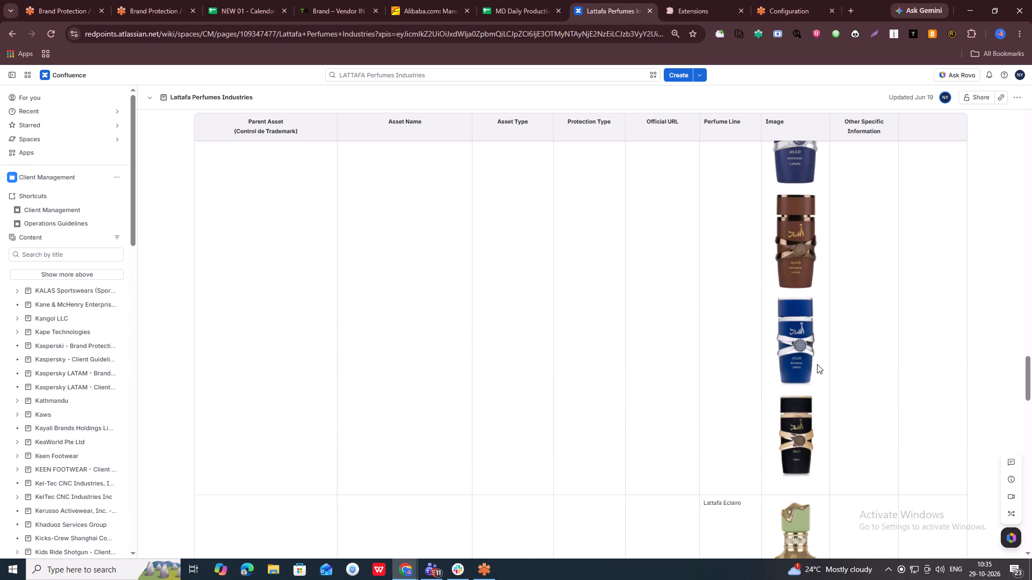
pyautogui.scroll(13, 817, 364)
pyautogui.scroll(-4, 817, 364)
# View the pink Lattafa Yara bottle image enlarged, and examine the orange and white bottle images that follow it.
pyautogui.click(804, 460)
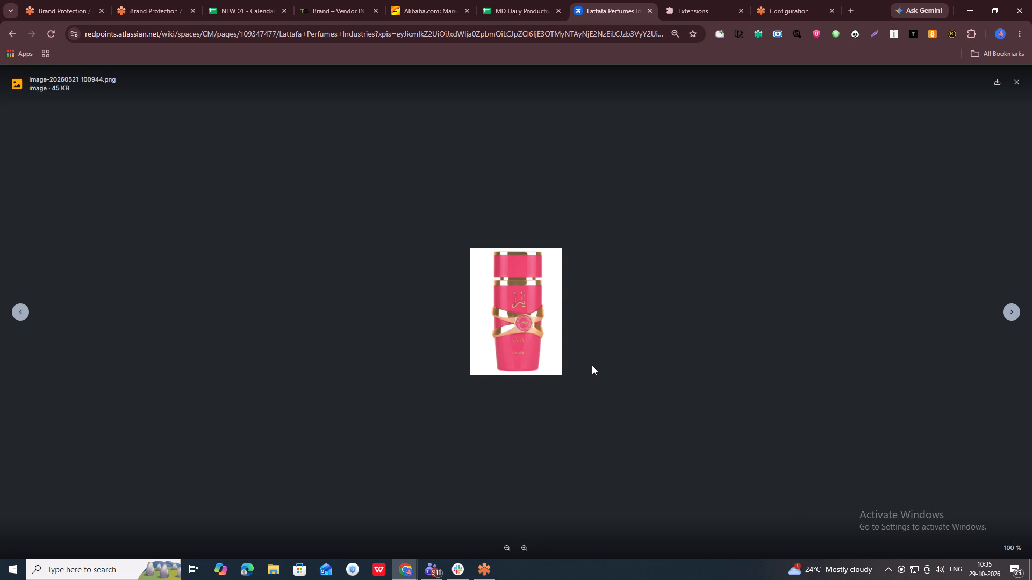
pyautogui.keyDown('ctrl'); pyautogui.scroll(4, 601, 354); pyautogui.keyUp('ctrl')
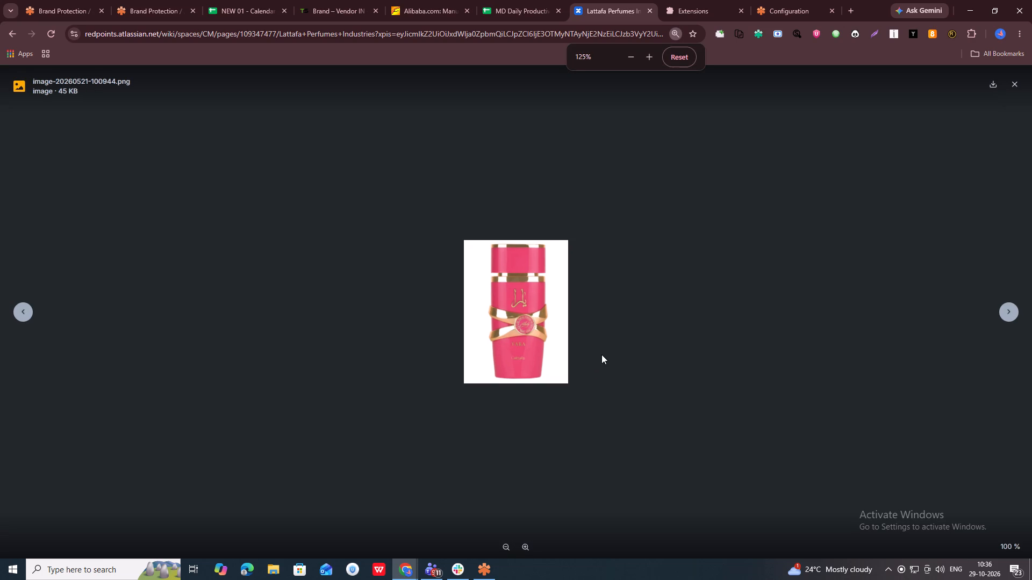
pyautogui.keyDown('ctrl'); pyautogui.scroll(6, 601, 354); pyautogui.keyUp('ctrl')
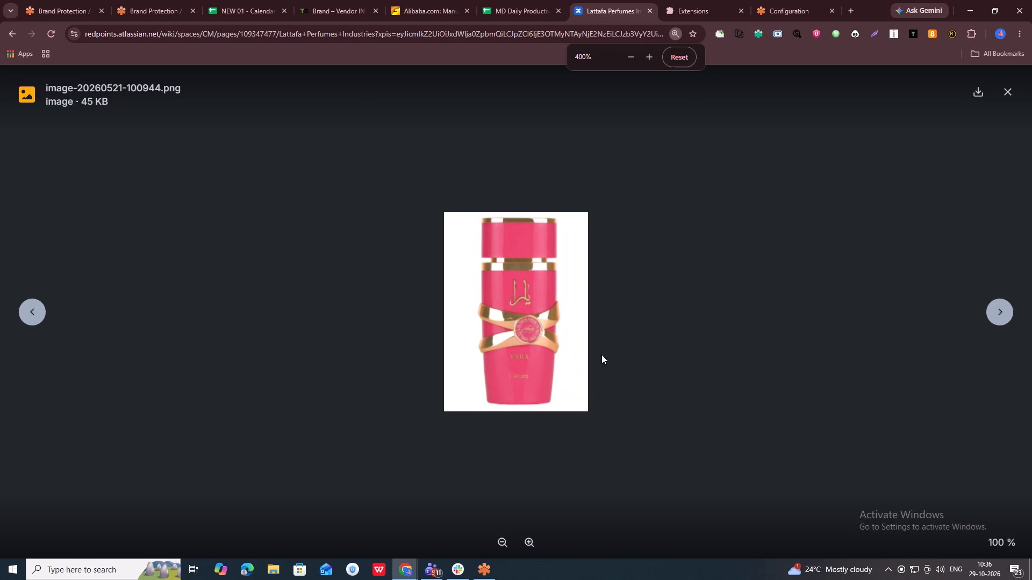
pyautogui.keyDown('ctrl'); pyautogui.scroll(14, 601, 354); pyautogui.keyUp('ctrl')
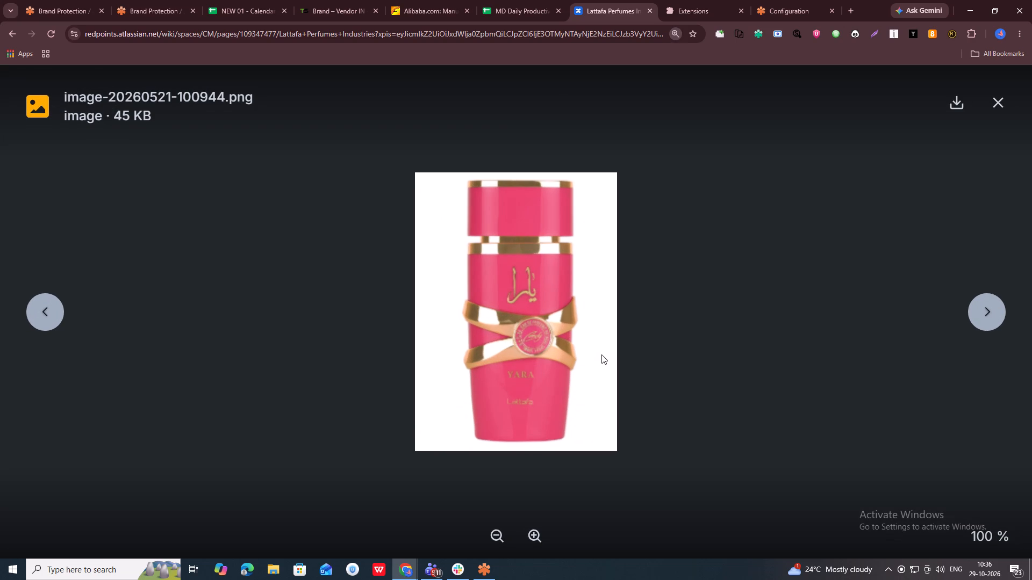
pyautogui.keyDown('ctrl'); pyautogui.scroll(7, 601, 354); pyautogui.keyUp('ctrl')
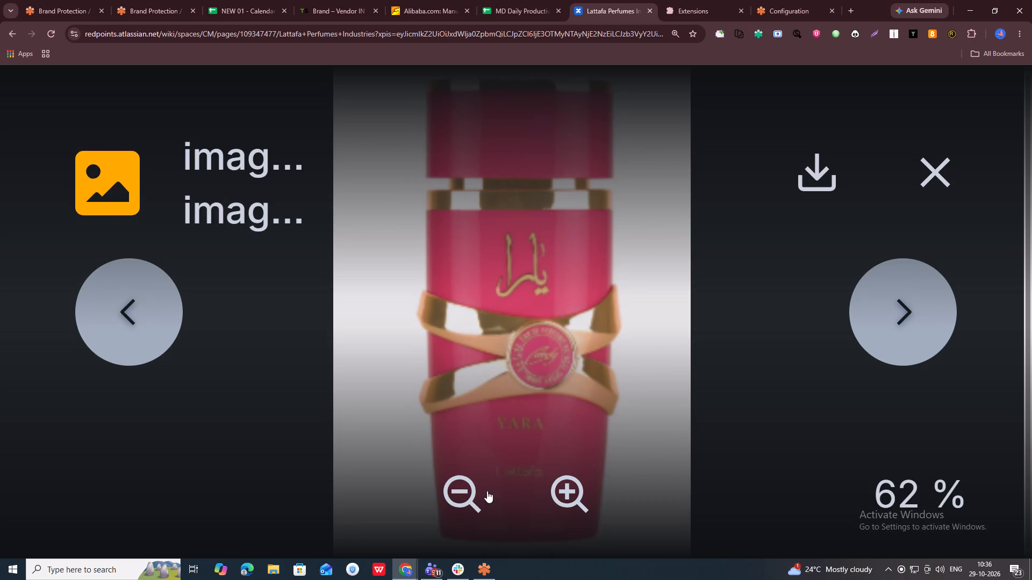
pyautogui.click(469, 494)
pyautogui.click(881, 323)
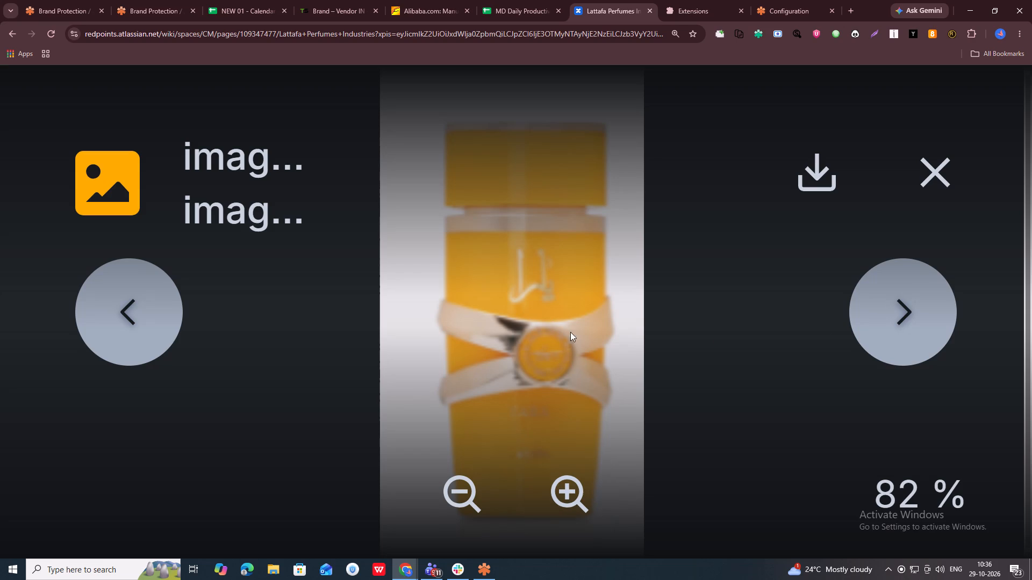
pyautogui.click(915, 317)
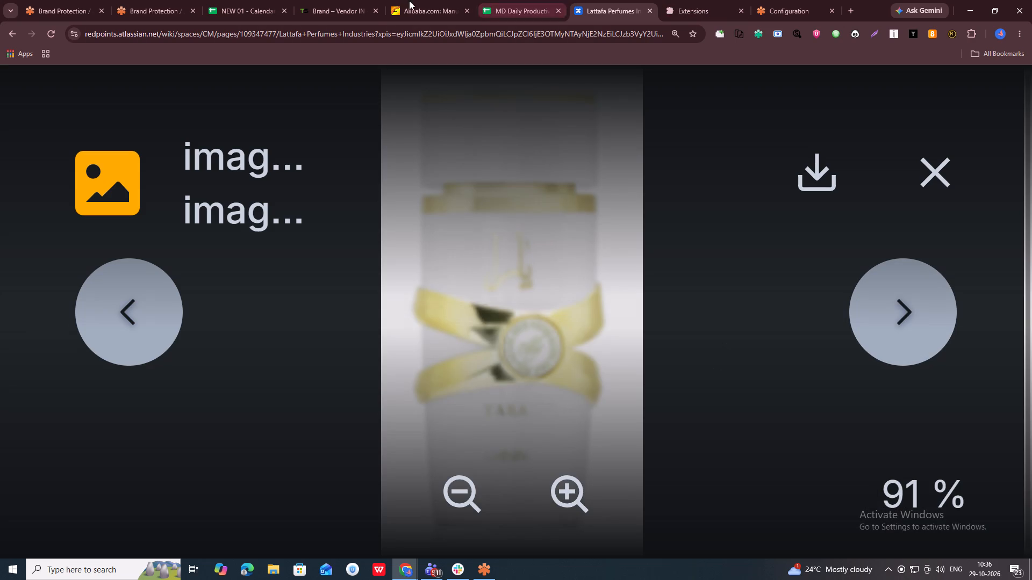
pyautogui.hotkey('alt', 'Tab')
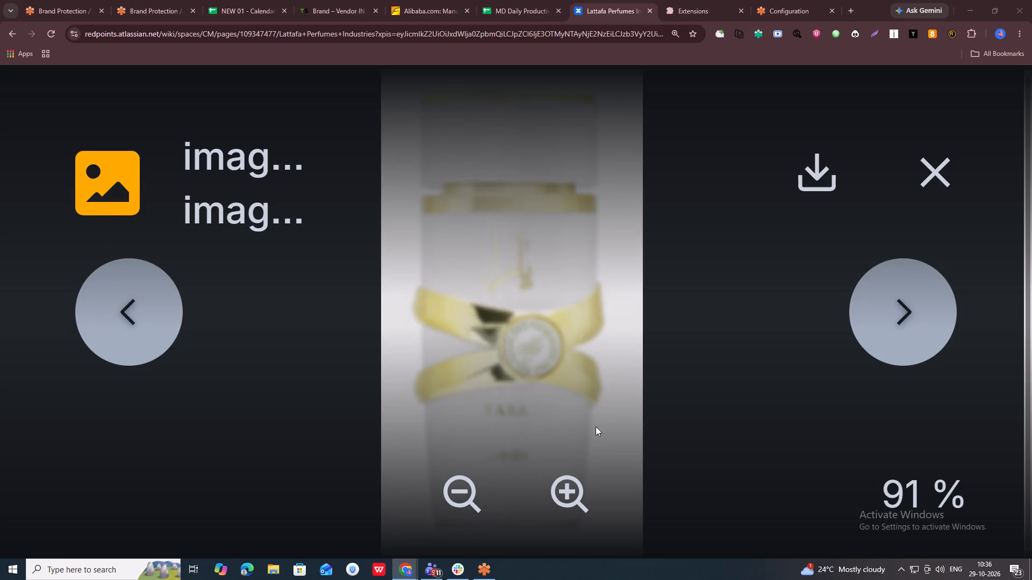
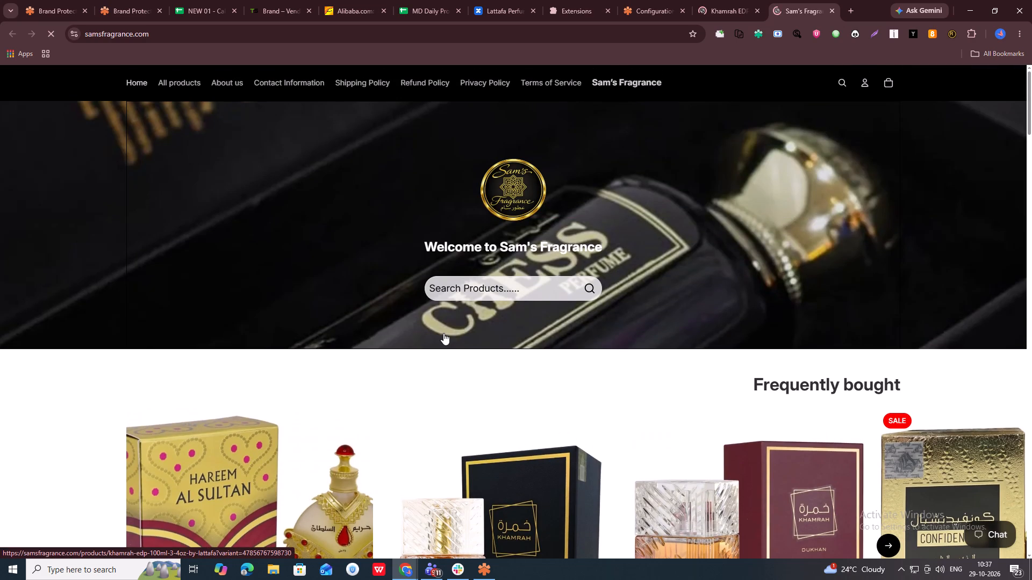
# Return to the Lattafa Perfumes Industries page in Confluence, close the enlarged bottle image, and restore the page to 100% size.
pyautogui.click(475, 0)
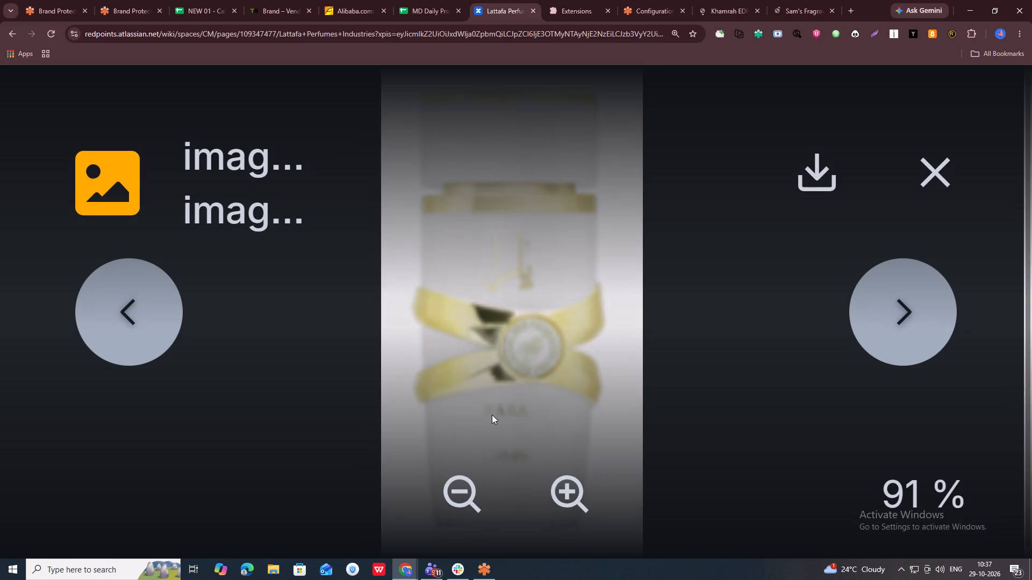
pyautogui.click(949, 176)
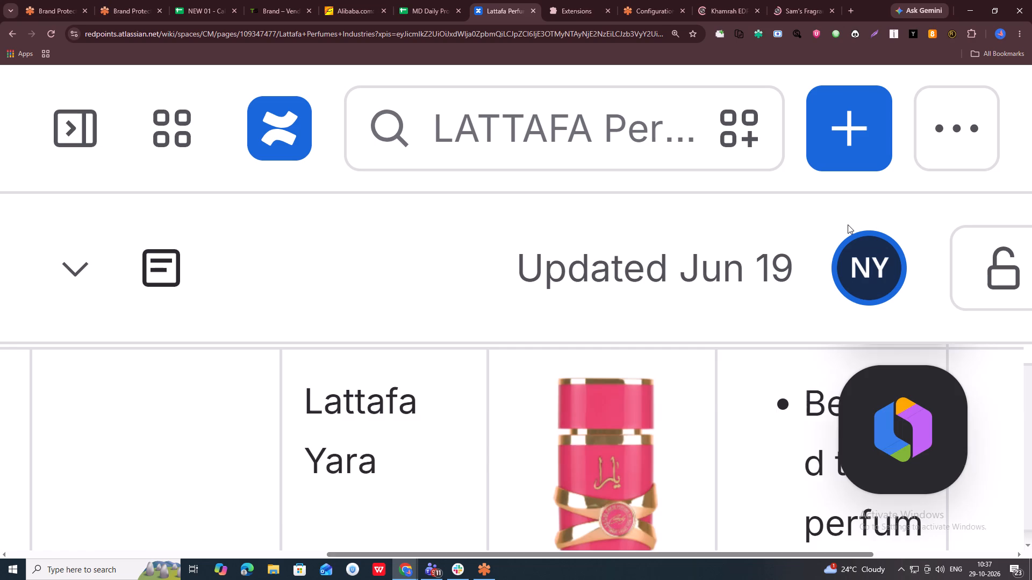
pyautogui.hotkey('ctrl', '-')
pyautogui.hotkey('ctrl', '-')
pyautogui.hotkey('ctrl', '-')
pyautogui.hotkey('ctrl', '-')
pyautogui.hotkey('ctrl', '-')
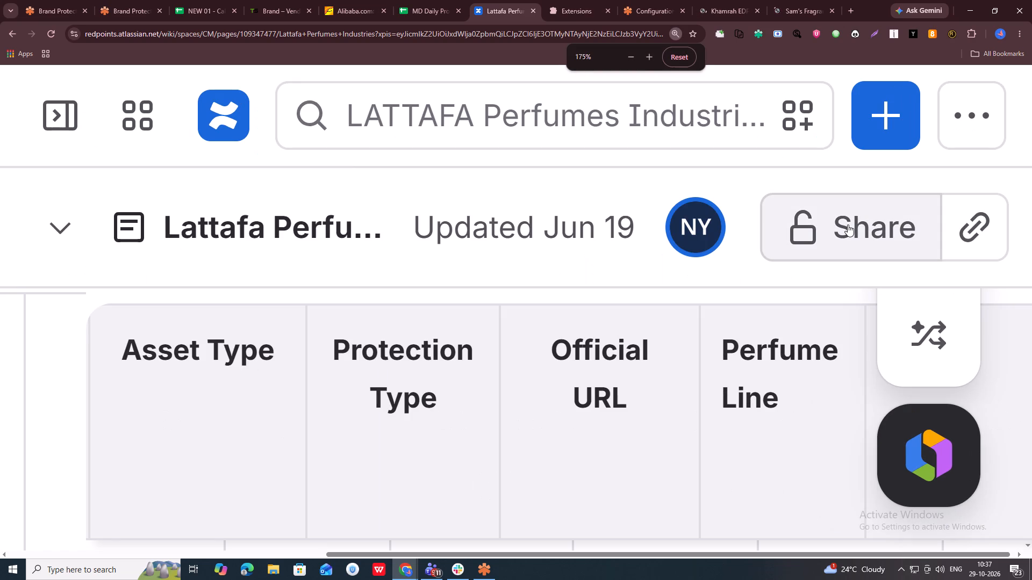
pyautogui.hotkey('ctrl', '-')
pyautogui.hotkey('ctrl', '-')
pyautogui.hotkey('ctrl', '-')
pyautogui.hotkey('ctrl', '-')
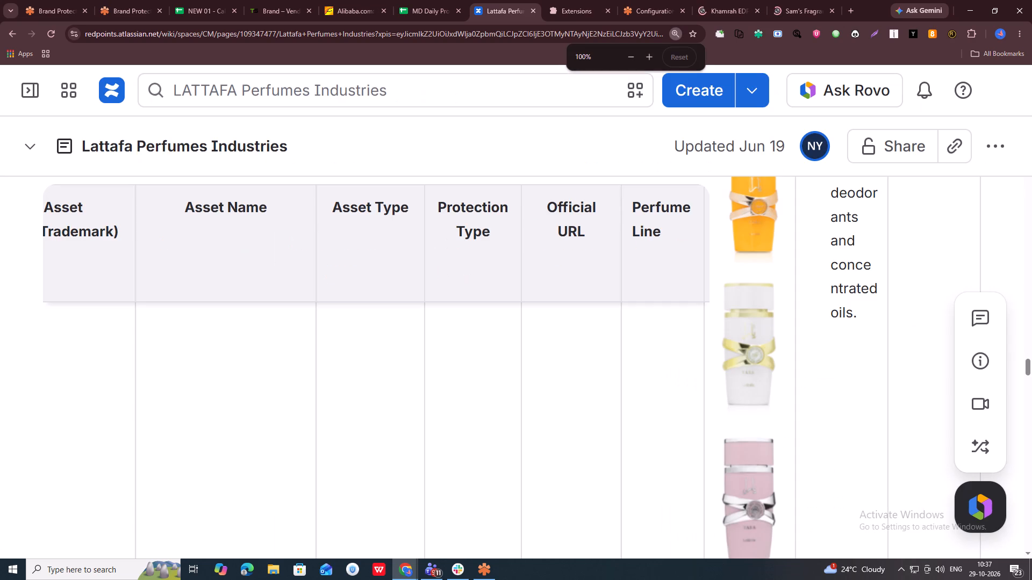
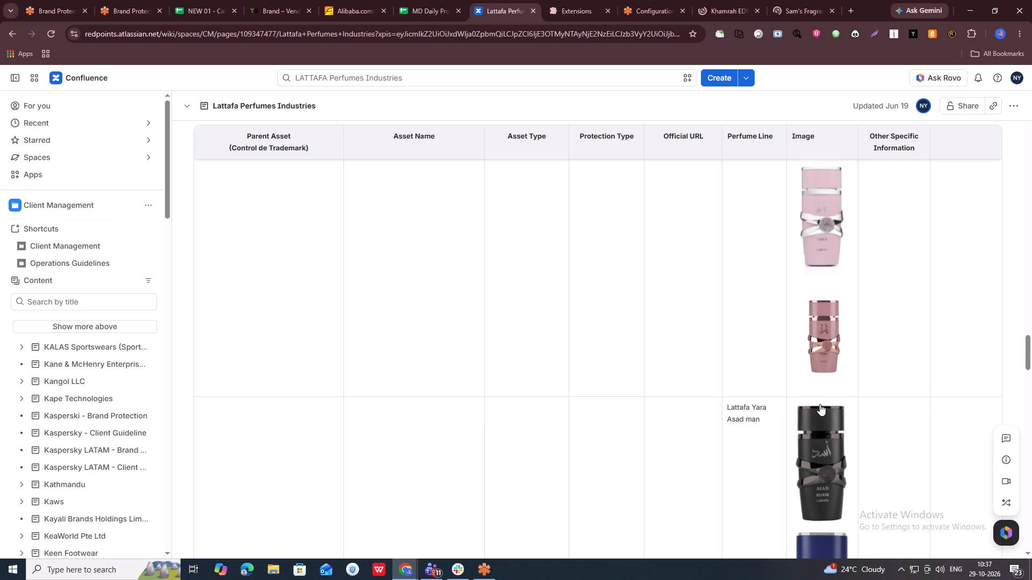
# Enlarge the black Asad bottle image in the asset table, and check the Khamrah product page and homepage of Sam's Fragrance.
pyautogui.scroll(-1, 820, 404)
pyautogui.click(823, 444)
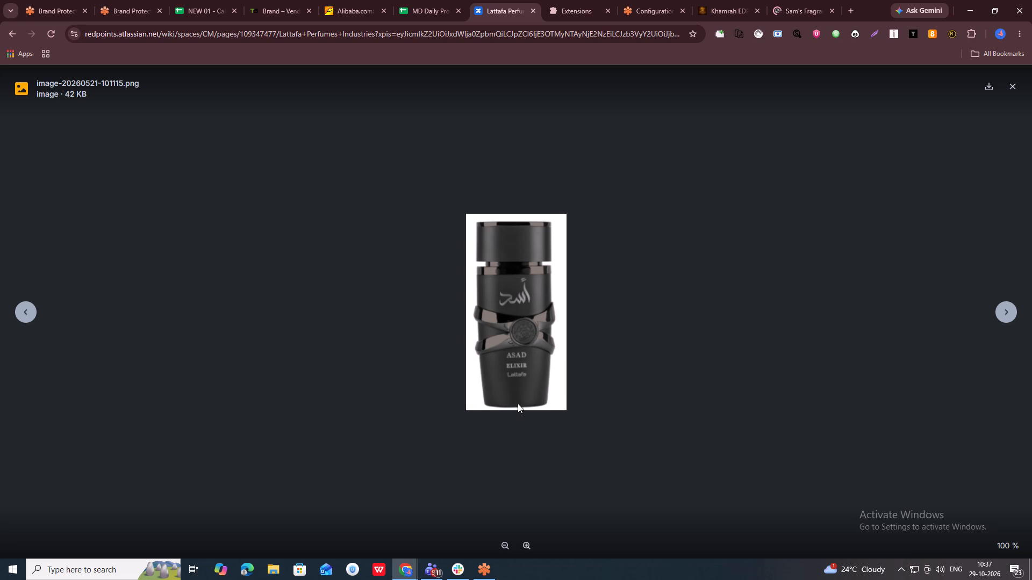
pyautogui.click(727, 0)
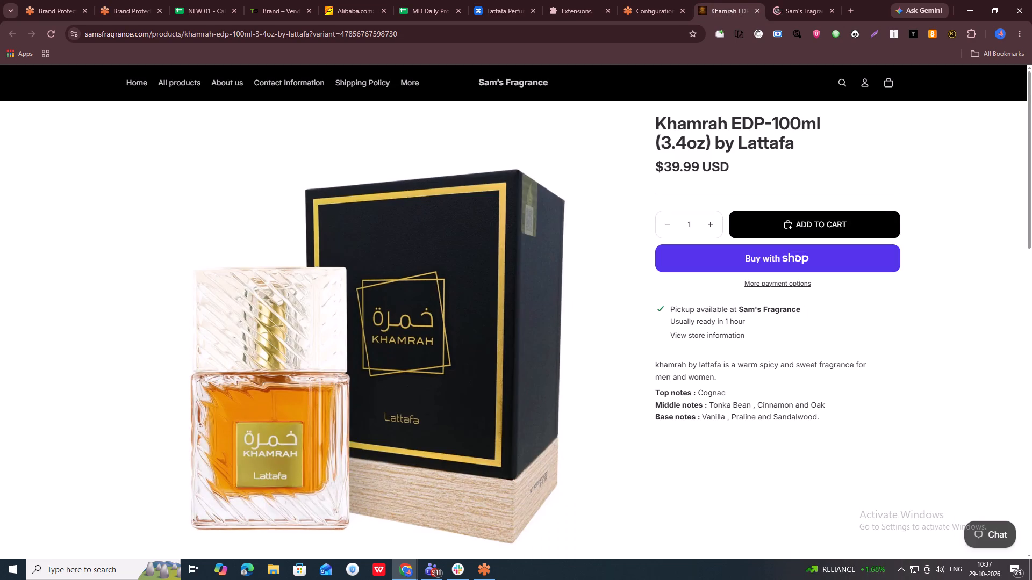
pyautogui.click(802, 0)
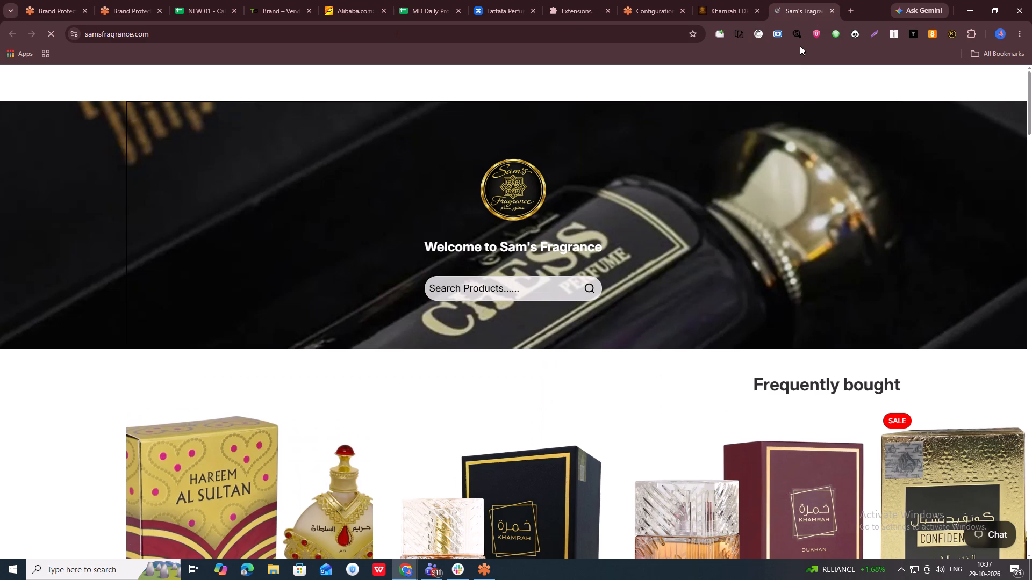
pyautogui.click(479, 281)
# Return to the Lattafa Perfumes Industries page in Confluence, close the enlarged image, and review the Assets table.
pyautogui.click(510, 0)
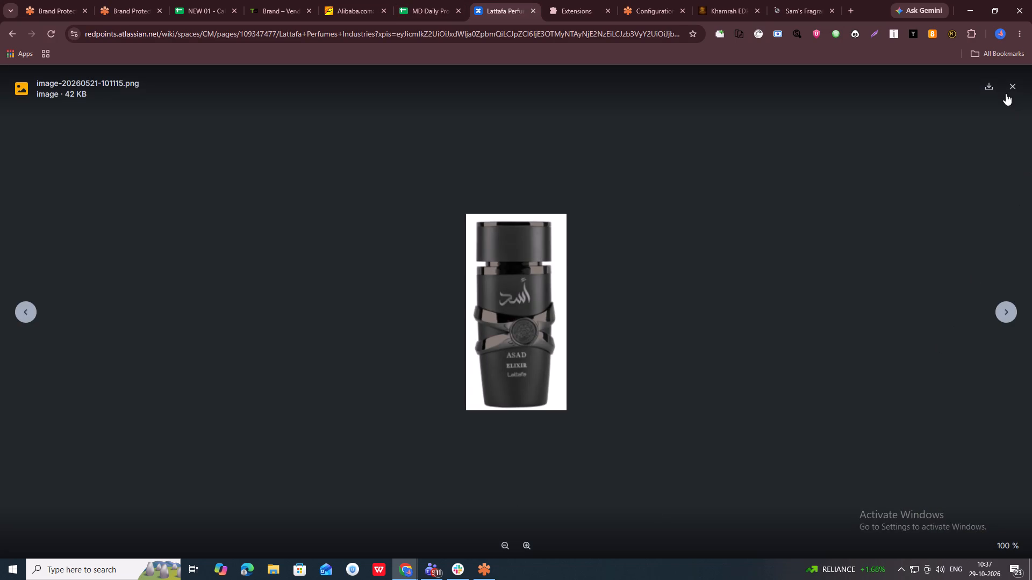
pyautogui.click(1010, 85)
pyautogui.scroll(5, 758, 407)
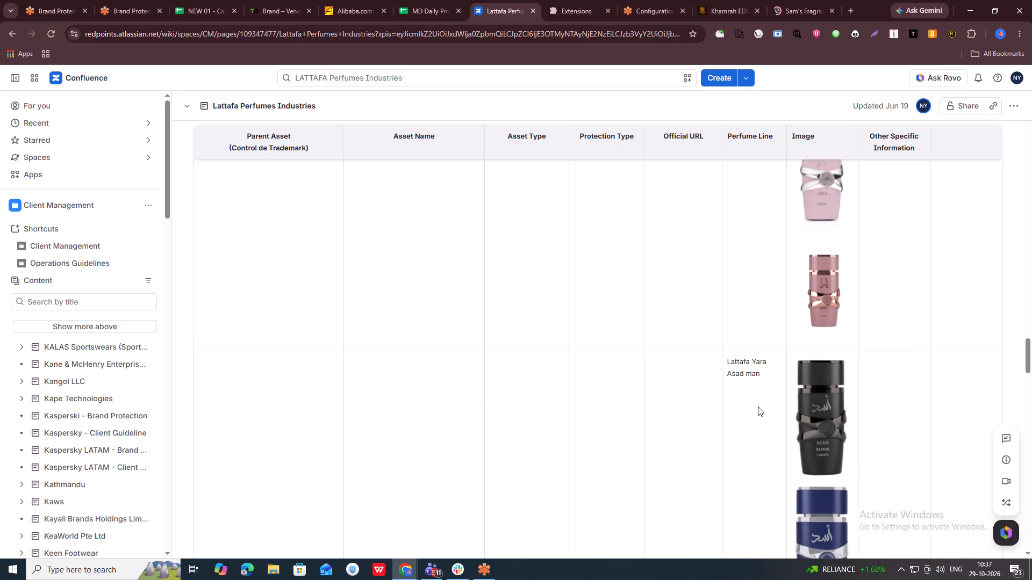
pyautogui.scroll(11, 878, 391)
pyautogui.scroll(-5, 878, 391)
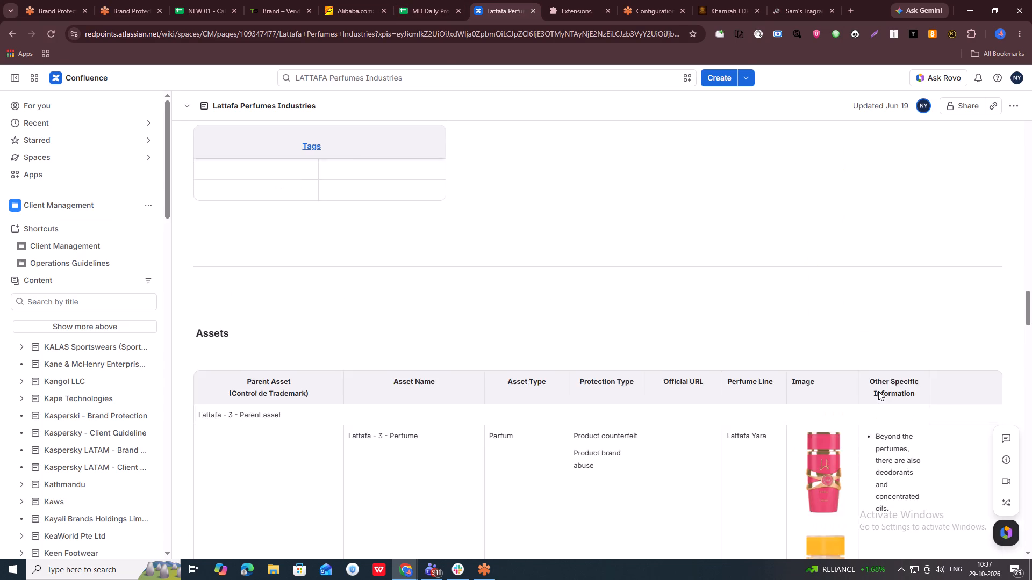
pyautogui.scroll(-2, 878, 391)
# Switch to the Red Points New Incident form and check which assets are available for Lattafa Perfumes Industries.
pyautogui.click(21, 0)
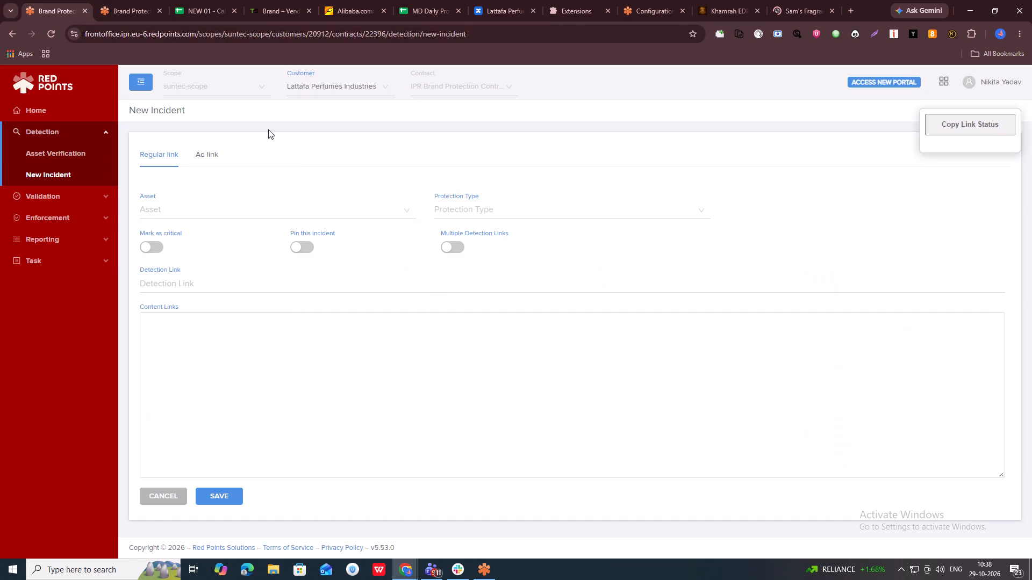
pyautogui.click(236, 212)
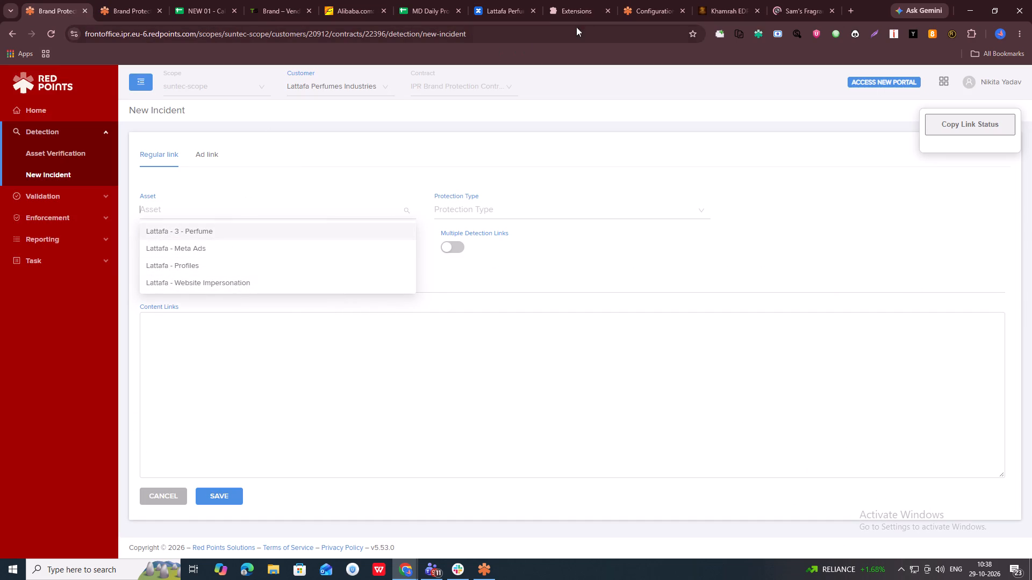
# Browse the brand sections on the Sam's Fragrance homepage and open the full Lattafa collection.
pyautogui.click(654, 0)
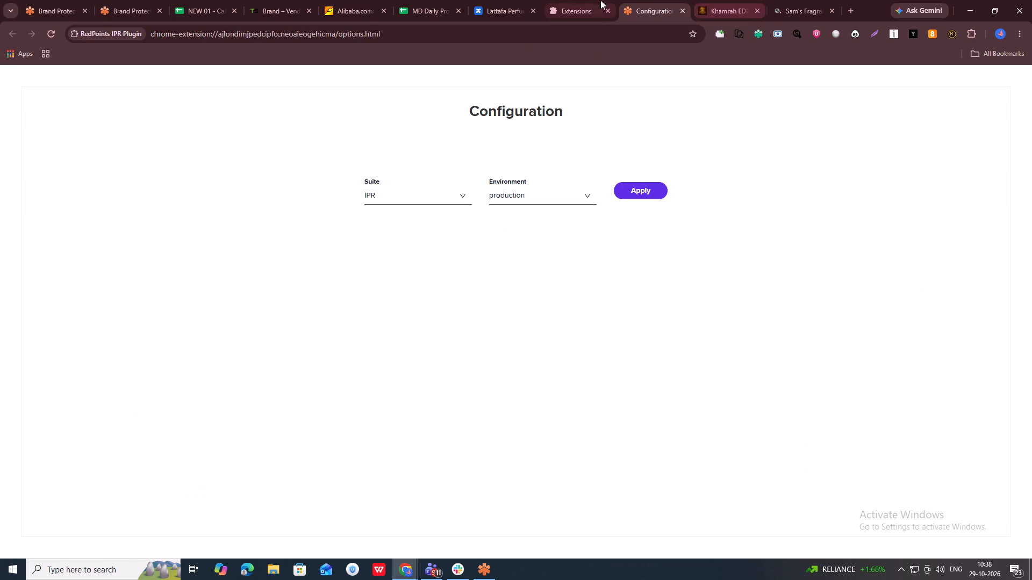
pyautogui.click(790, 0)
pyautogui.scroll(-7, 670, 386)
pyautogui.scroll(-6, 568, 372)
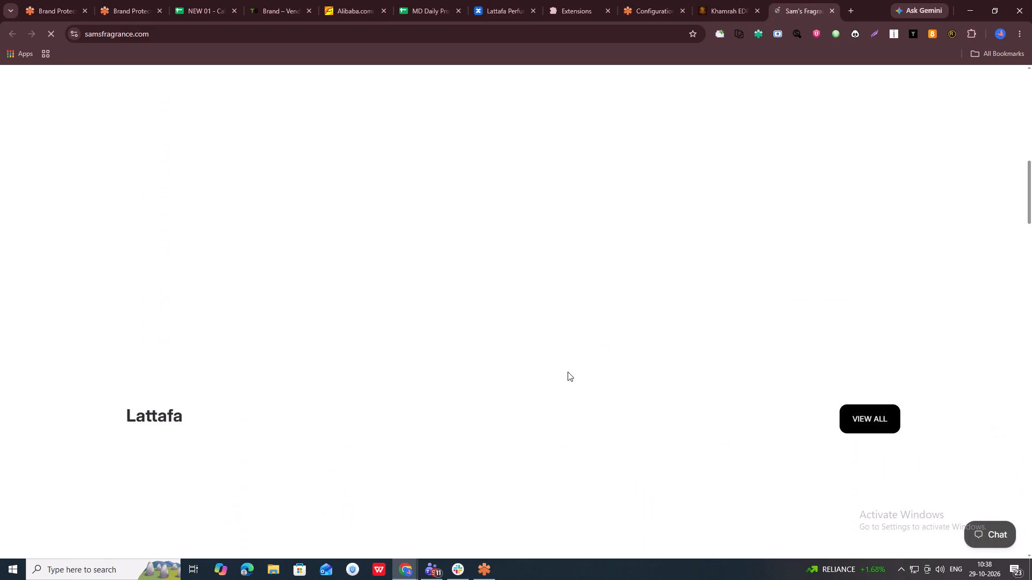
pyautogui.scroll(-2, 739, 388)
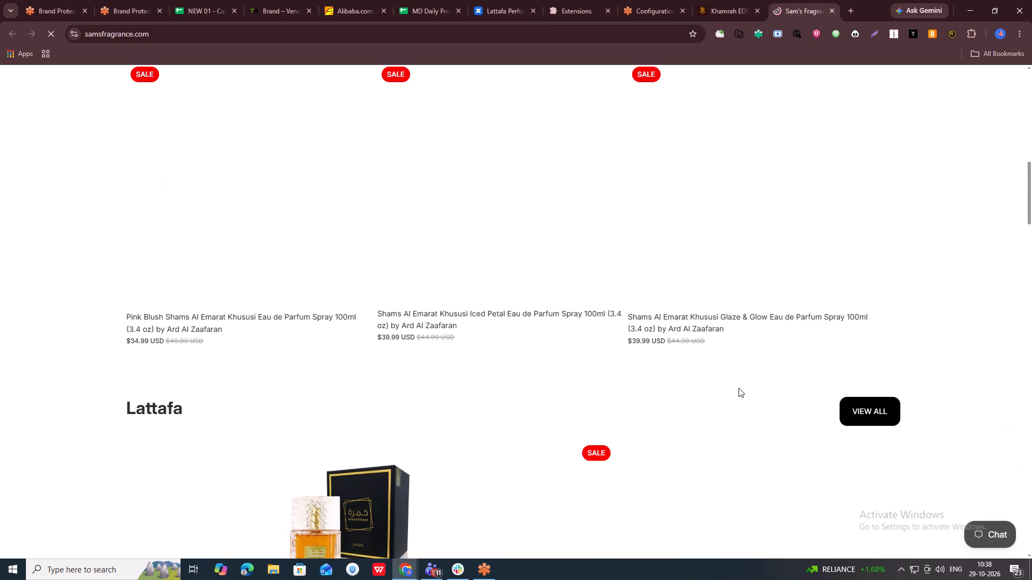
pyautogui.scroll(-7, 739, 388)
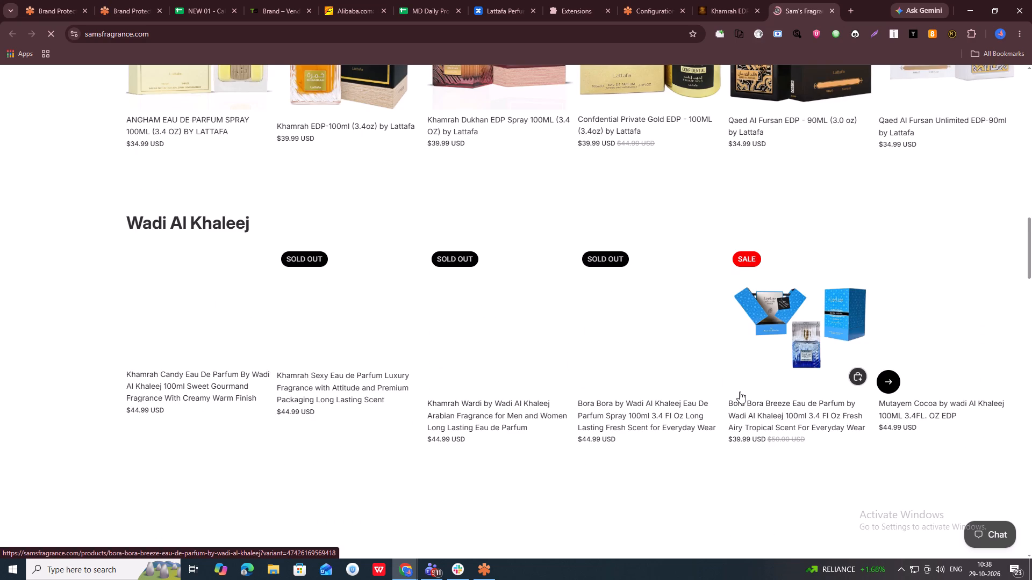
pyautogui.scroll(18, 740, 392)
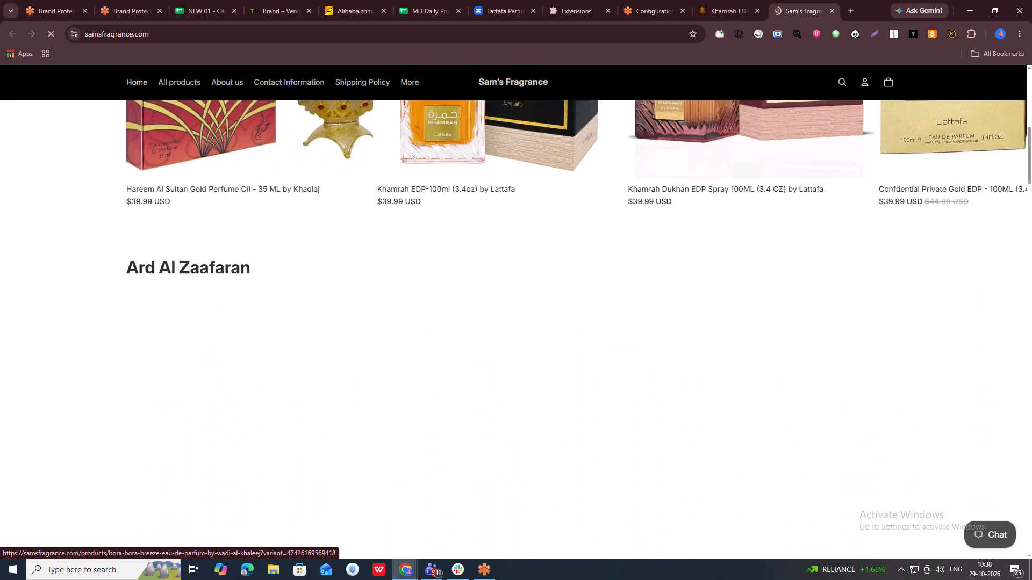
pyautogui.scroll(4, 750, 383)
pyautogui.scroll(-14, 750, 383)
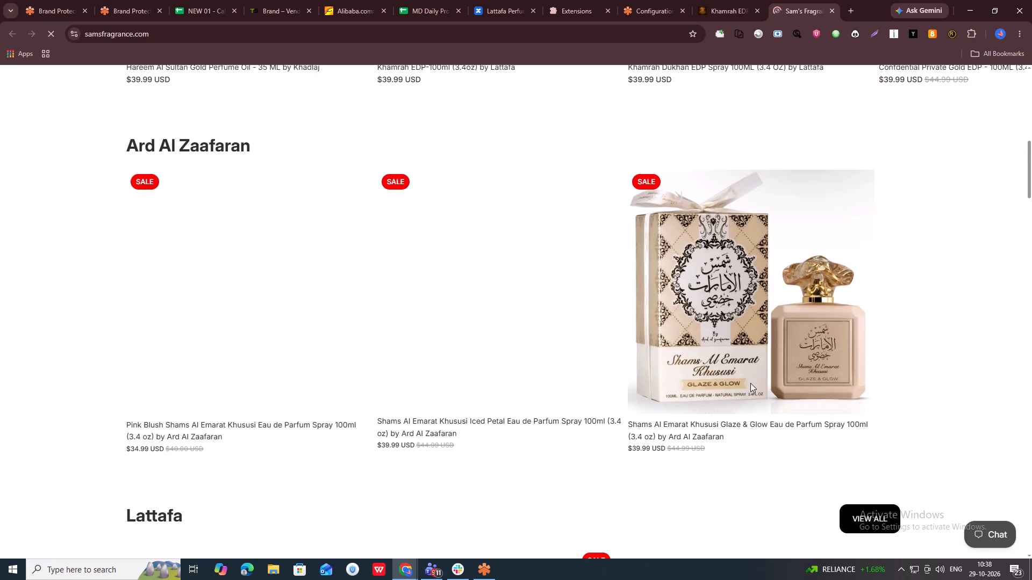
pyautogui.click(873, 370)
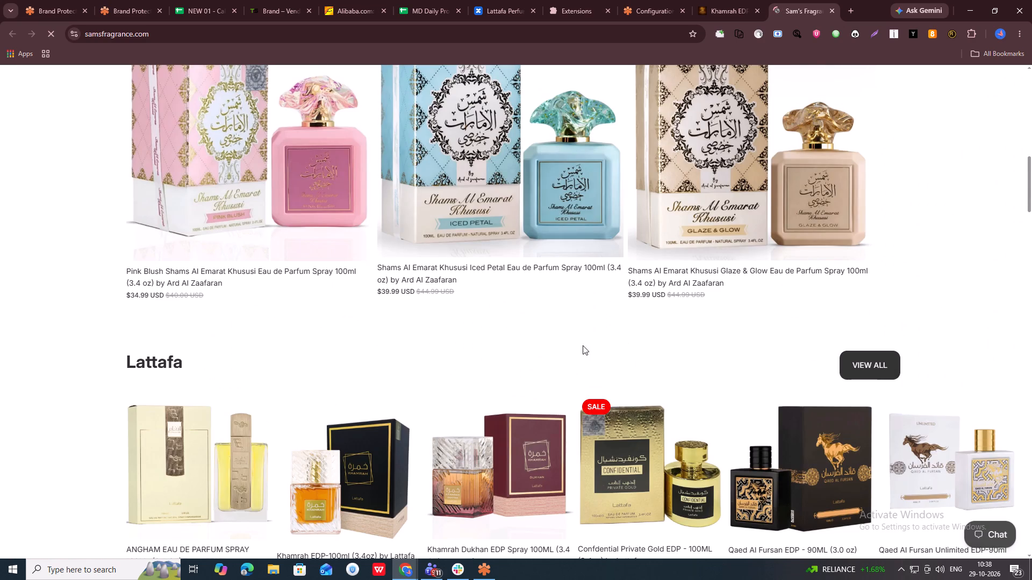
# Examine the perfumes in the Sam's Fragrance Lattafa collection for matches with the client's assets.
pyautogui.scroll(20, 656, 305)
pyautogui.scroll(9, 656, 305)
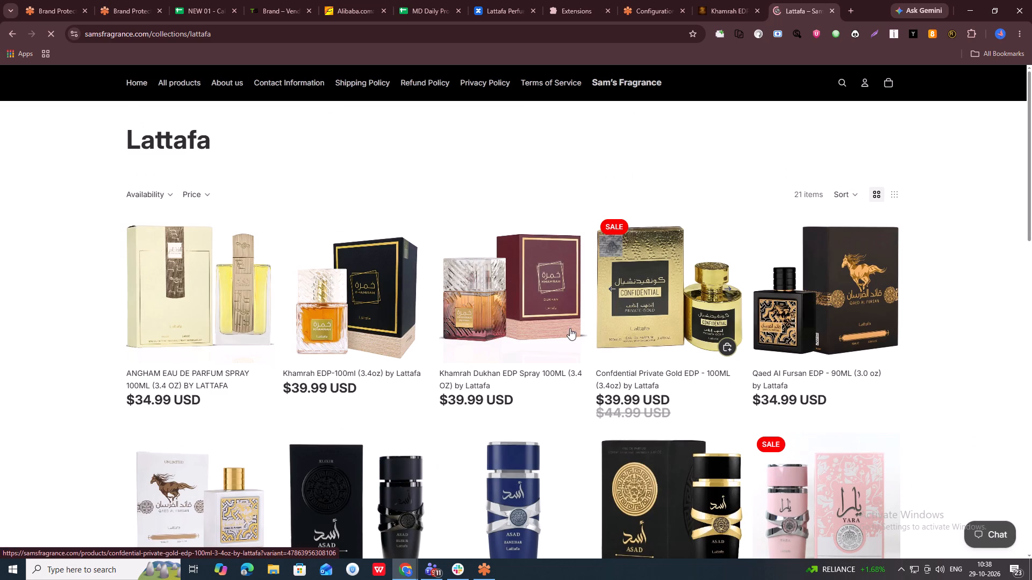
pyautogui.scroll(-7, 534, 375)
pyautogui.scroll(1, 534, 375)
pyautogui.scroll(-2, 545, 365)
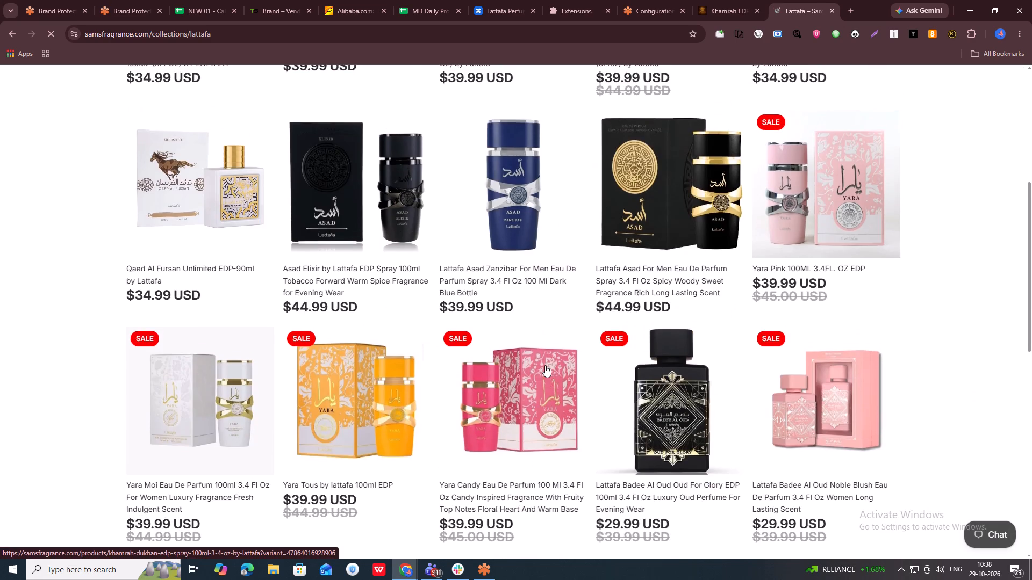
pyautogui.scroll(-11, 545, 365)
pyautogui.scroll(7, 545, 365)
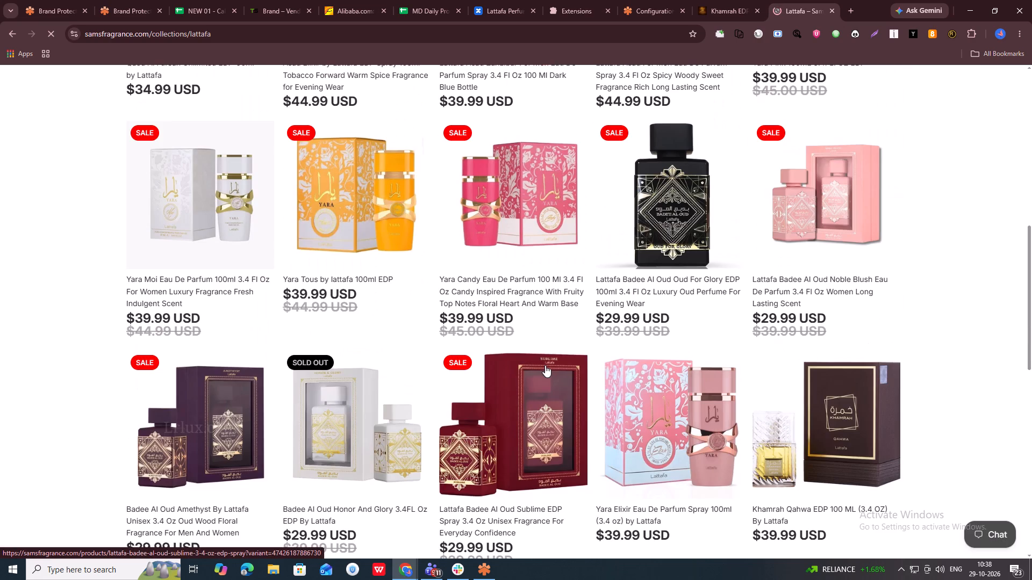
pyautogui.scroll(20, 545, 365)
pyautogui.scroll(11, 545, 365)
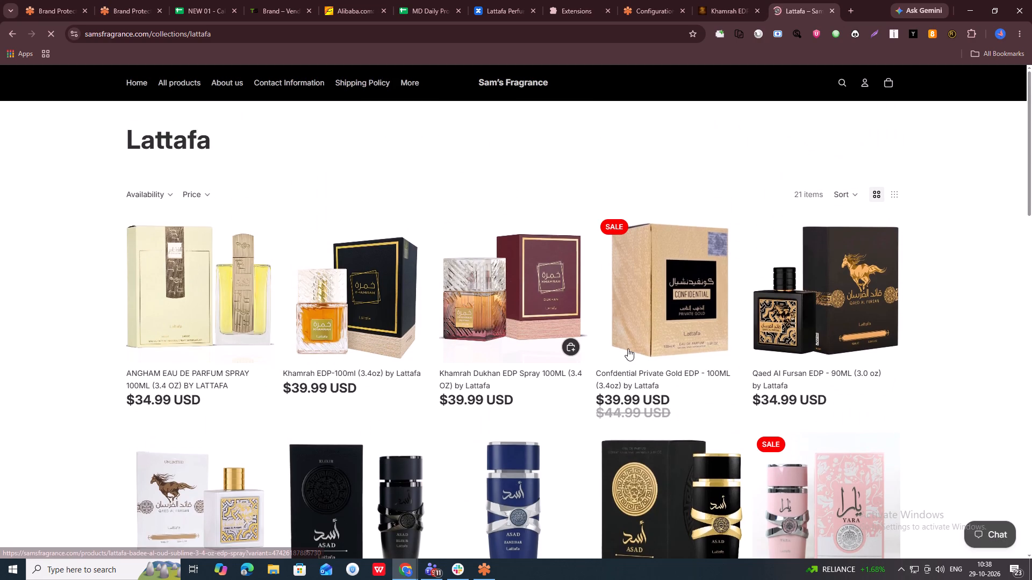
# Search the Sam's Fragrance store for "lattafa".
pyautogui.click(844, 83)
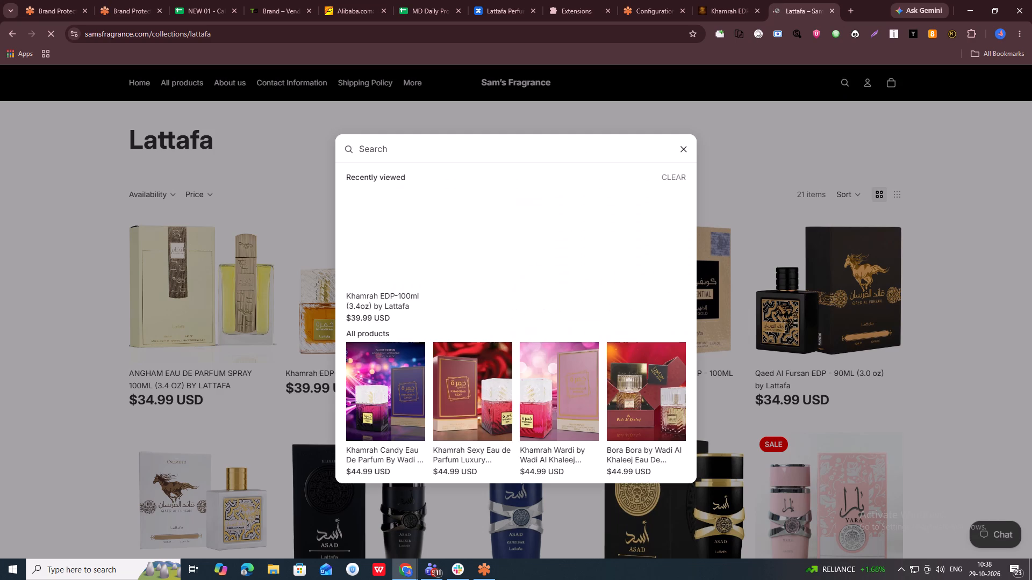
pyautogui.write('latt')
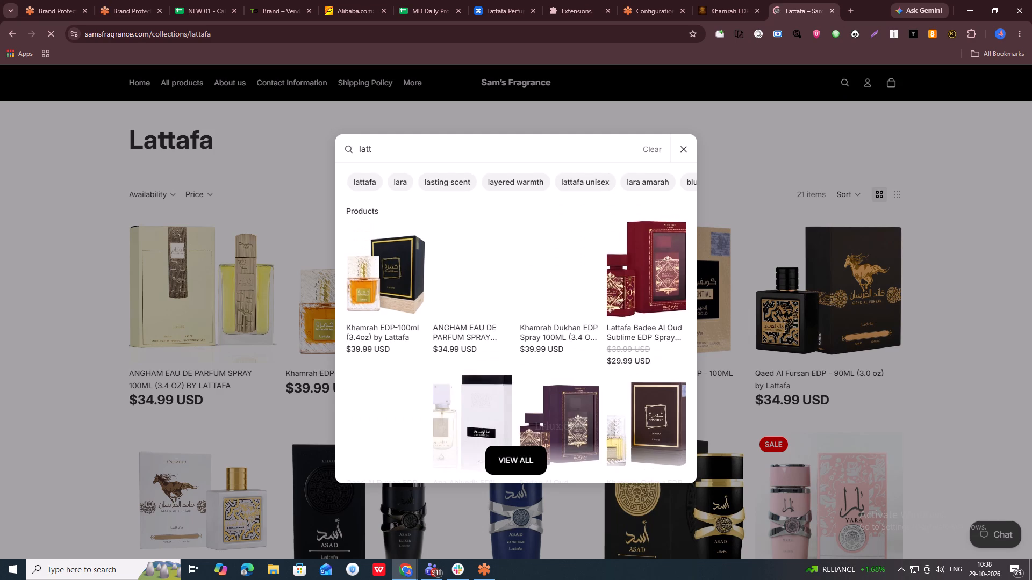
pyautogui.write('afa')
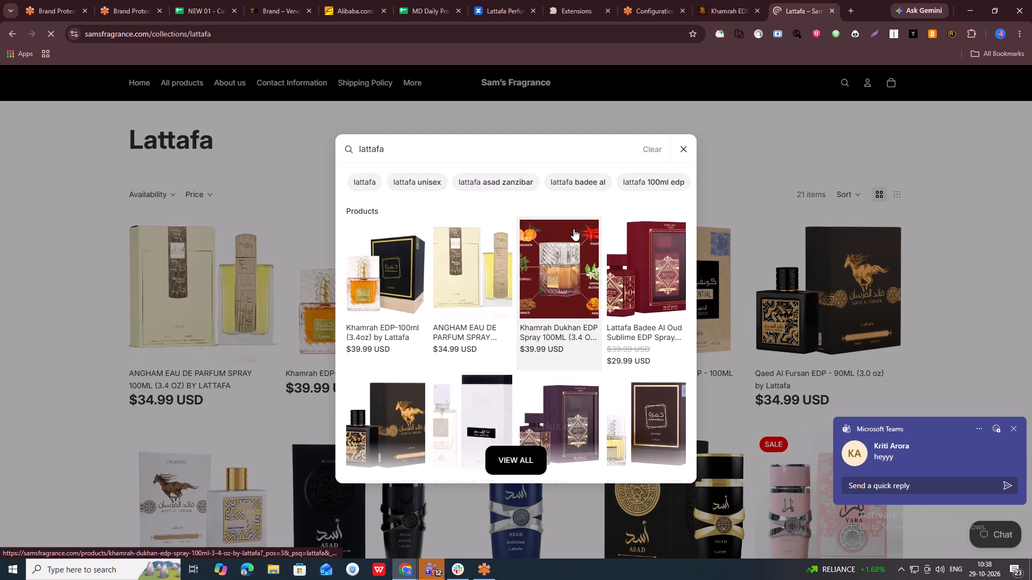
pyautogui.press('Return')
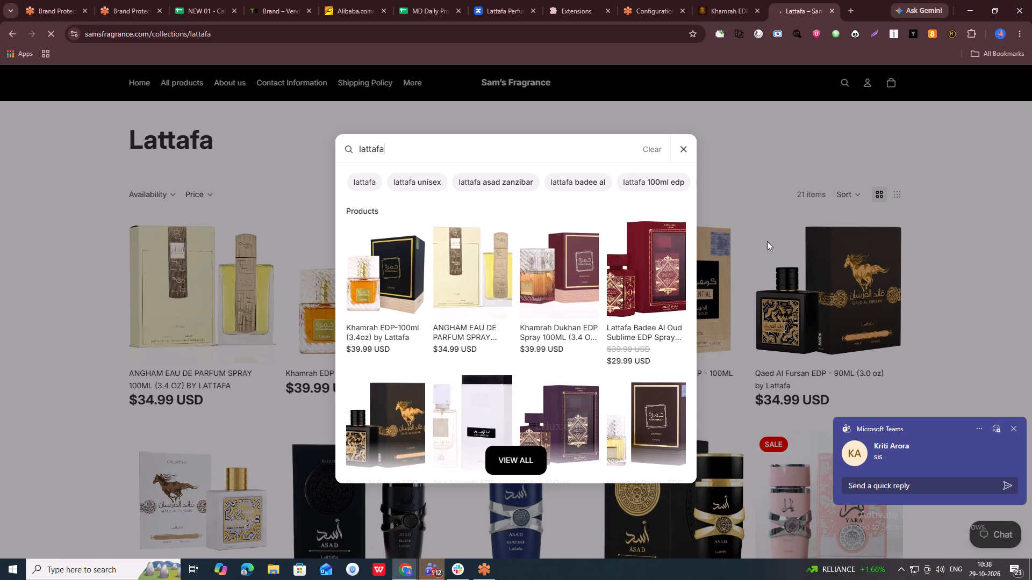
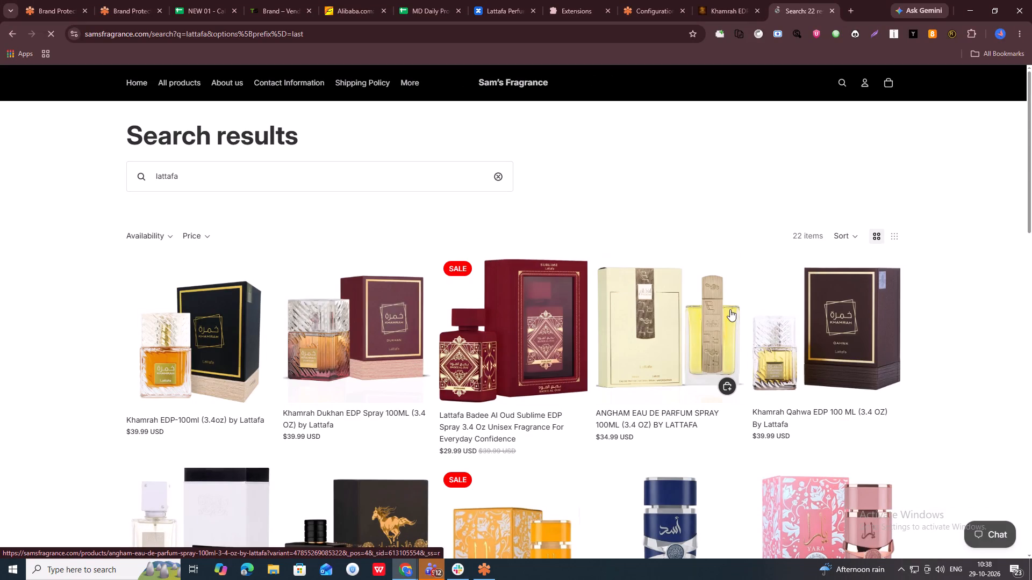
# Examine the "lattafa" search results in the Sam's Fragrance store for perfume images matching the client's assets.
pyautogui.scroll(-20, 599, 340)
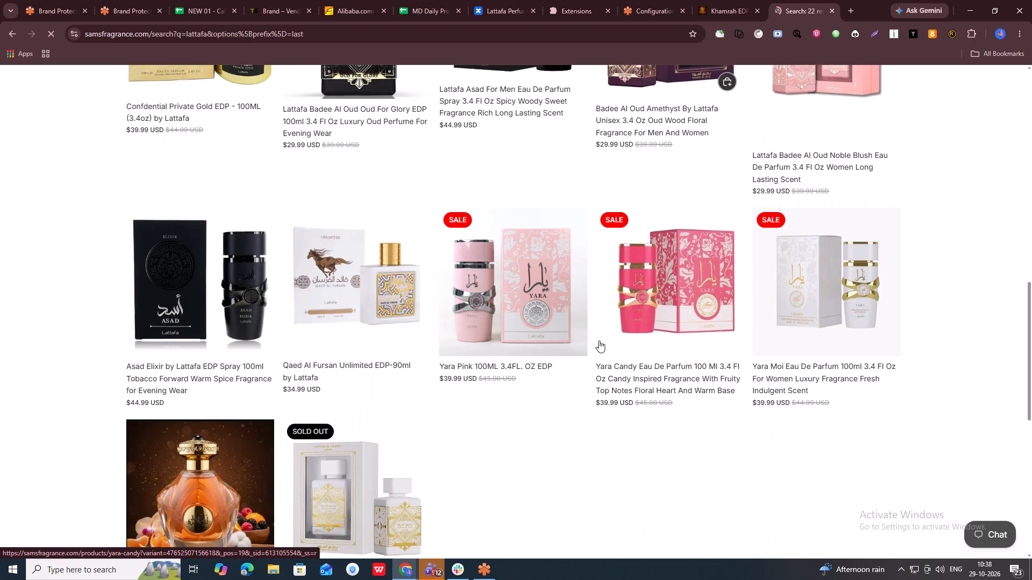
pyautogui.scroll(3, 599, 340)
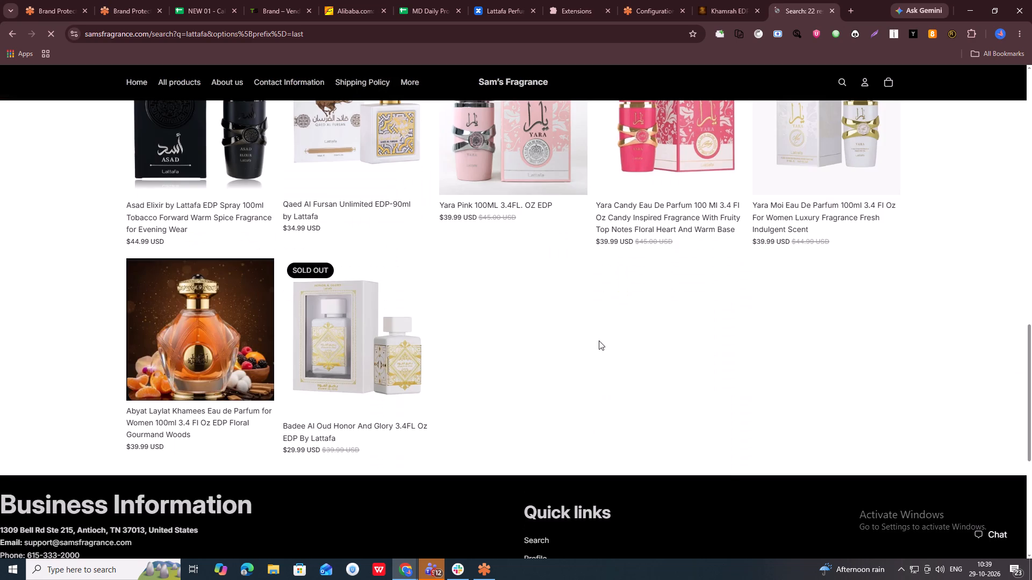
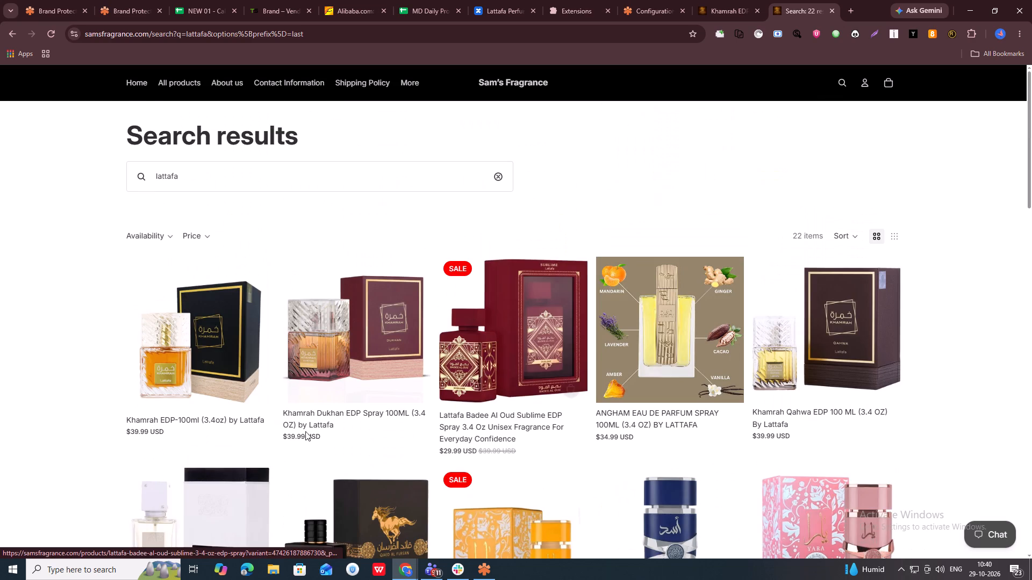
# Move the Sam's Fragrance "lattafa" search results into their own maximized browser window.
pyautogui.moveTo(793, 12); pyautogui.dragTo(798, 37)
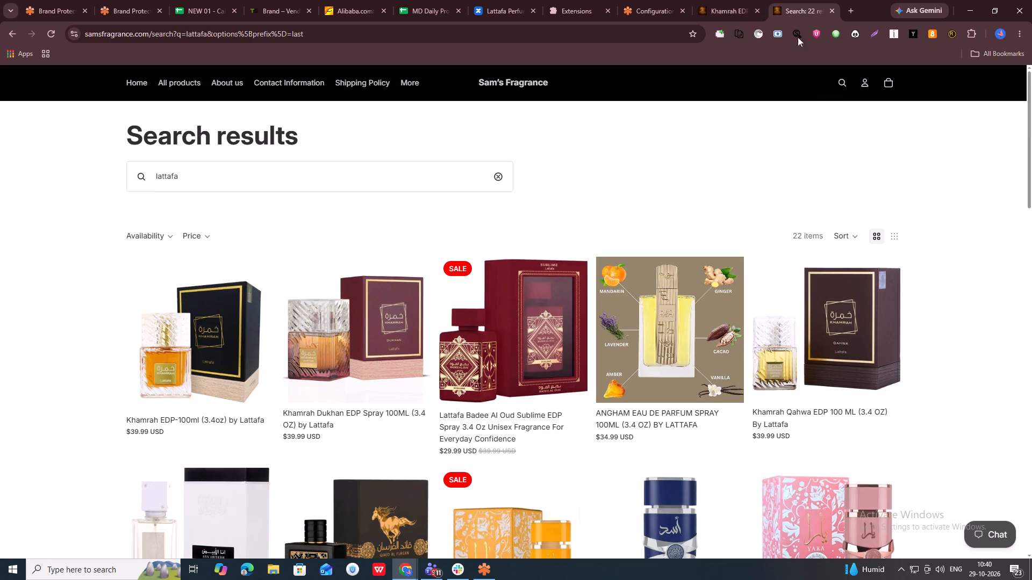
pyautogui.moveTo(798, 37); pyautogui.dragTo(799, 45)
pyautogui.click(1001, 49)
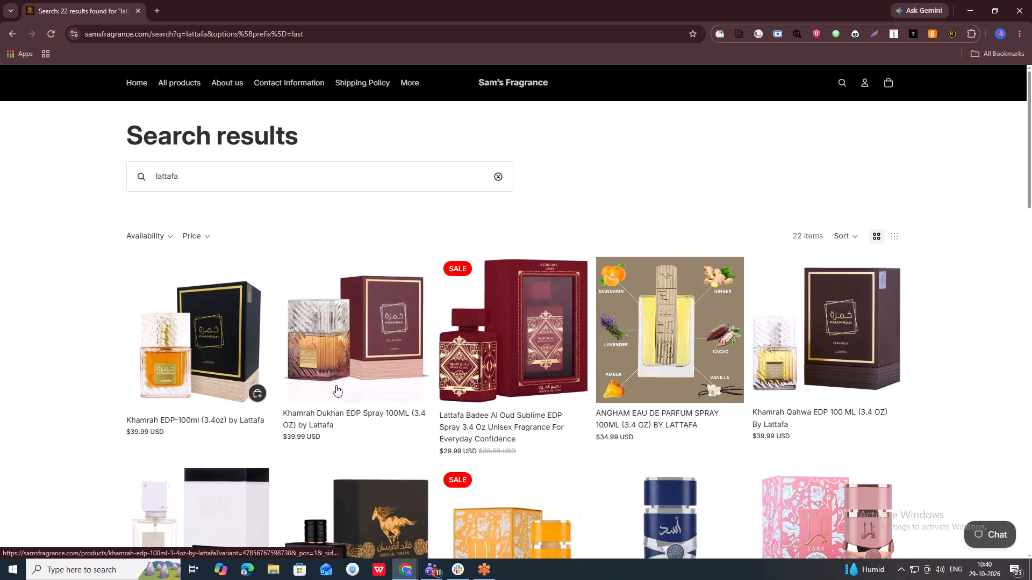
# Open the first ten Lattafa listings in the search results, from Khamrah EDP through Yara Elixir, each in a separate background tab.
pyautogui.keyDown('ctrl'); pyautogui.click(222, 333); pyautogui.keyUp('ctrl')
pyautogui.keyDown('ctrl'); pyautogui.click(371, 342); pyautogui.keyUp('ctrl')
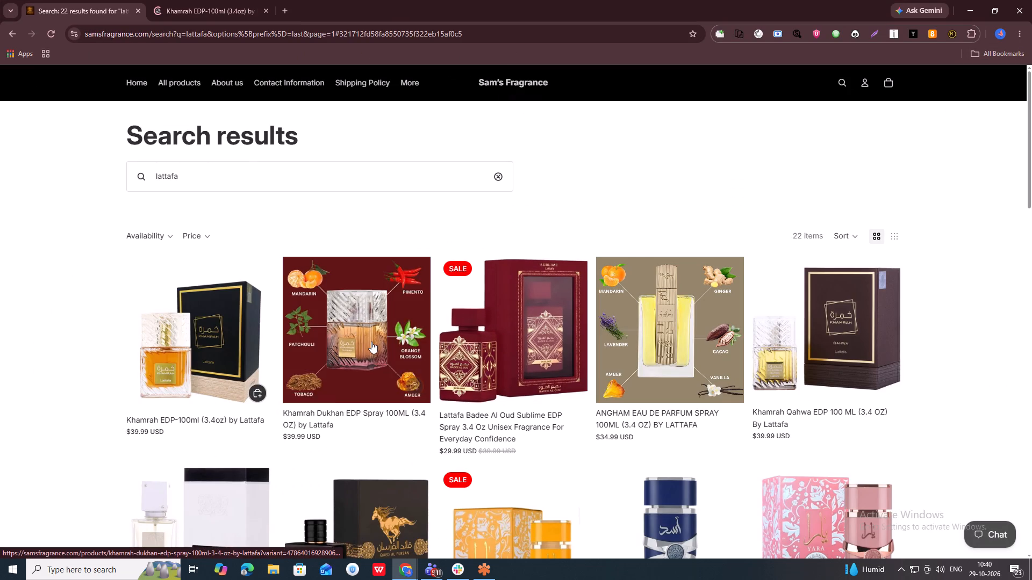
pyautogui.keyDown('ctrl'); pyautogui.click(530, 338); pyautogui.keyUp('ctrl')
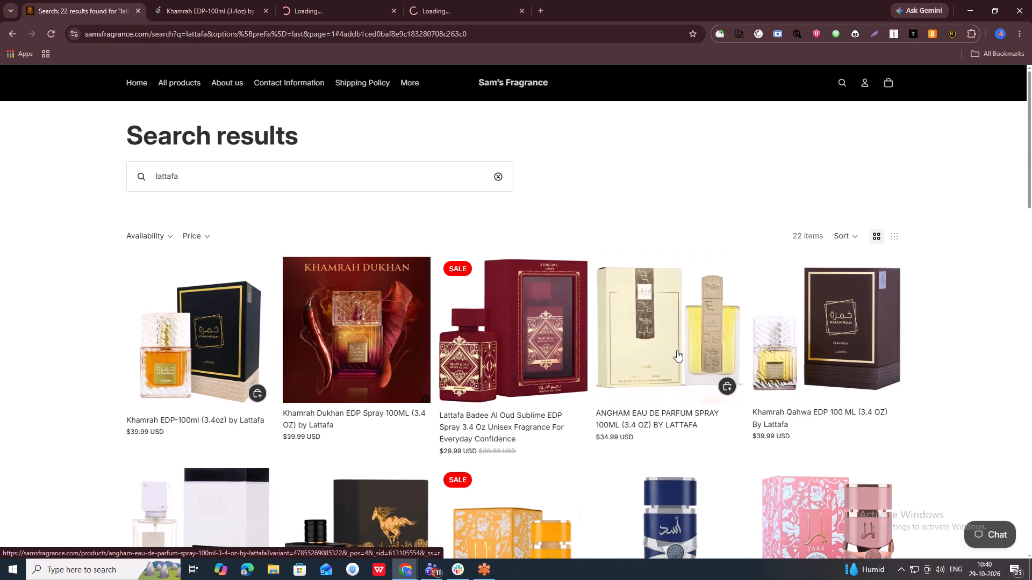
pyautogui.keyDown('ctrl'); pyautogui.click(677, 350); pyautogui.keyUp('ctrl')
pyautogui.keyDown('ctrl'); pyautogui.click(813, 342); pyautogui.keyUp('ctrl')
pyautogui.scroll(-2, 483, 380)
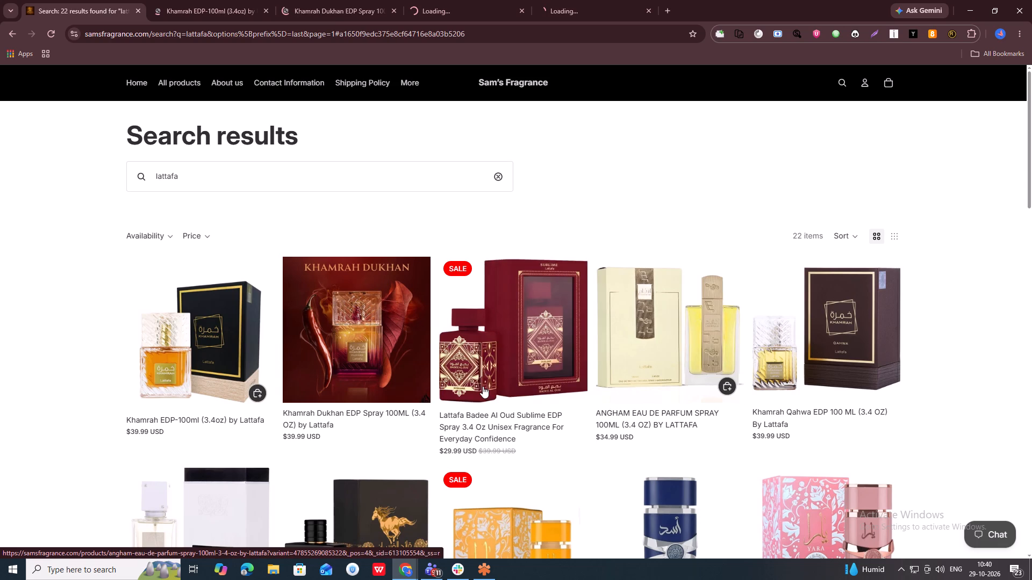
pyautogui.scroll(-4, 483, 386)
pyautogui.keyDown('ctrl'); pyautogui.click(168, 271); pyautogui.keyUp('ctrl')
pyautogui.keyDown('ctrl'); pyautogui.click(330, 263); pyautogui.keyUp('ctrl')
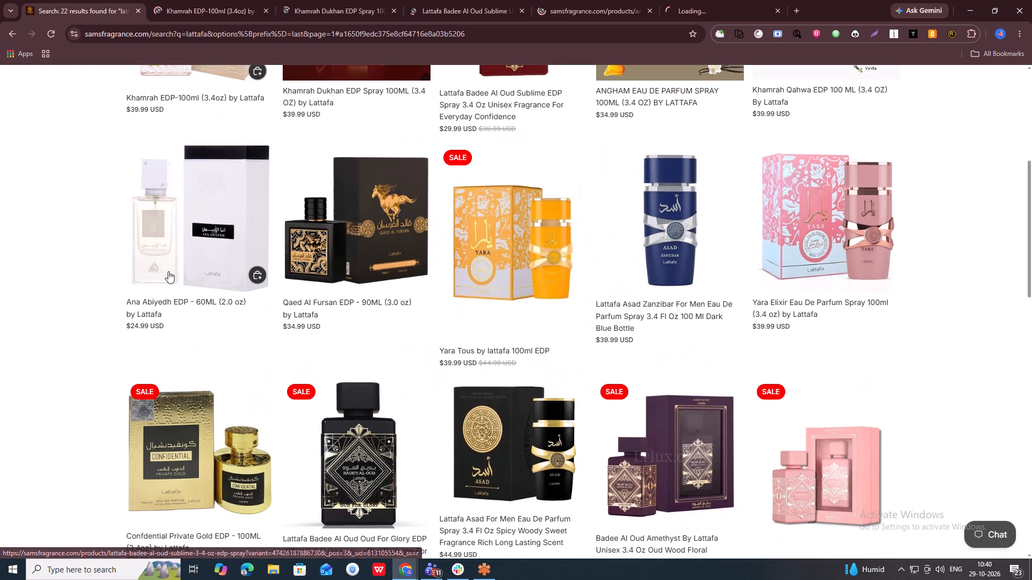
pyautogui.keyDown('ctrl'); pyautogui.click(504, 272); pyautogui.keyUp('ctrl')
pyautogui.keyDown('ctrl'); pyautogui.click(675, 271); pyautogui.keyUp('ctrl')
pyautogui.keyDown('ctrl'); pyautogui.click(808, 250); pyautogui.keyUp('ctrl')
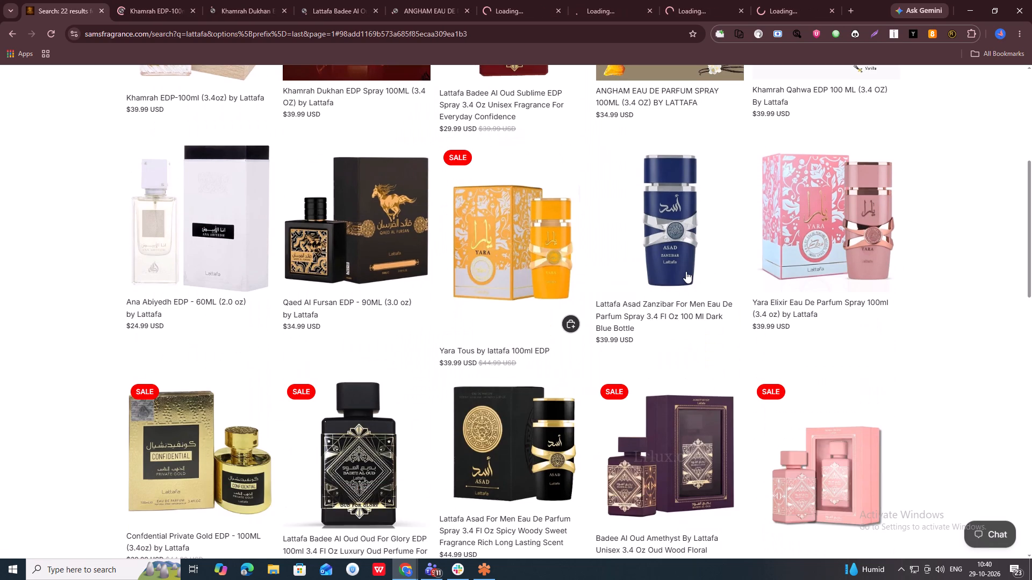
pyautogui.scroll(7, 446, 341)
pyautogui.scroll(-6, 446, 341)
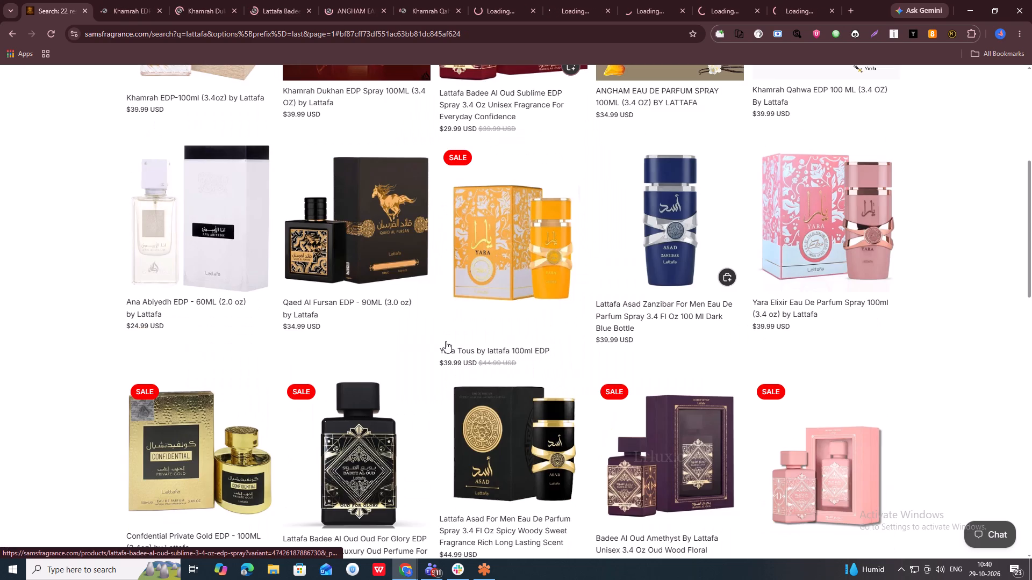
pyautogui.scroll(-4, 446, 341)
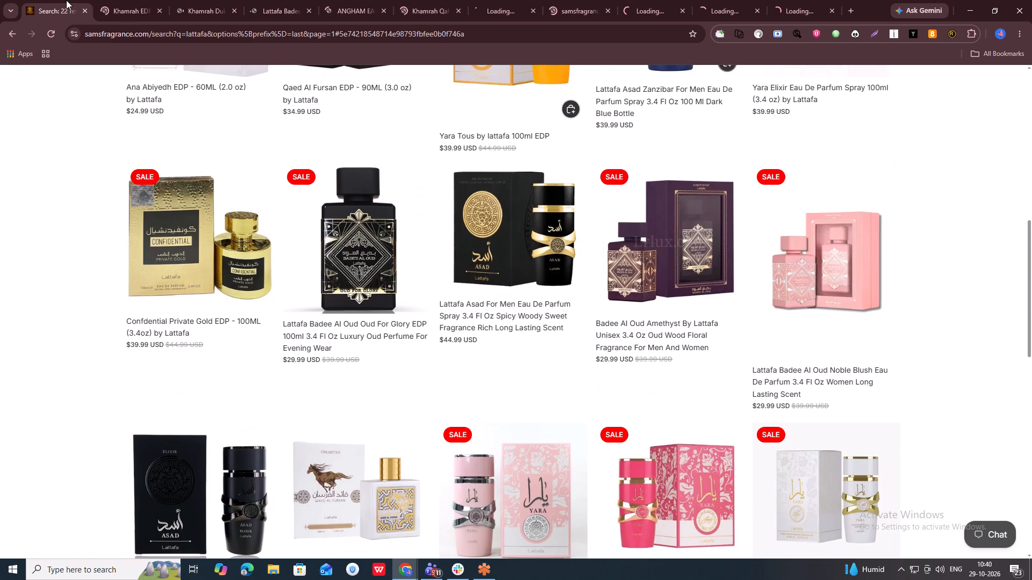
# Examine the Khamrah EDP-100ml listing's product image, description and related products.
pyautogui.click(138, 0)
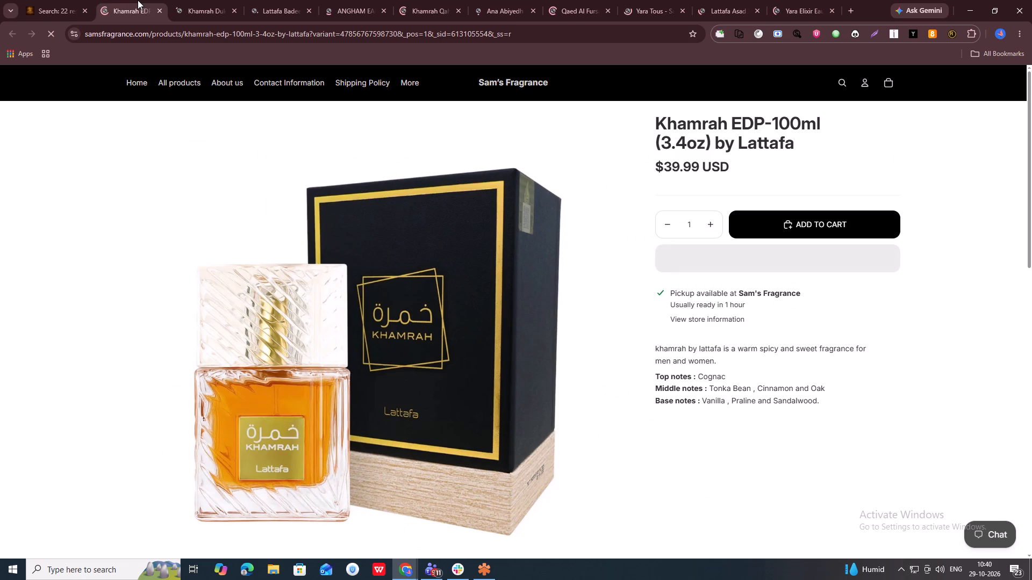
pyautogui.scroll(-7, 676, 380)
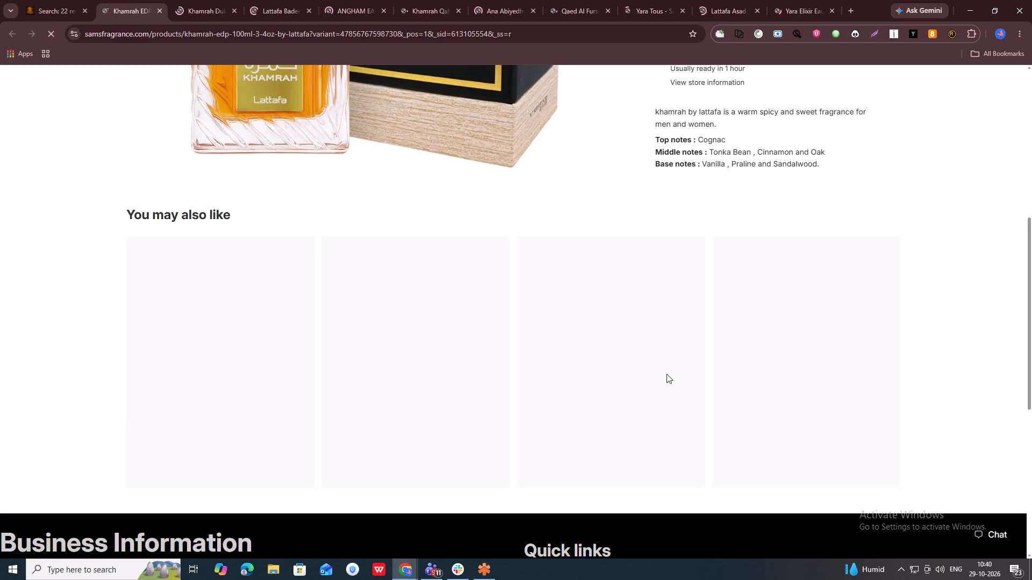
pyautogui.scroll(-6, 666, 374)
pyautogui.scroll(6, 666, 374)
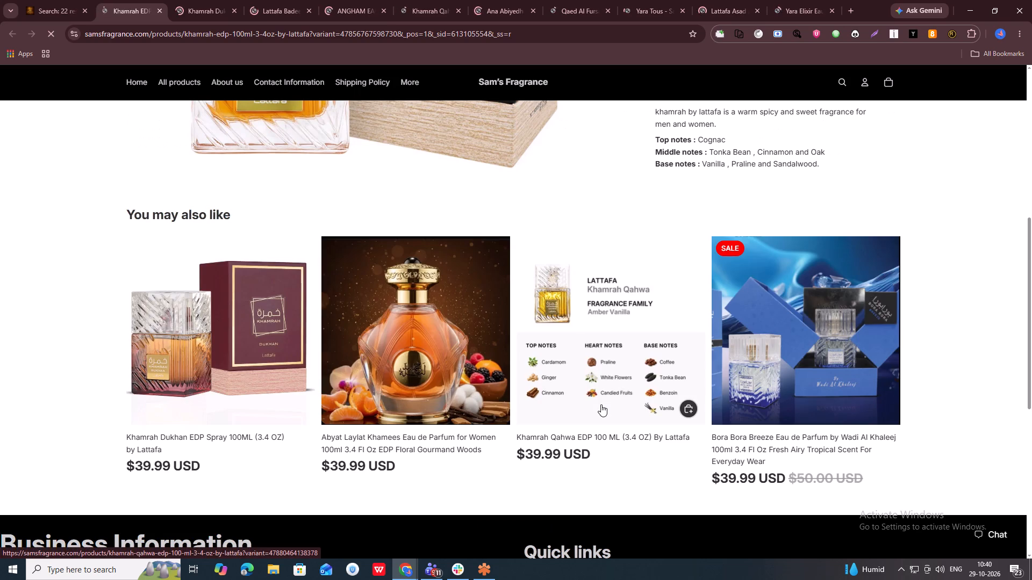
pyautogui.scroll(6, 601, 404)
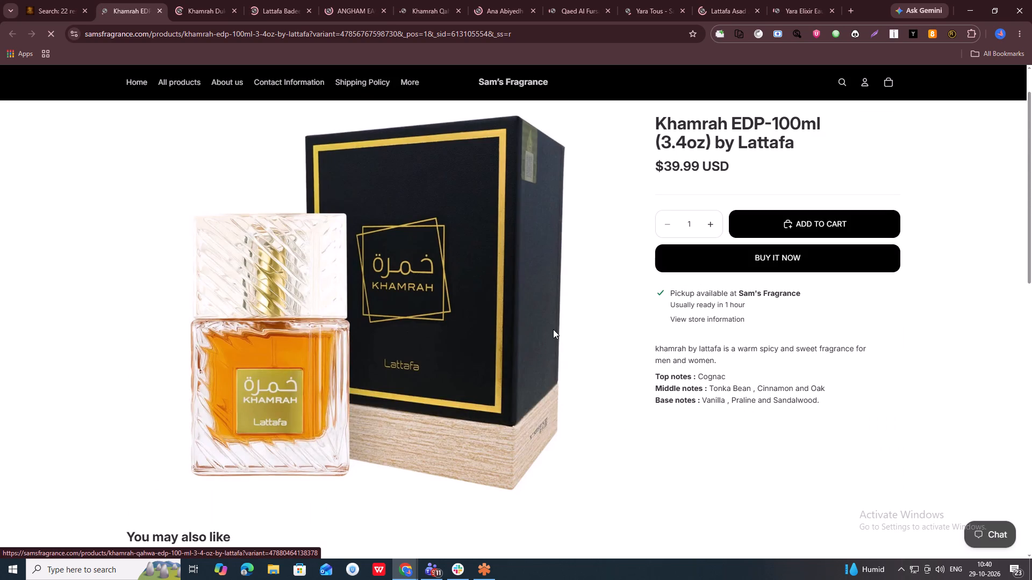
# Switch back to the other browser window, where the Khamrah EDP listing is also open.
pyautogui.hotkey('alt', 'Tab')
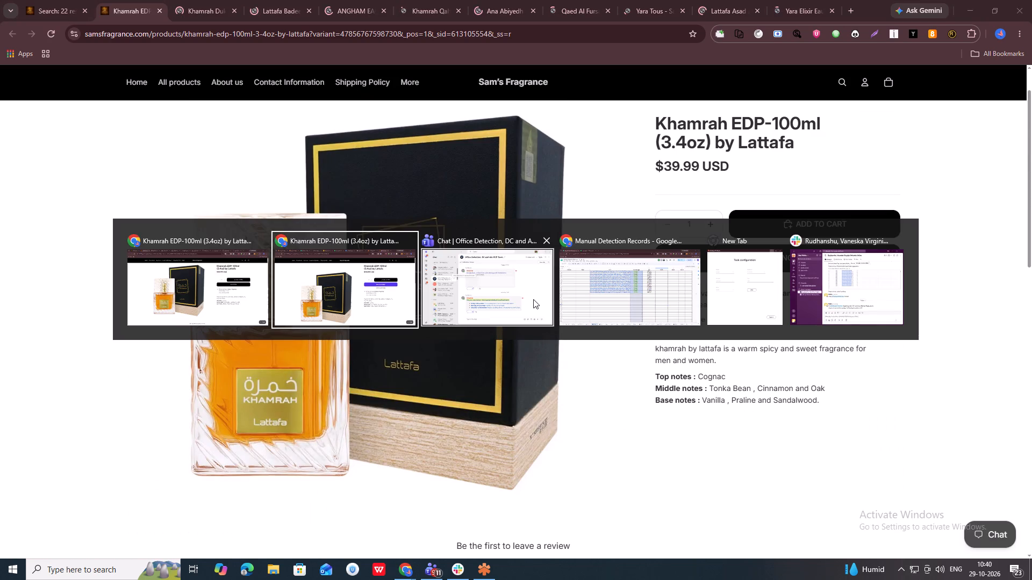
pyautogui.click(553, 0)
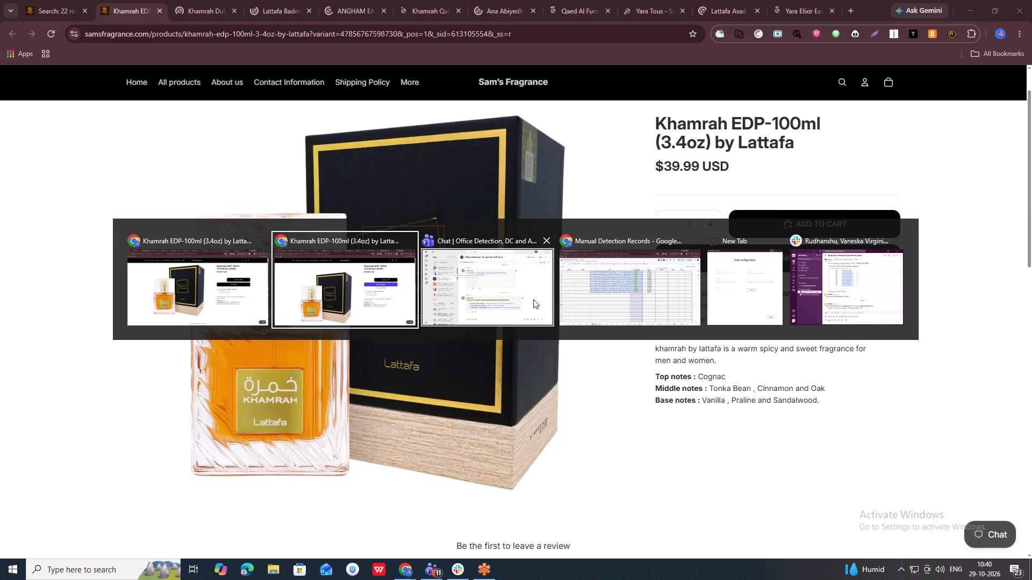